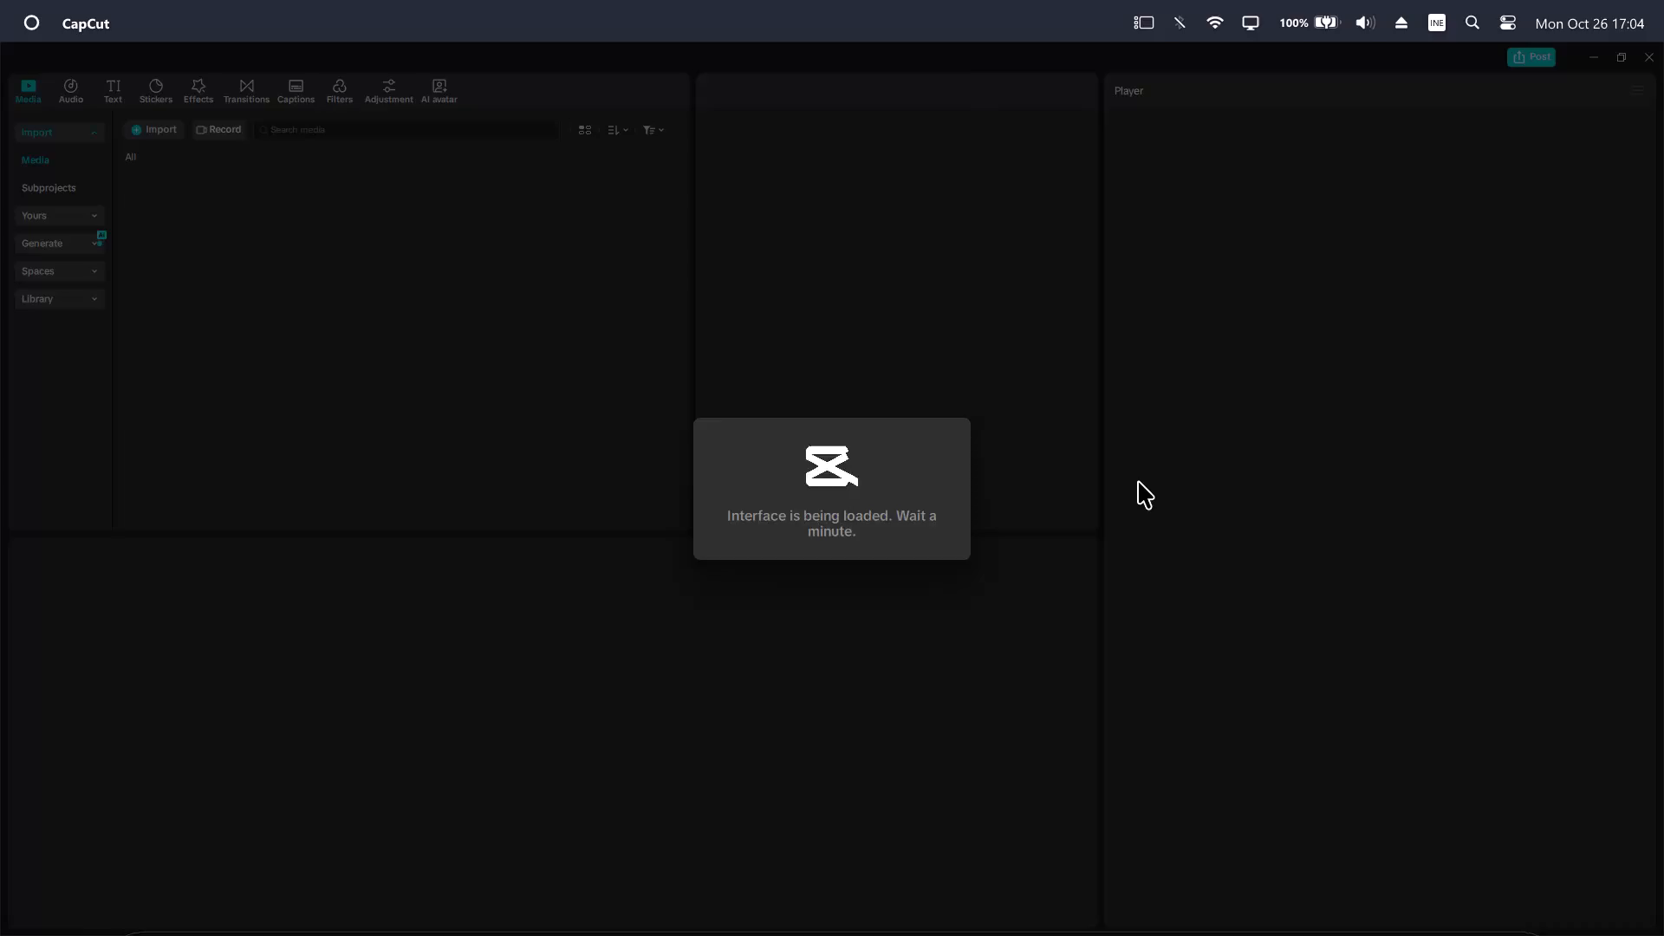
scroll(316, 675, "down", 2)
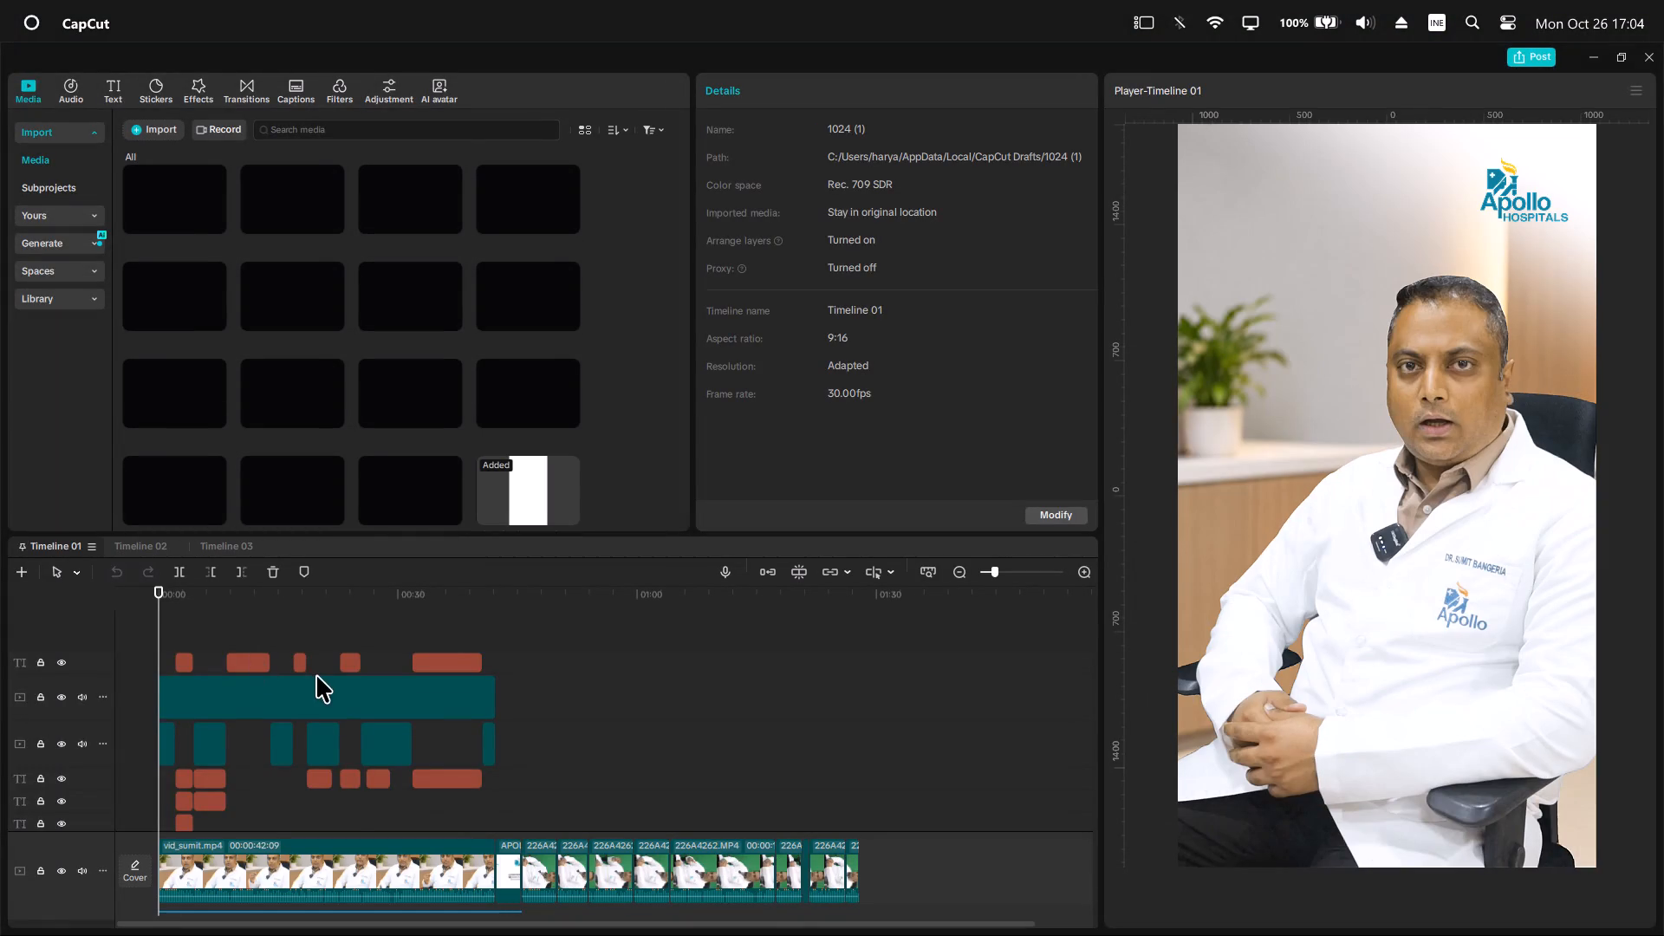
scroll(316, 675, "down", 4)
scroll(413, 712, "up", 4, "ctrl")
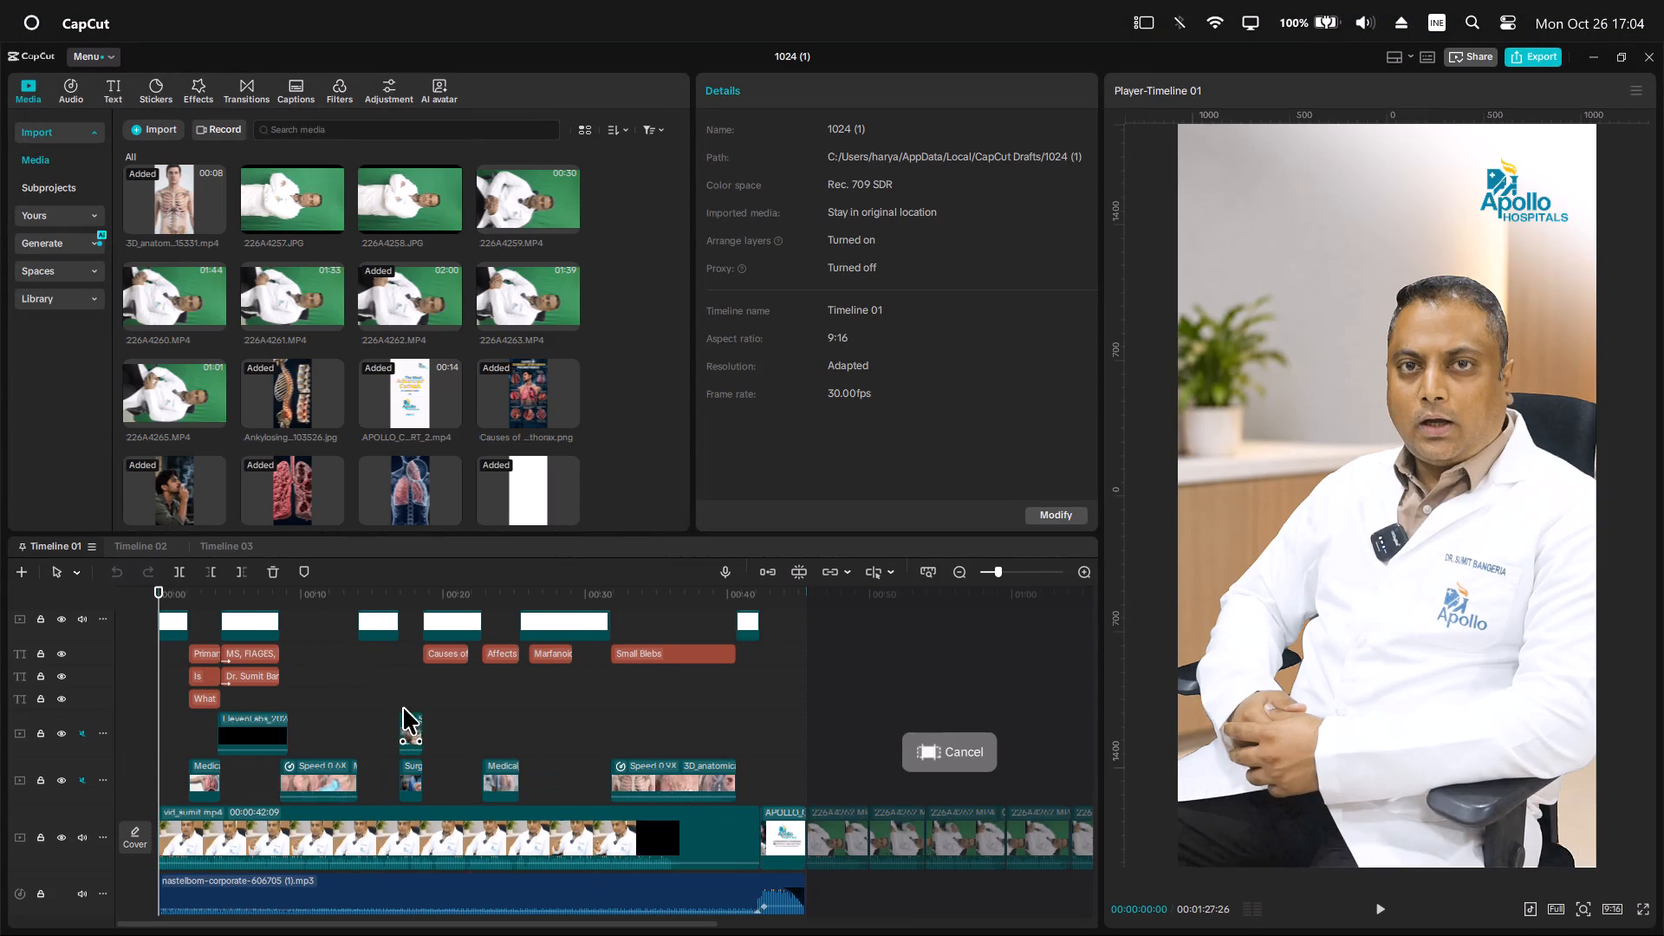
Switch to Timeline 03 and preview its opening seconds, up to the Causes of Secondary Spontaneous Pneumothorax image.
left_click(209, 550)
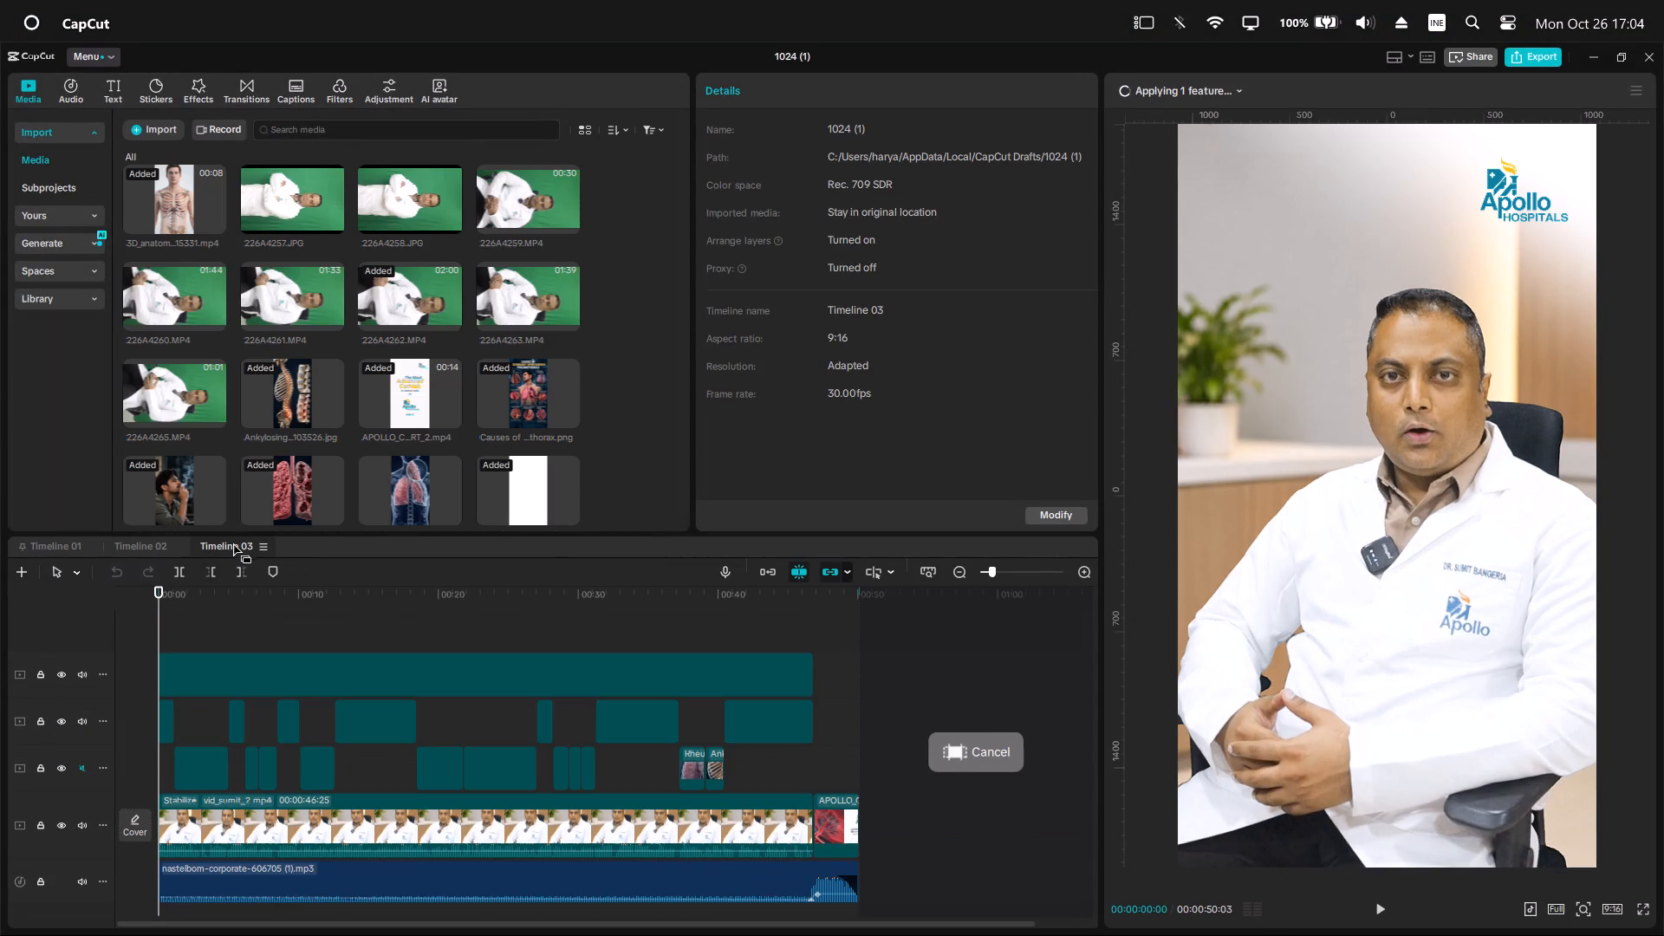
scroll(276, 729, "up", 19, "ctrl")
key("space")
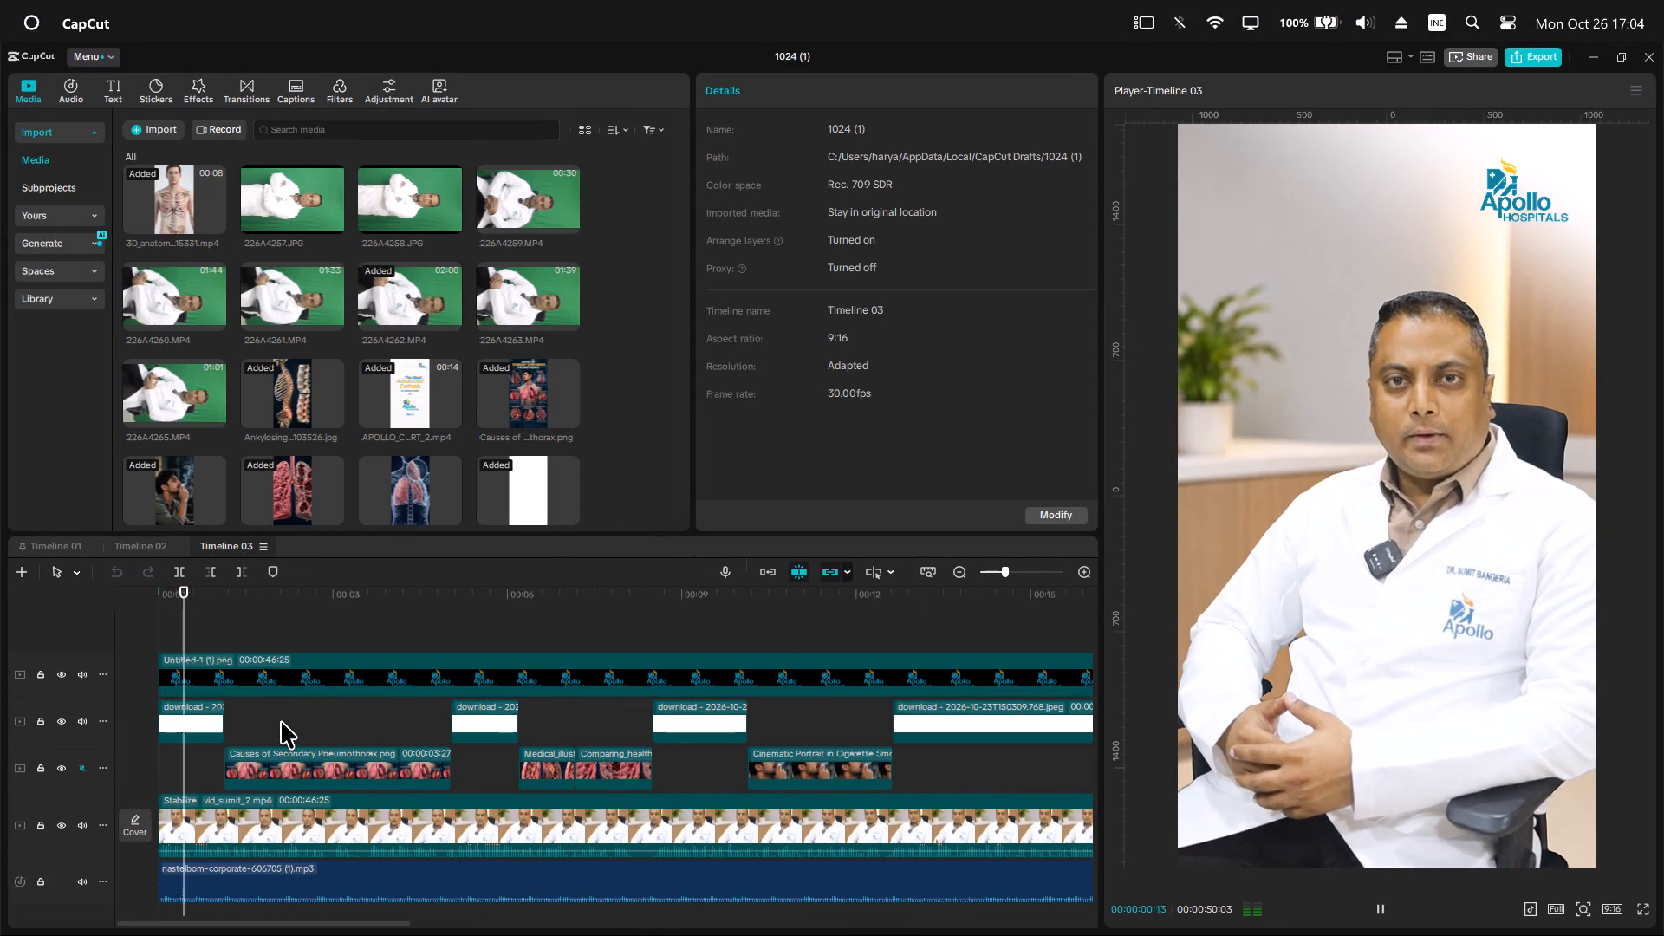
key("space")
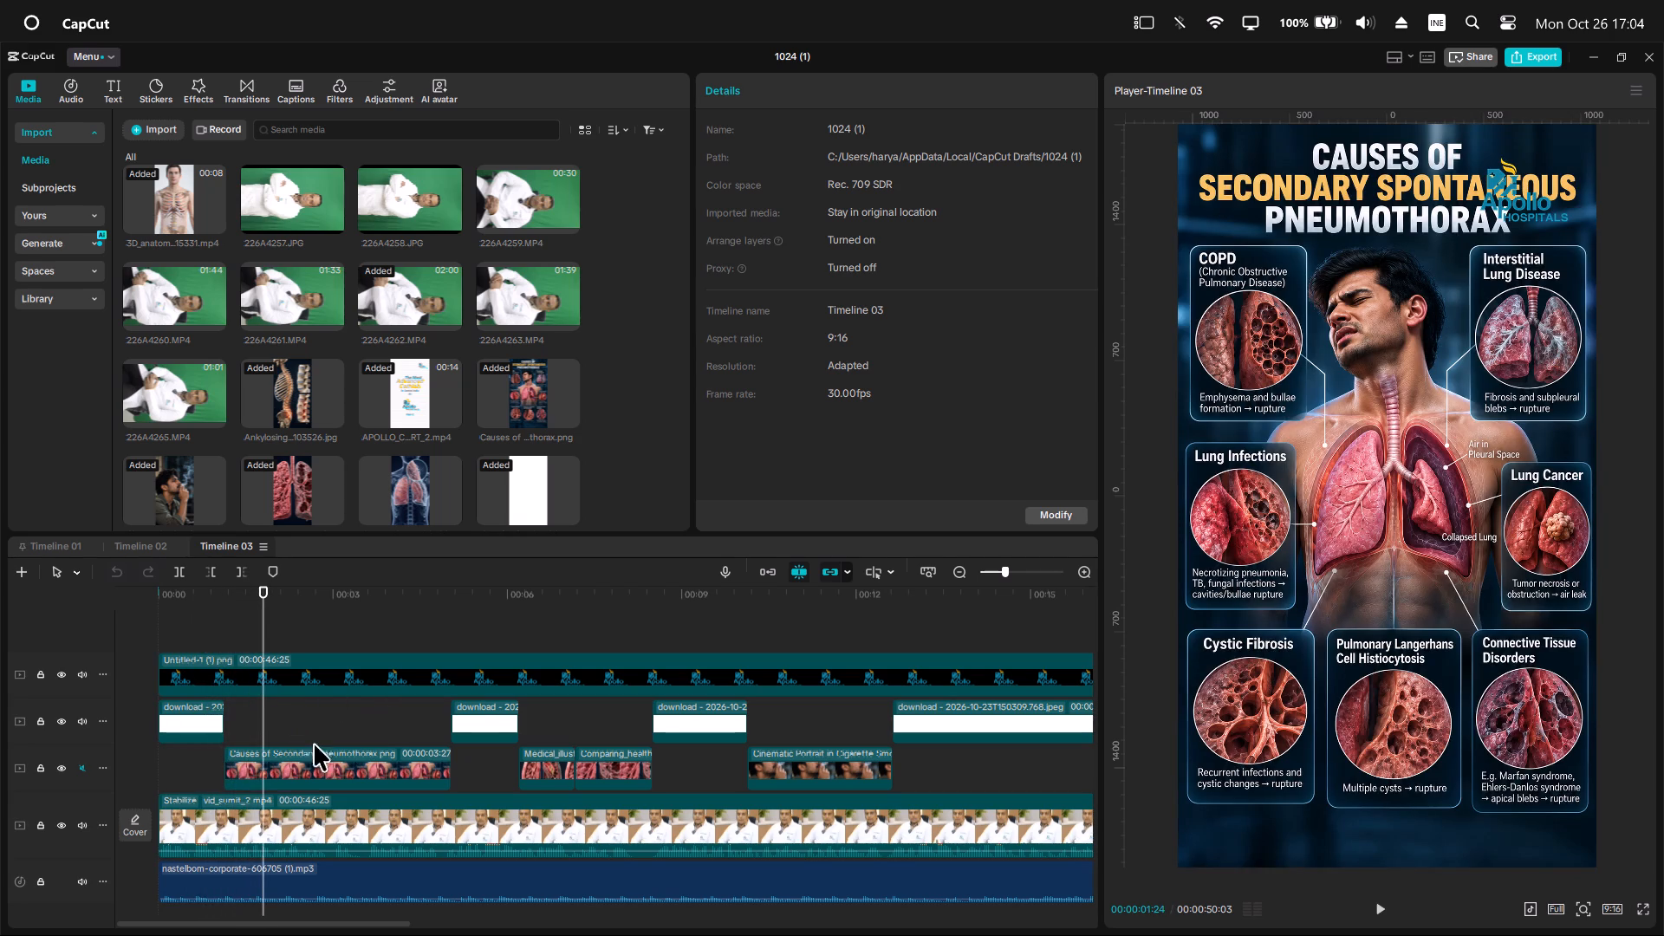
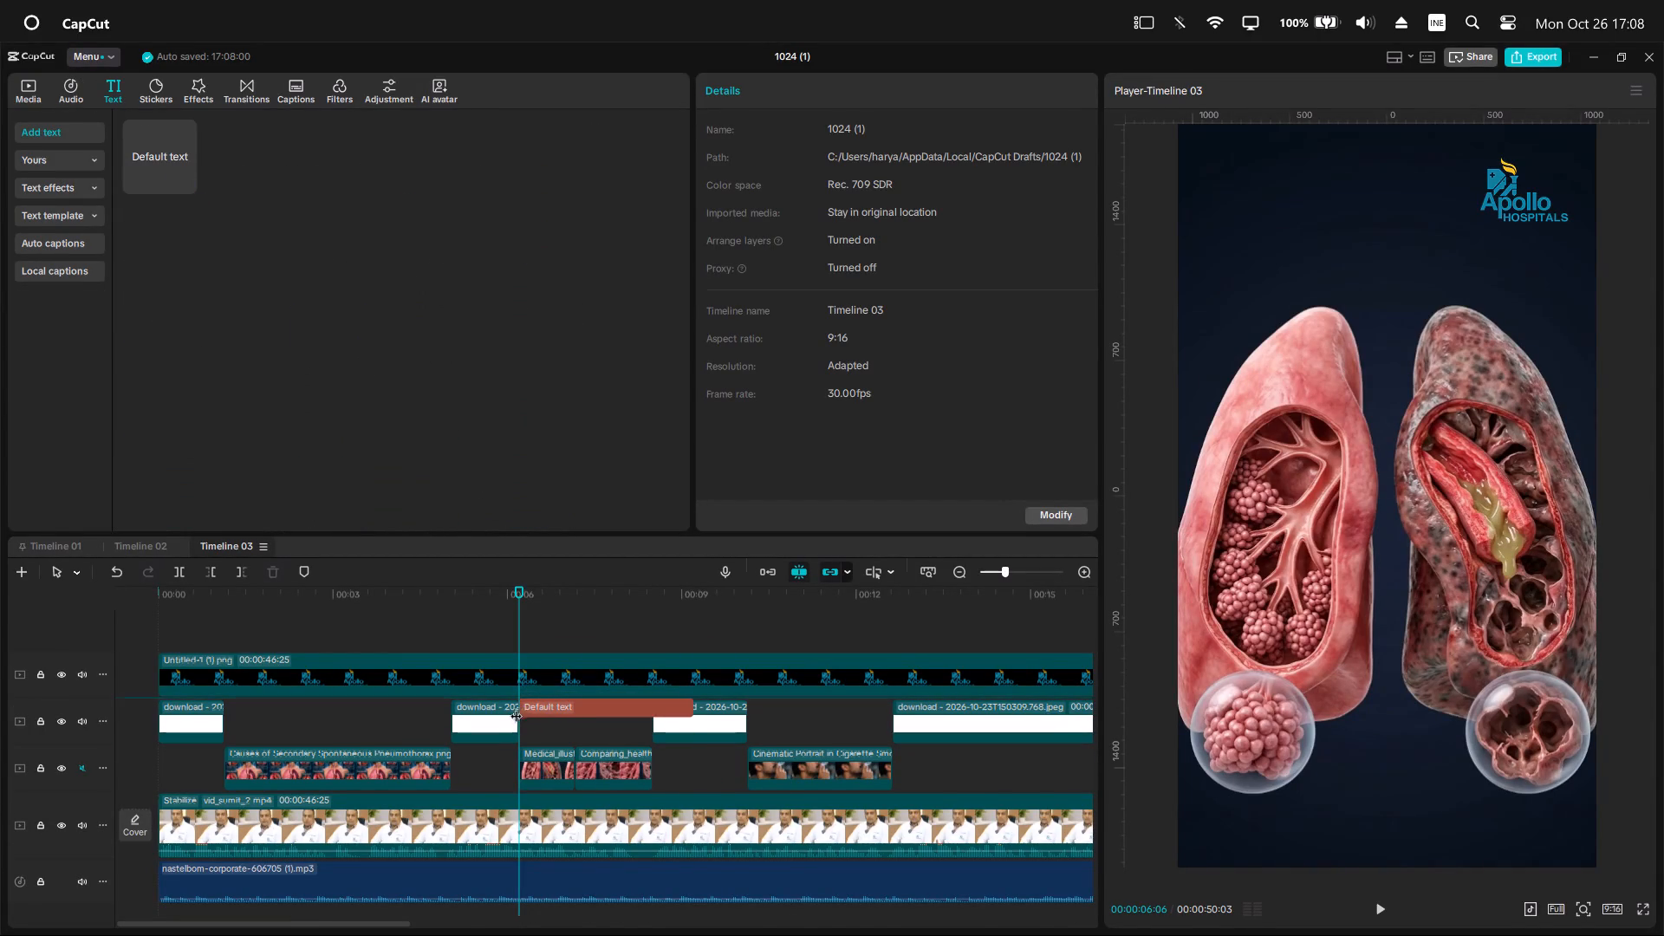
Replace the default text of the new title over the lung illustration with COPD.
left_click_drag(820, 182, 652, 147)
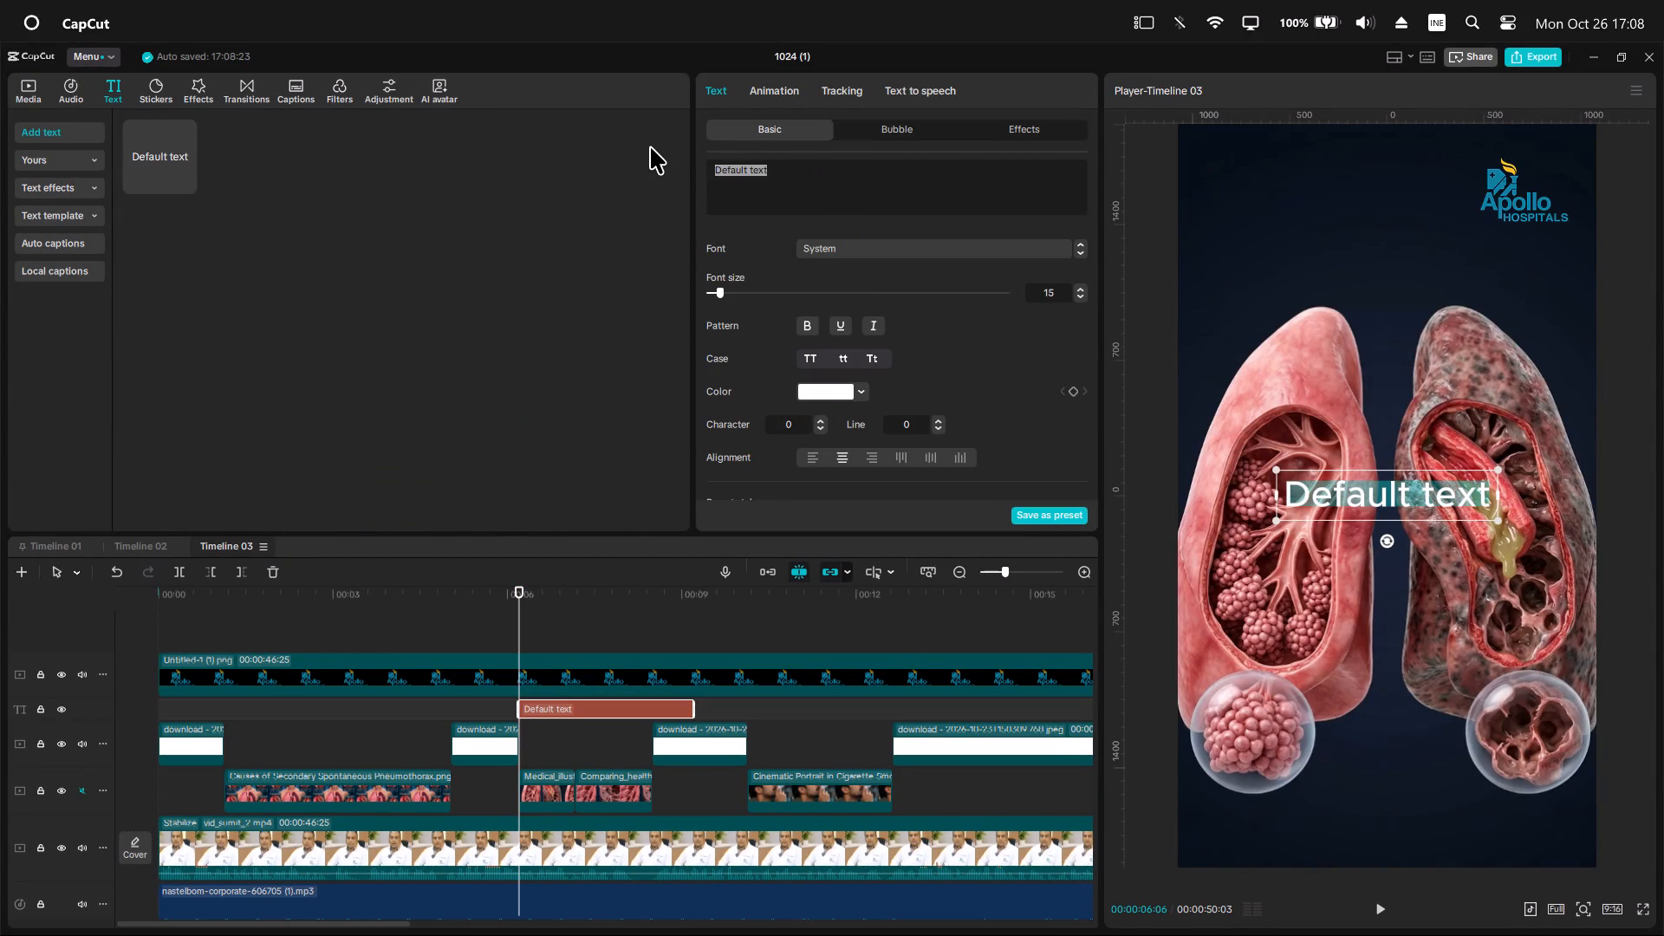
key("ctrl+v")
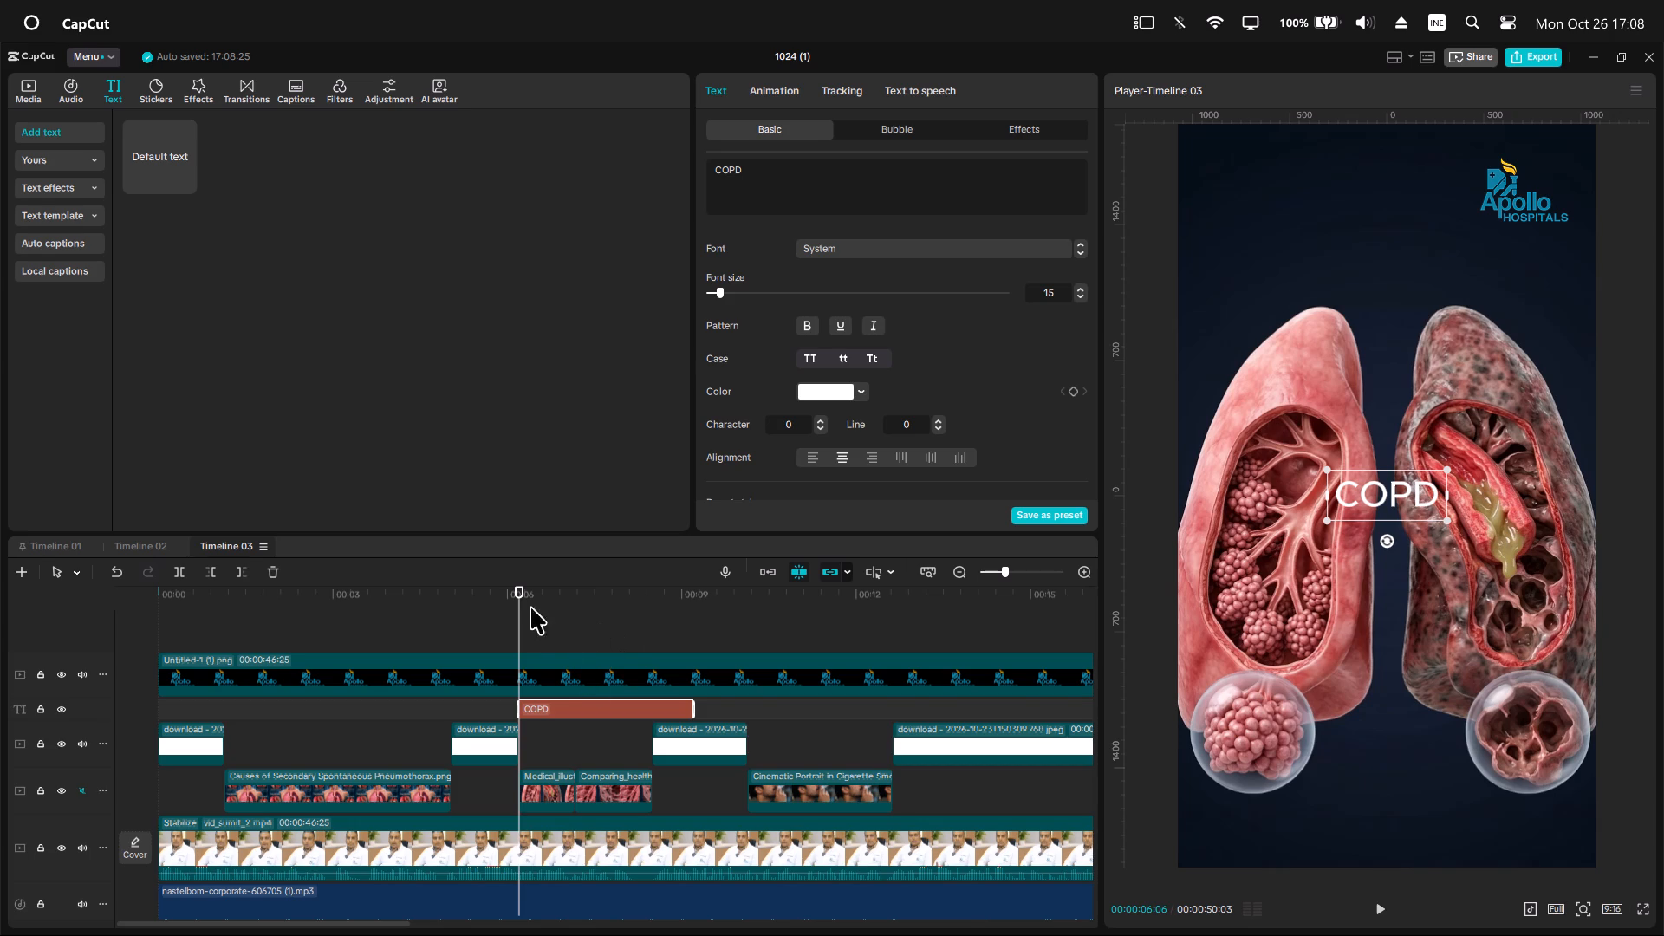
Trim the end of the COPD text clip to about 7:03, where the Medical illustration clip gives way to the Comparing image.
left_click_drag(521, 595, 572, 627)
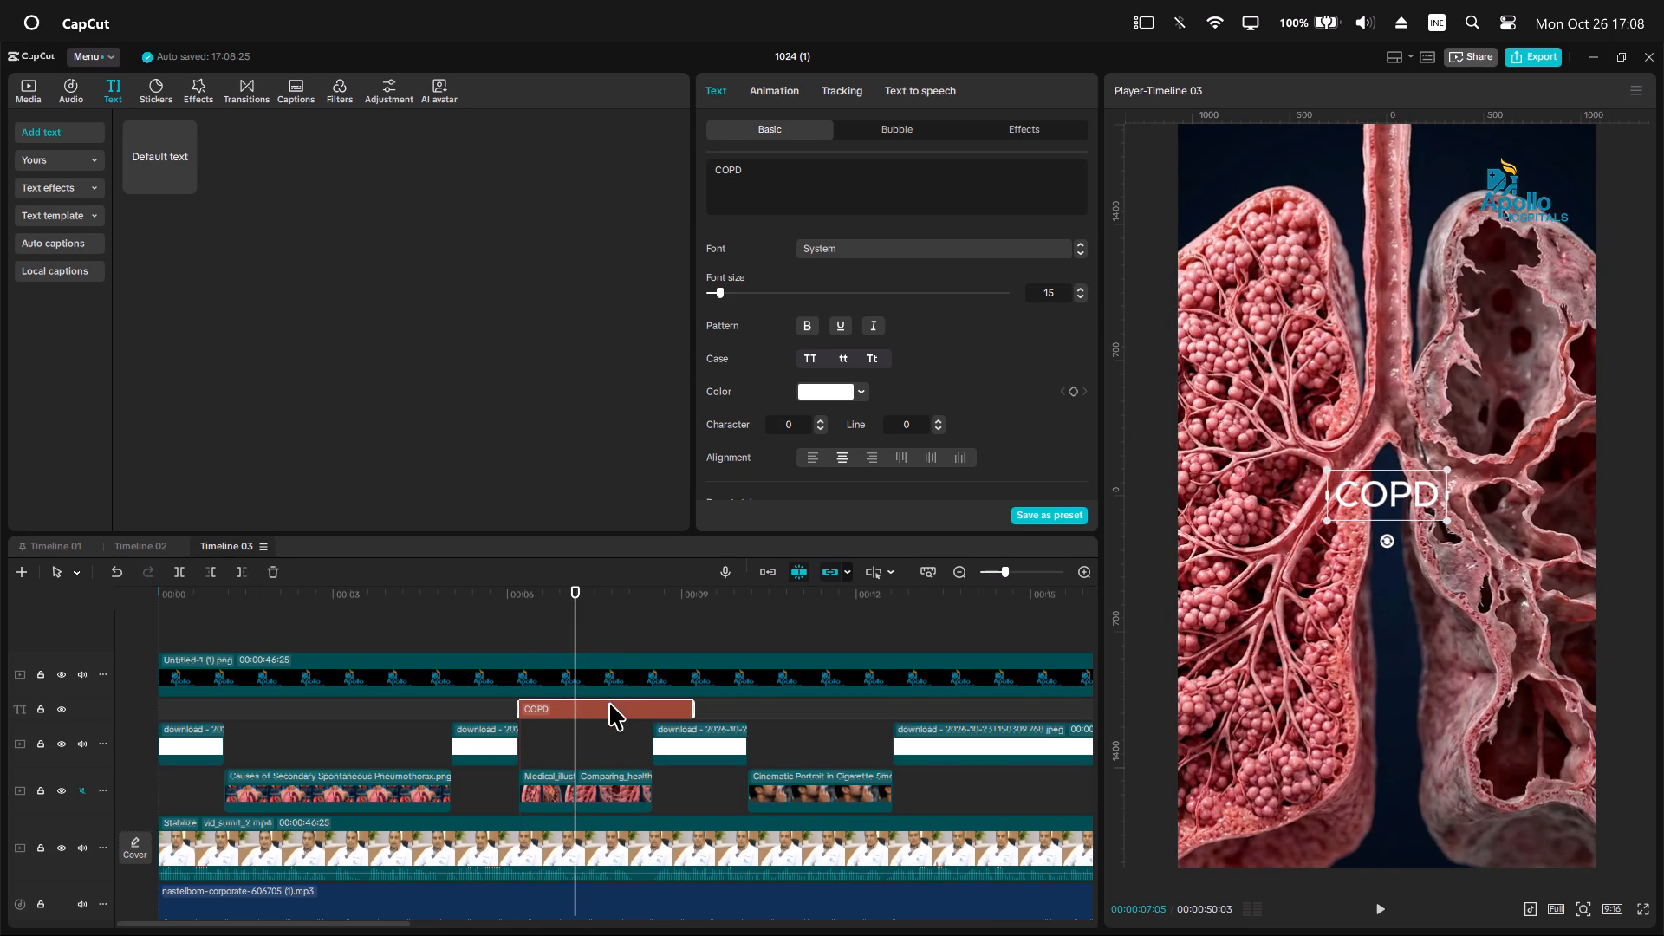
left_click(609, 703)
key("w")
left_click(553, 613)
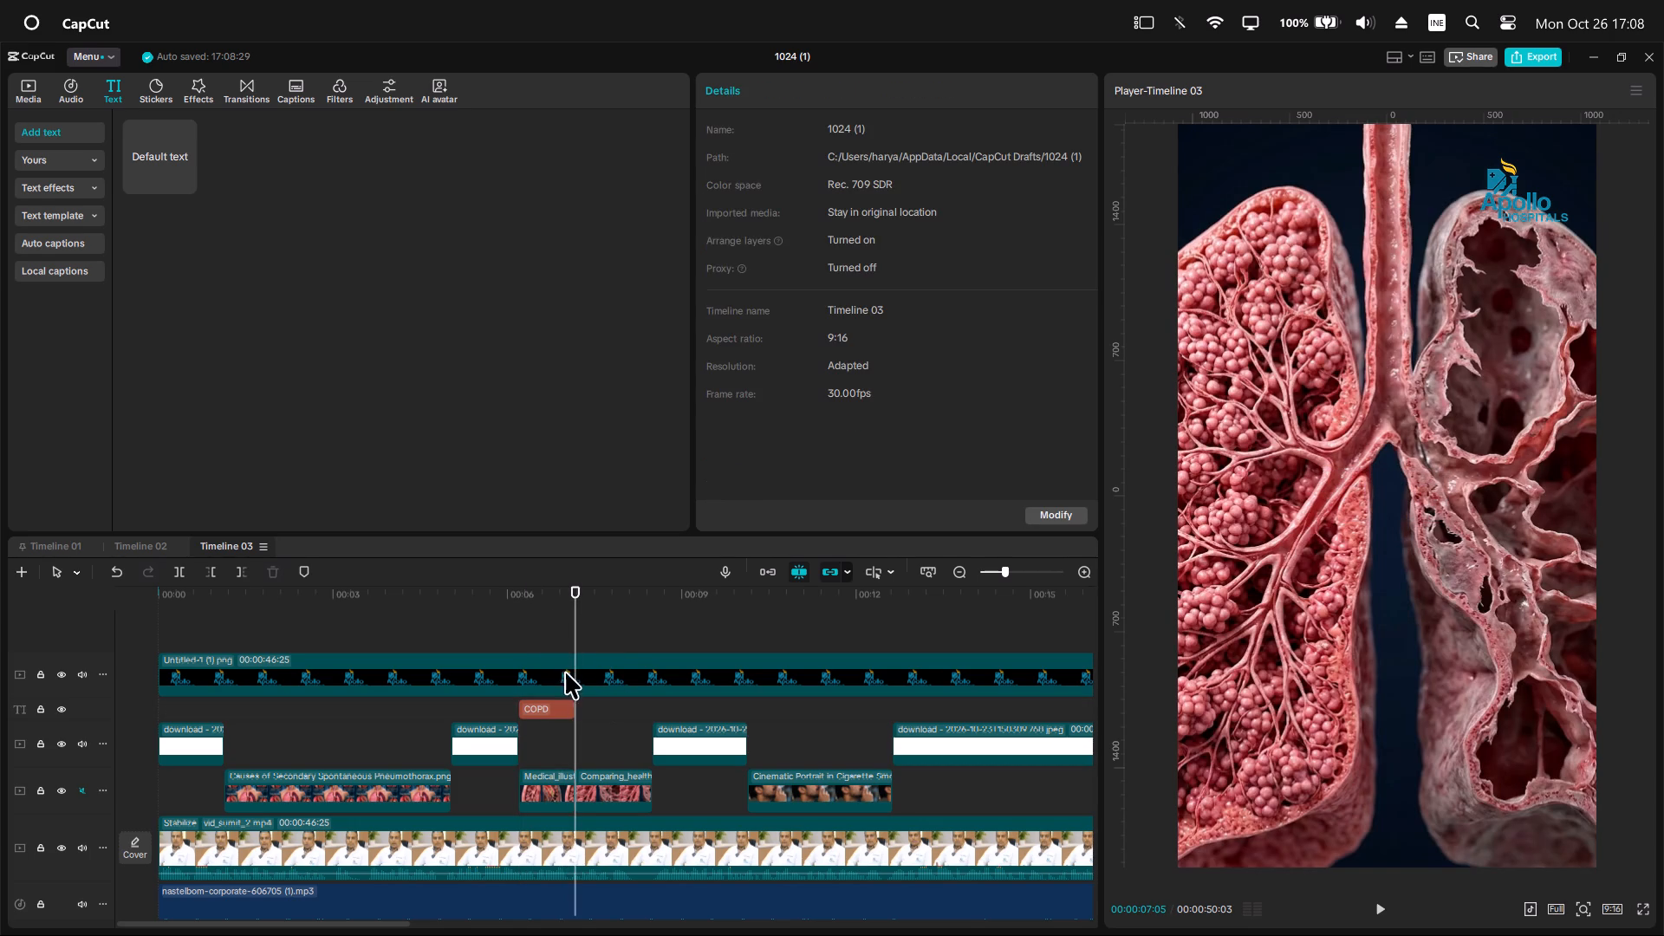
Move the COPD title up into the empty space above the two lungs, keeping it horizontally centred.
left_click(550, 586)
left_click(561, 709)
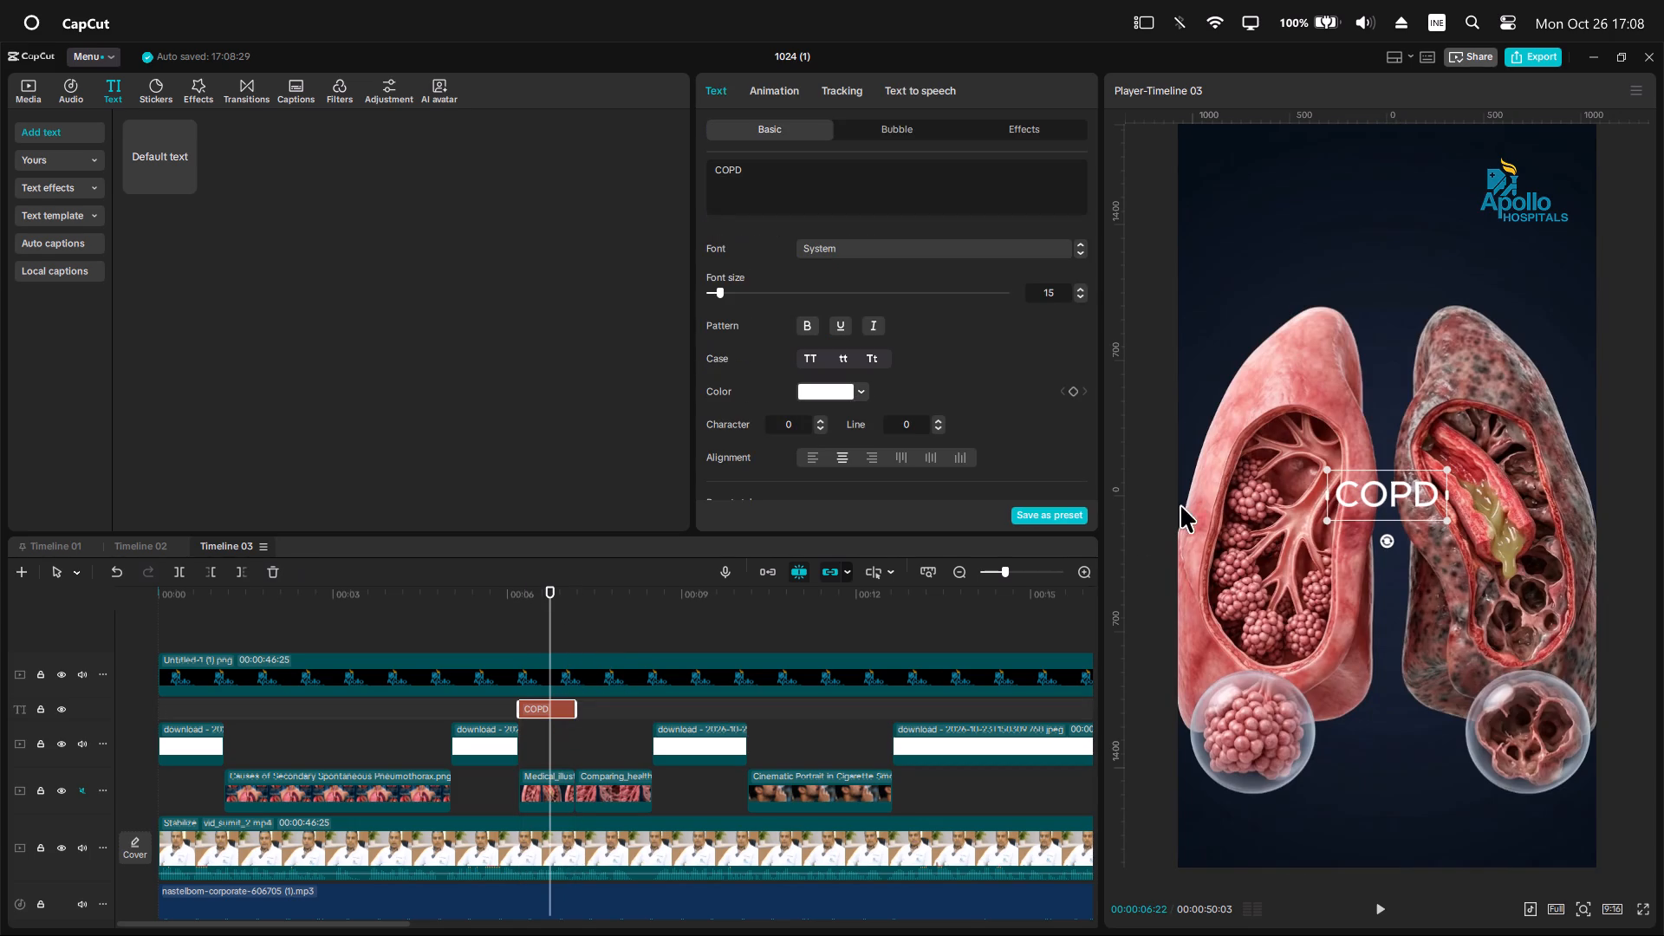
left_click_drag(1388, 502, 1388, 282)
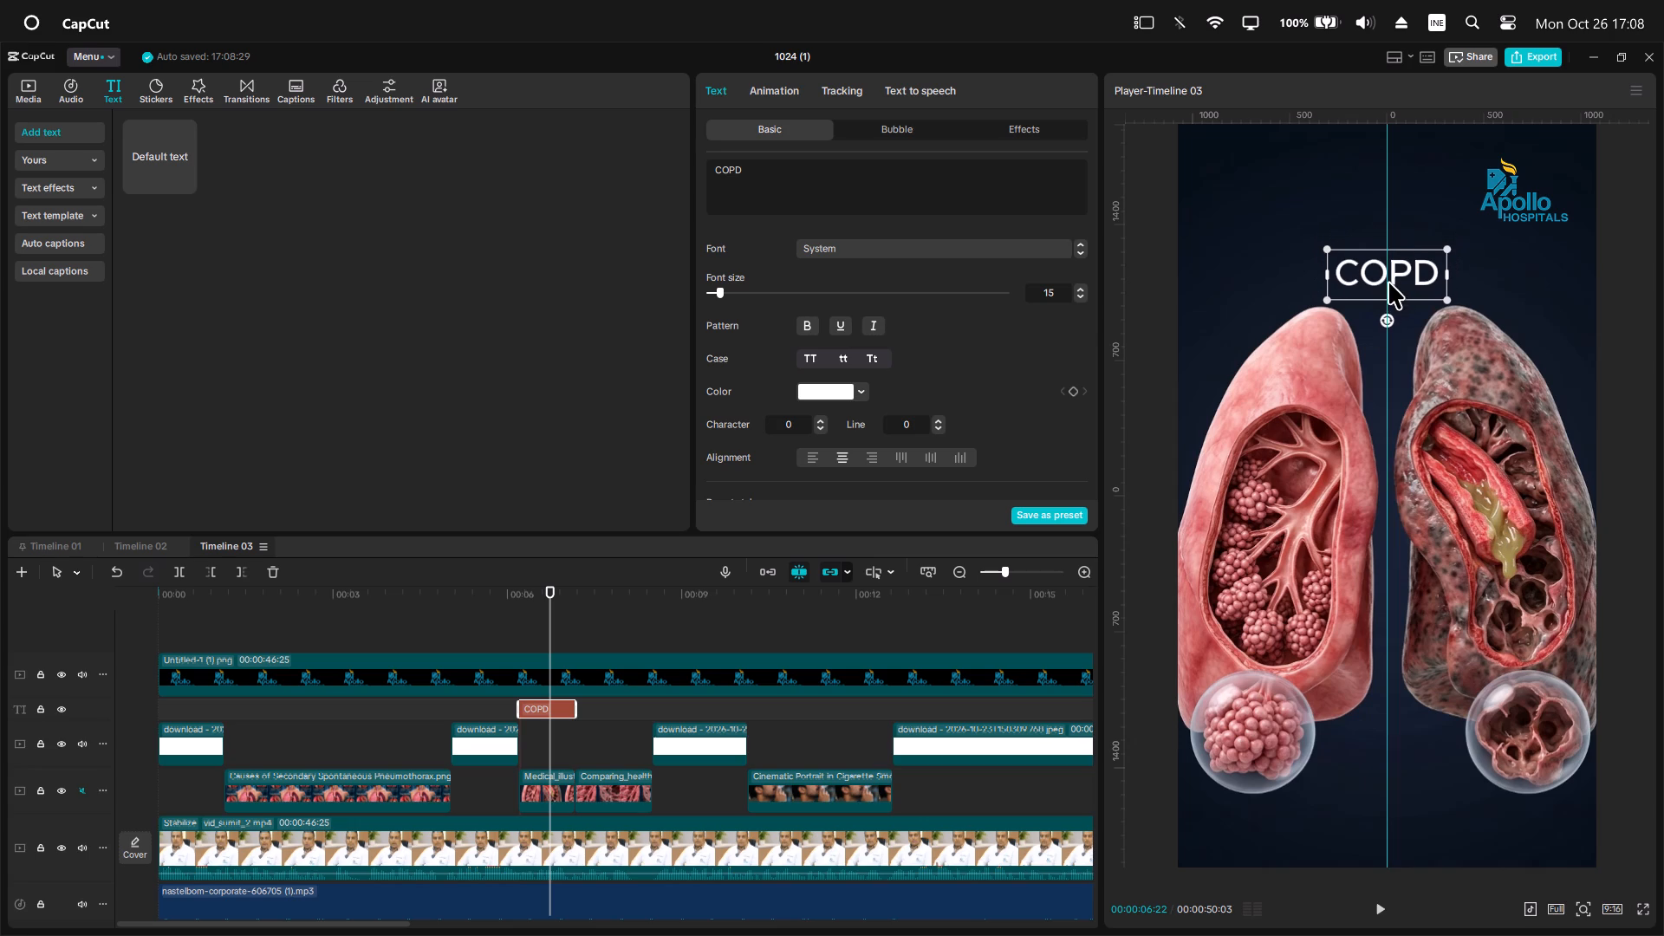
Set the COPD title above the lungs in Roboto Bold and make it italic.
left_click_drag(1388, 282, 1388, 283)
left_click(905, 244)
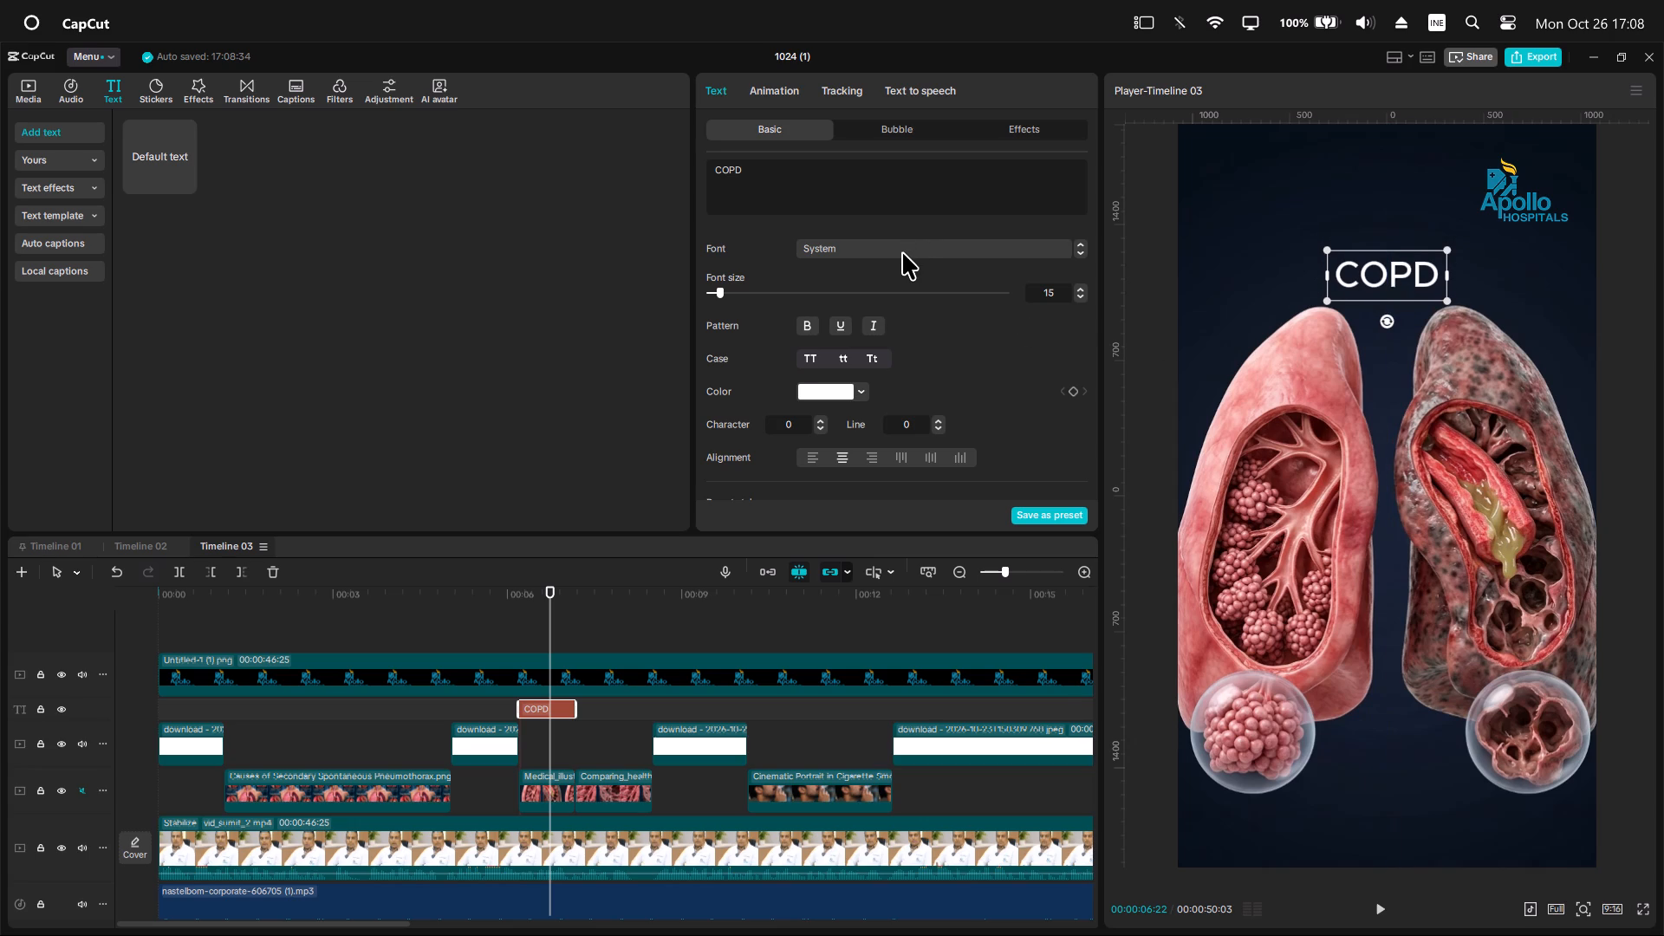
left_click(873, 416)
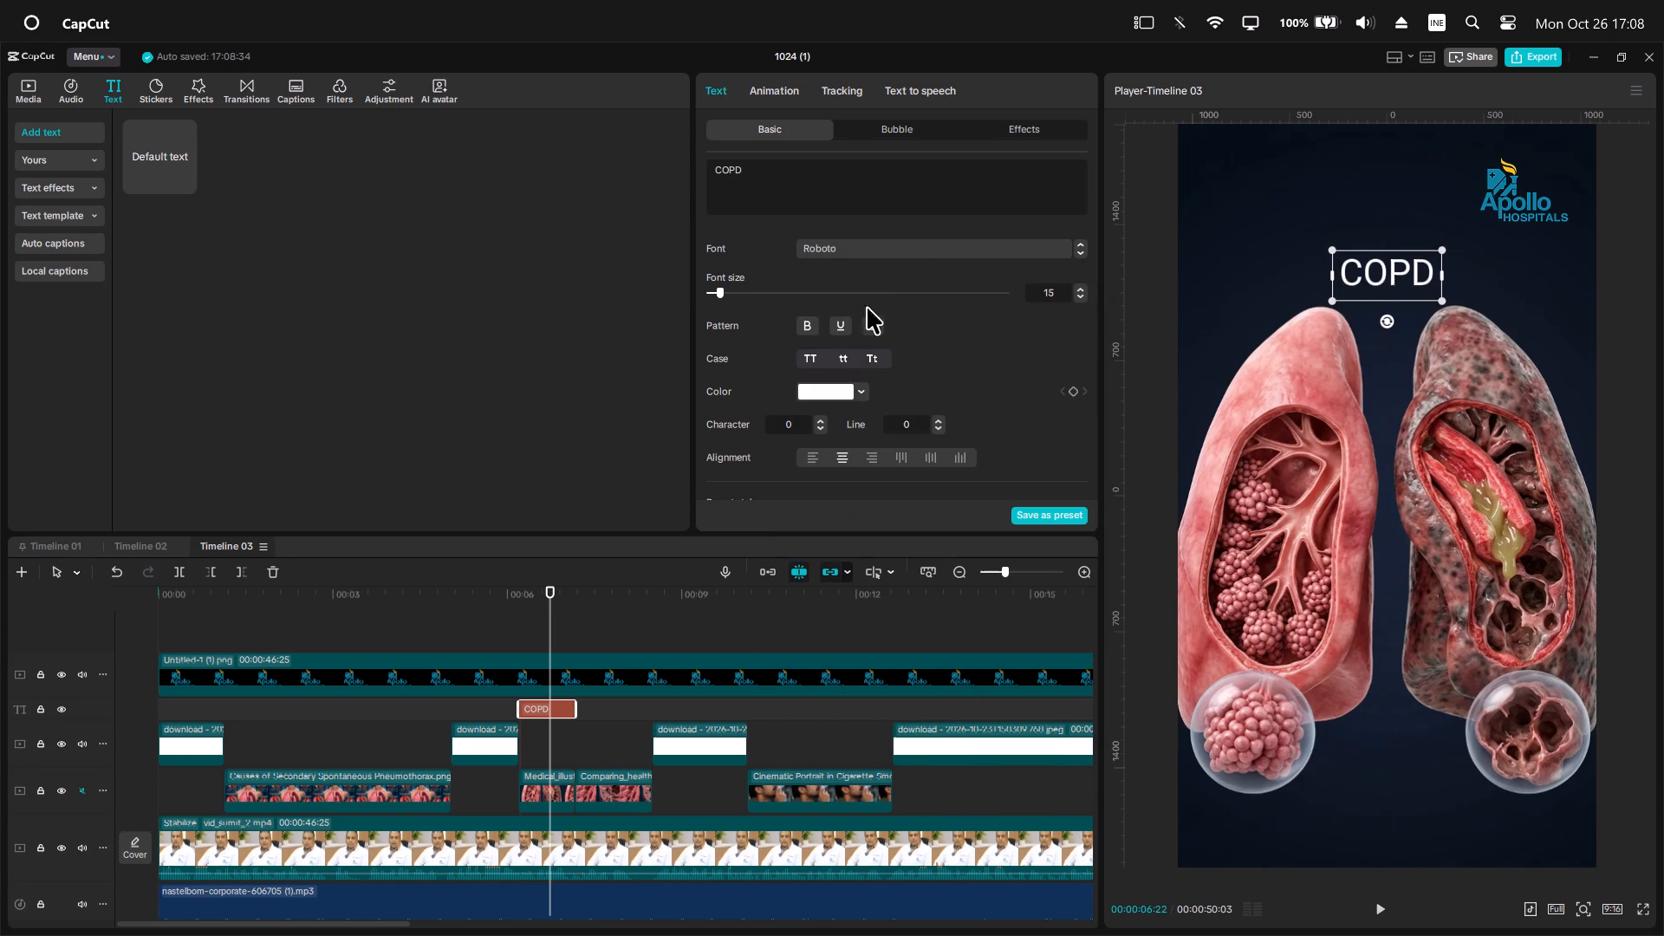
left_click(864, 249)
scroll(858, 692, "down", 2)
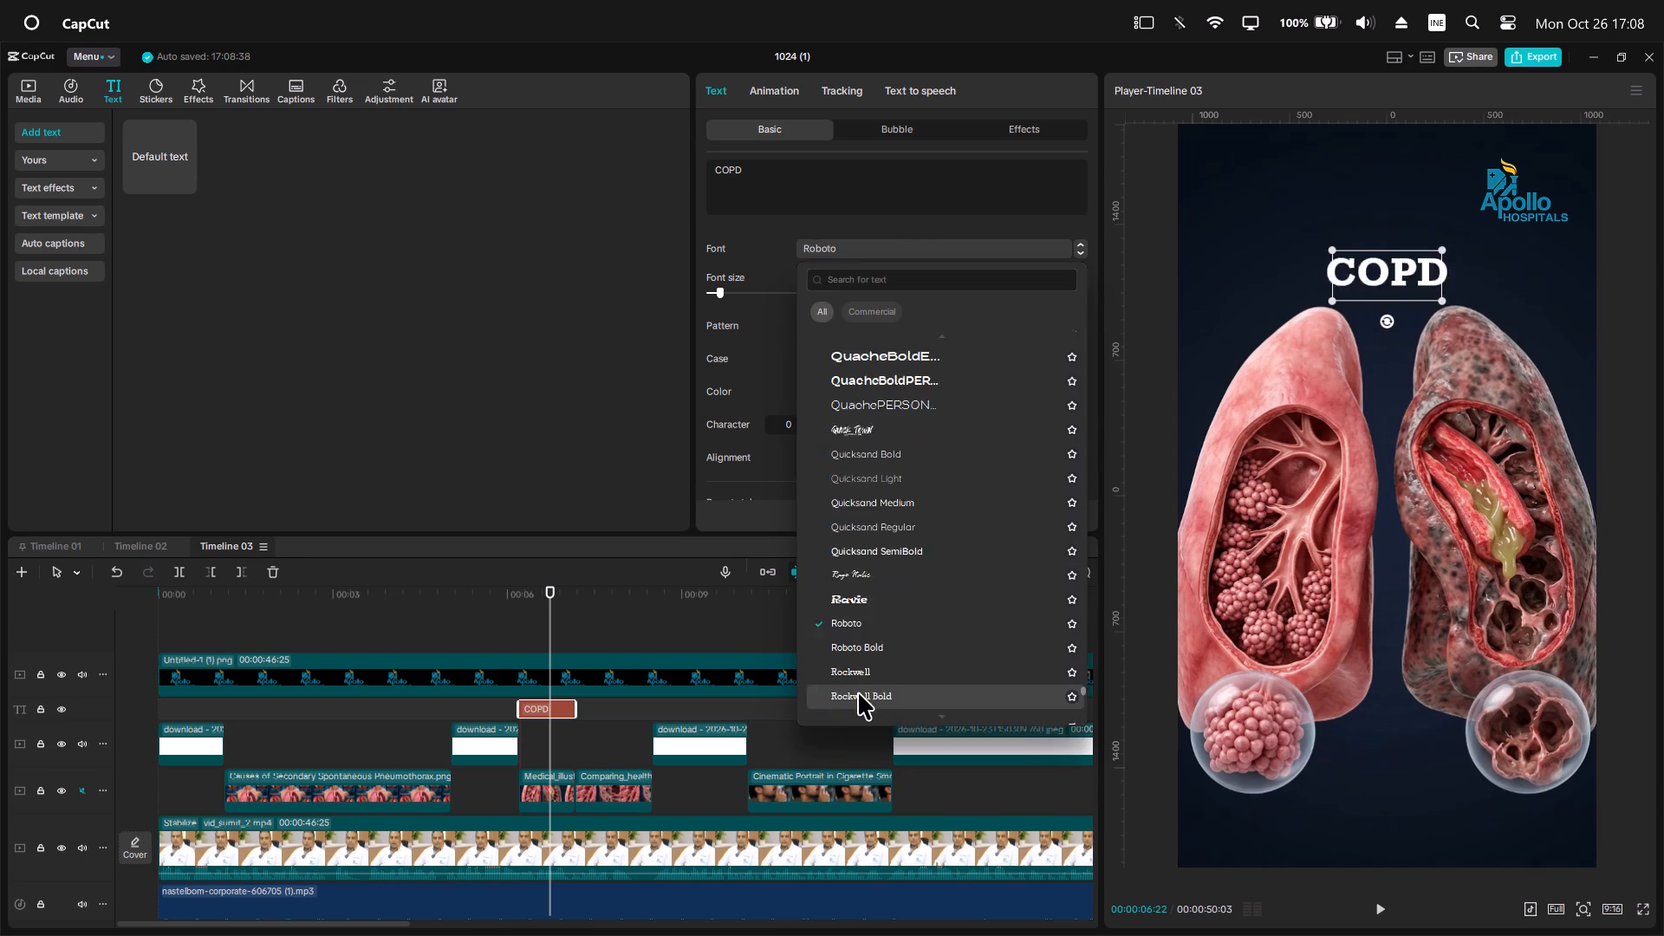
left_click(868, 575)
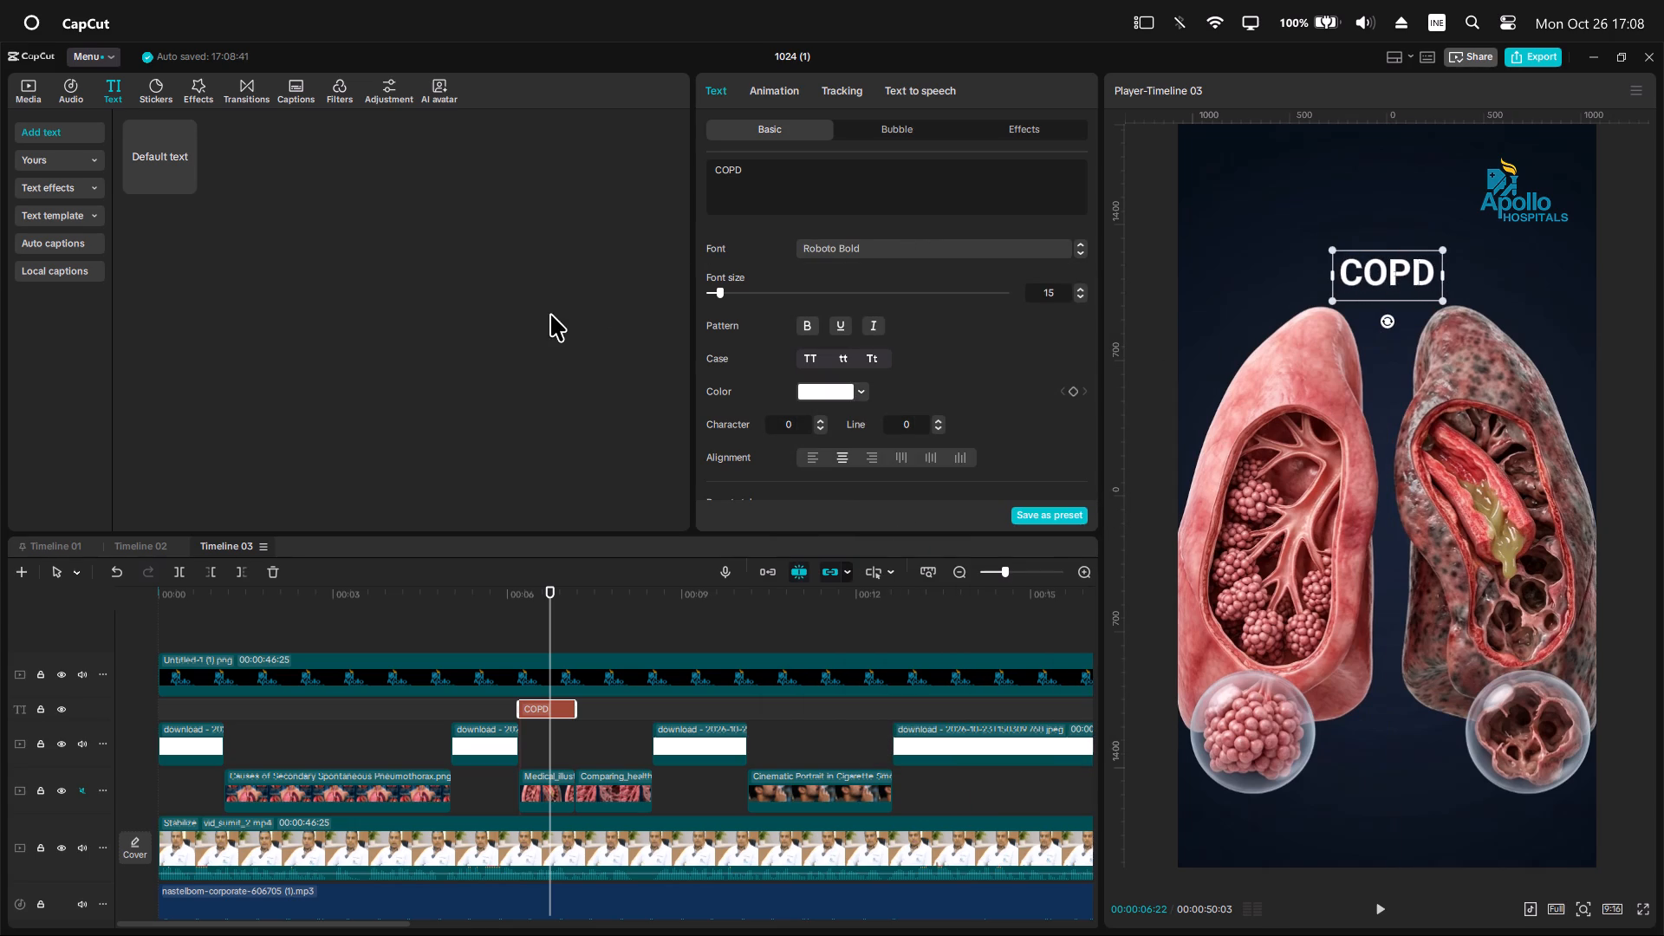
left_click(870, 328)
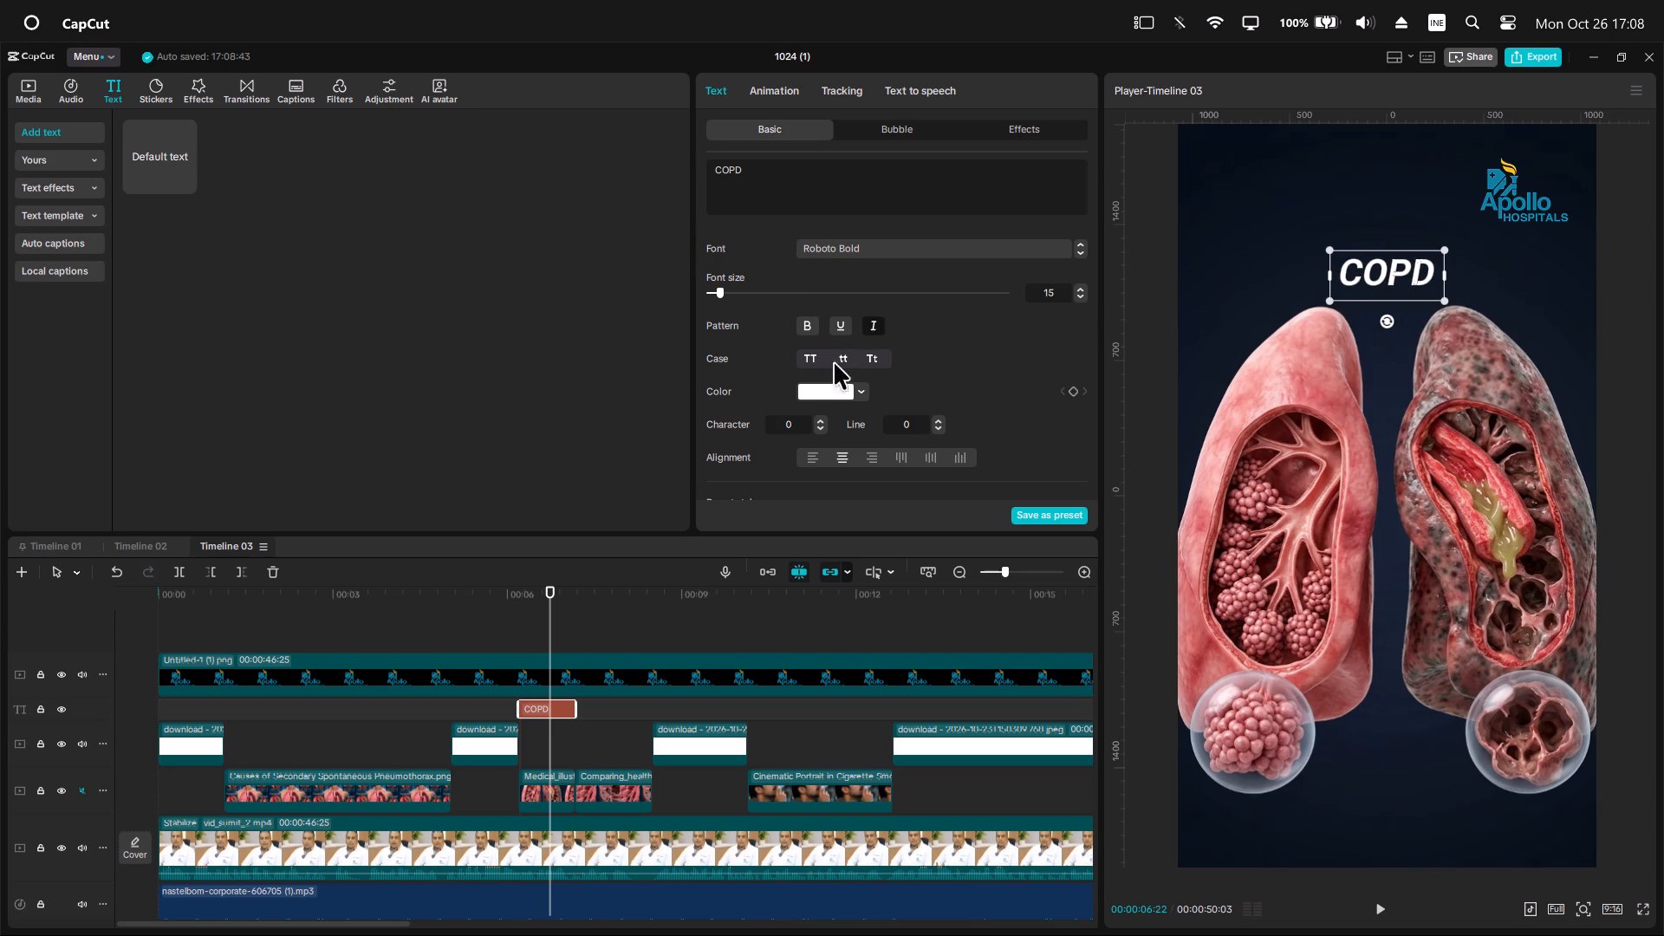
Colour the COPD title golden yellow FDB818, sampled from the flame in the Apollo Hospitals logo.
left_click(835, 387)
left_click(772, 533)
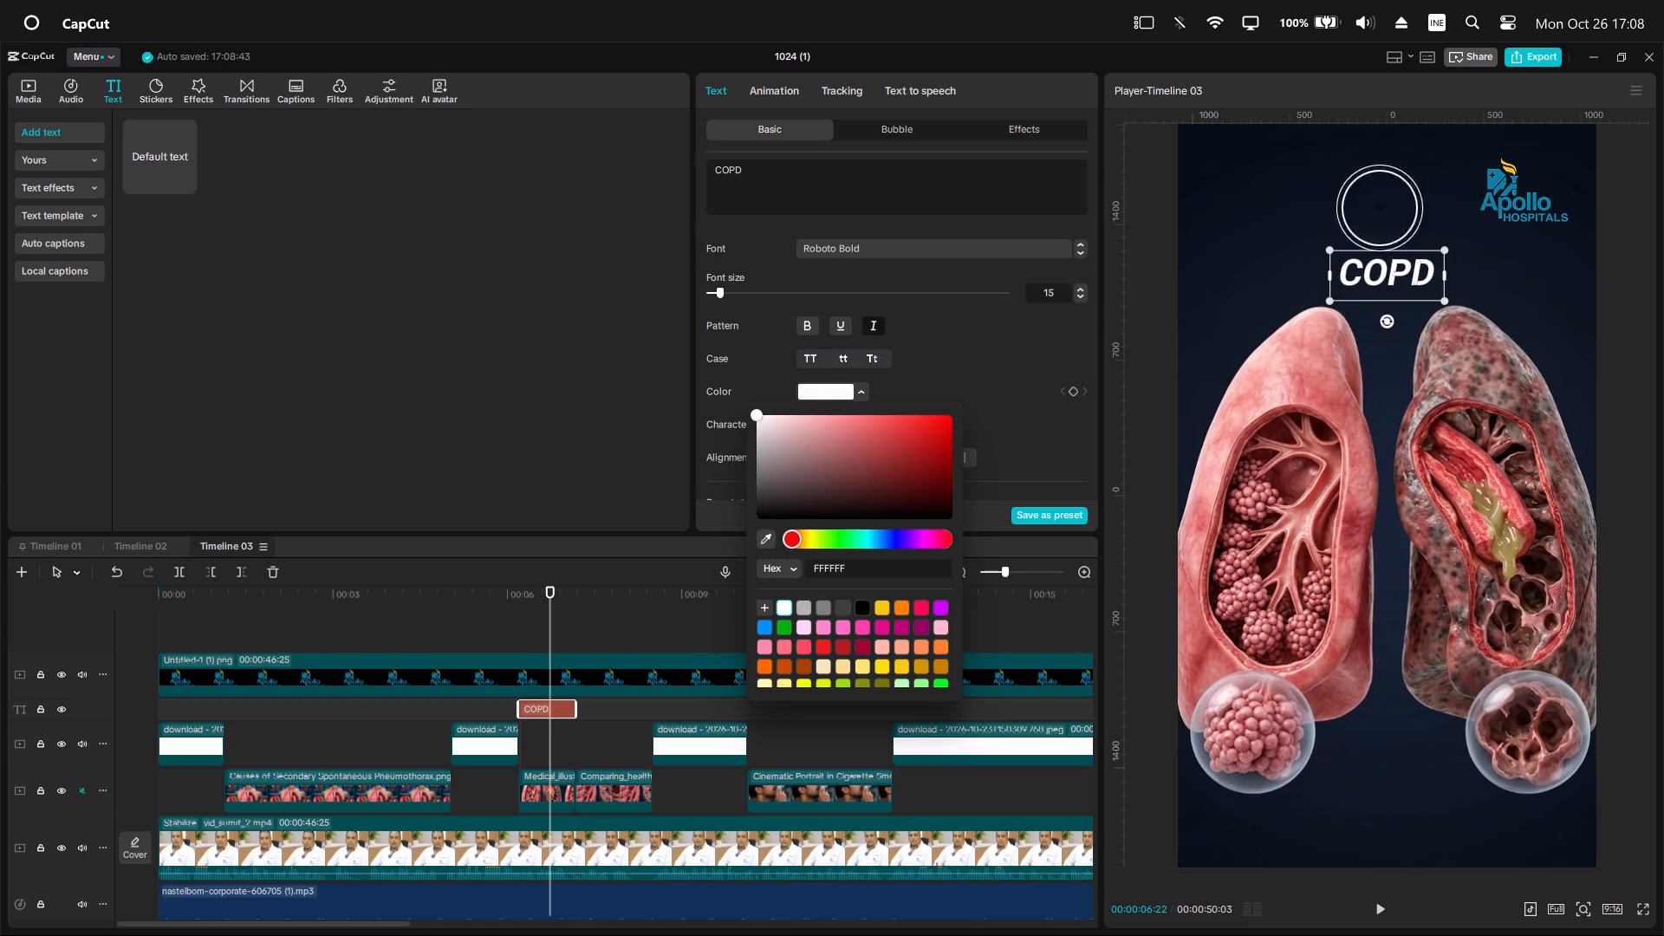
left_click(1511, 170)
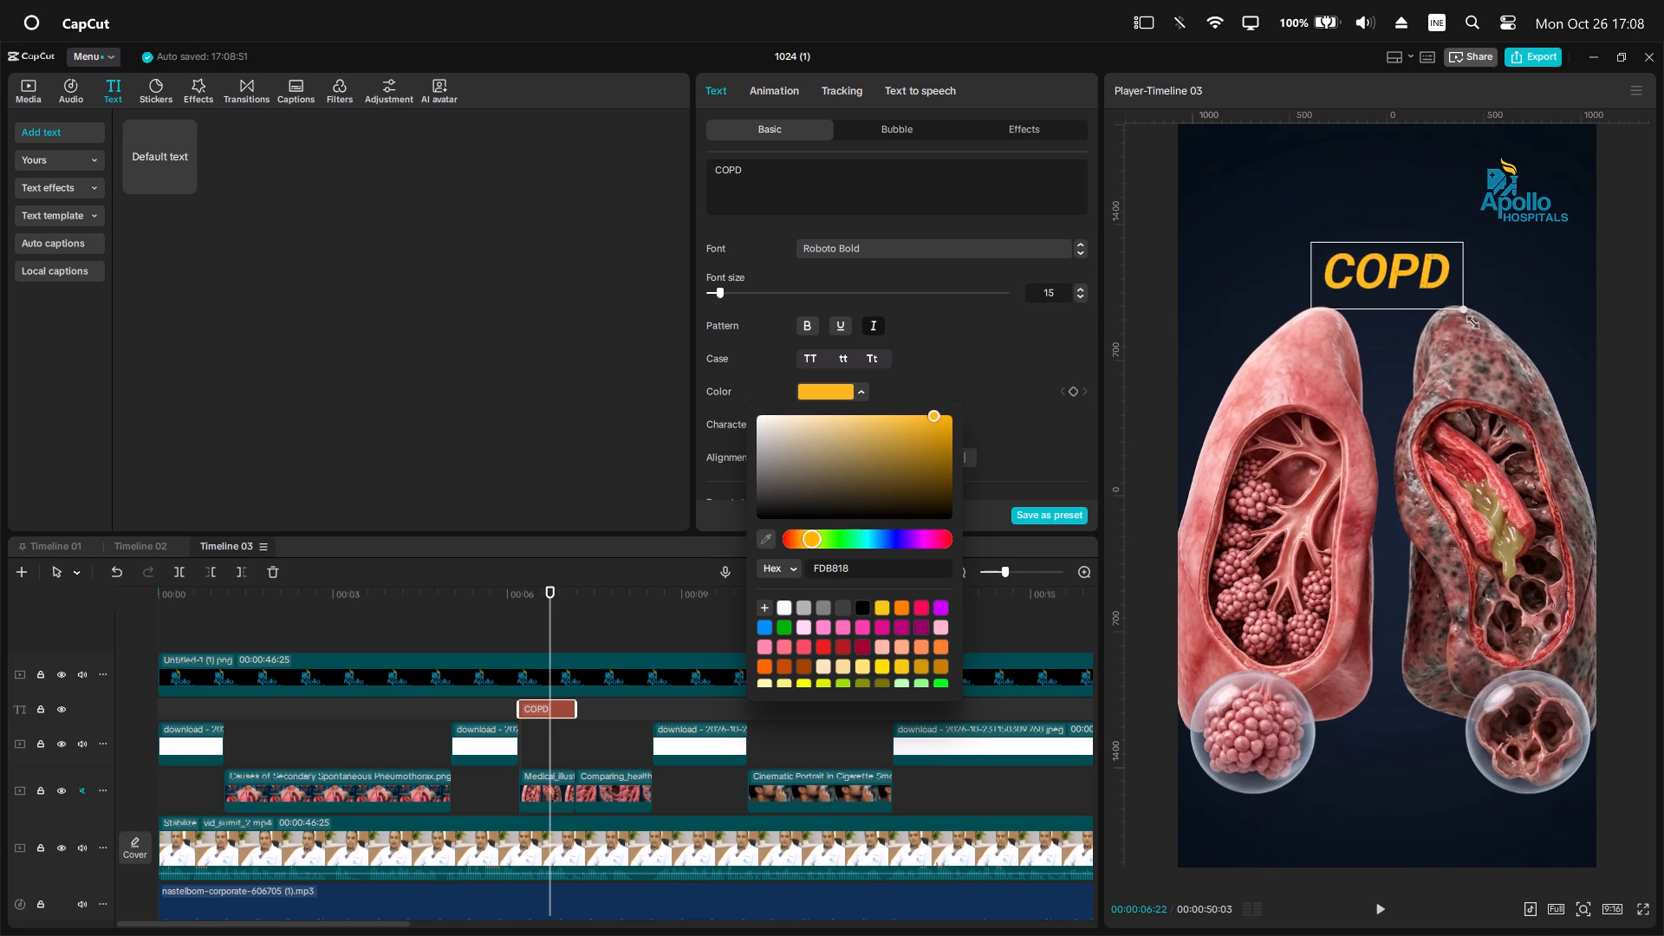
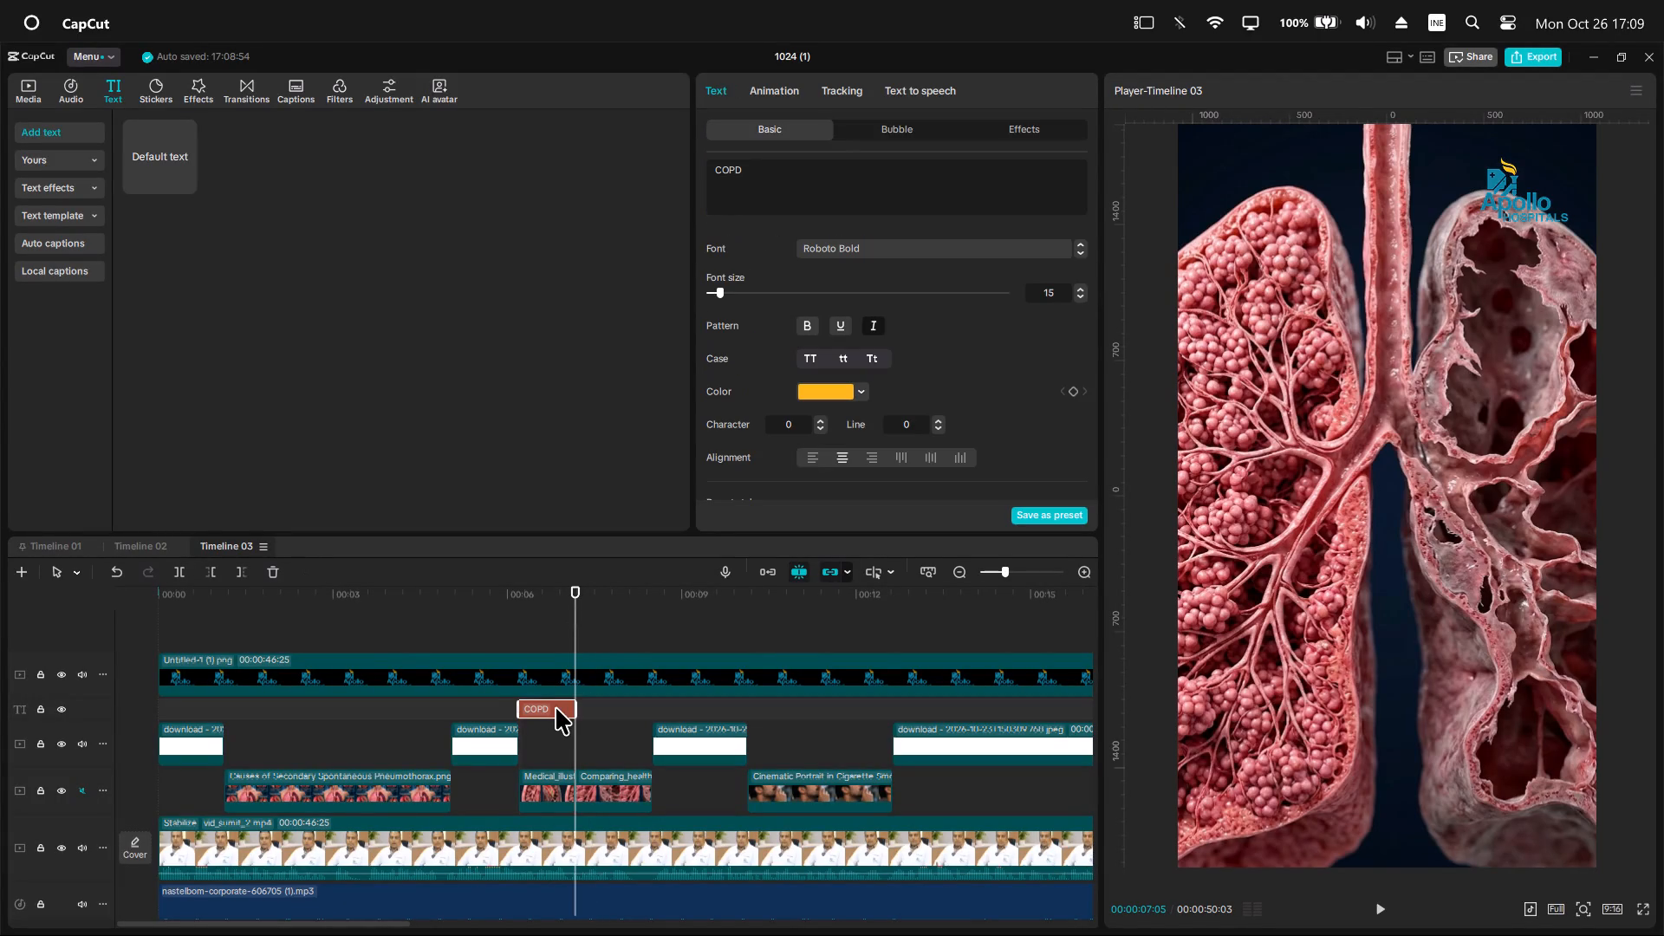
Duplicate the golden COPD title right after the original and change the copy's text to Emphysema.
key("ctrl+c")
key("ctrl+v")
left_click_drag(835, 196, 604, 127)
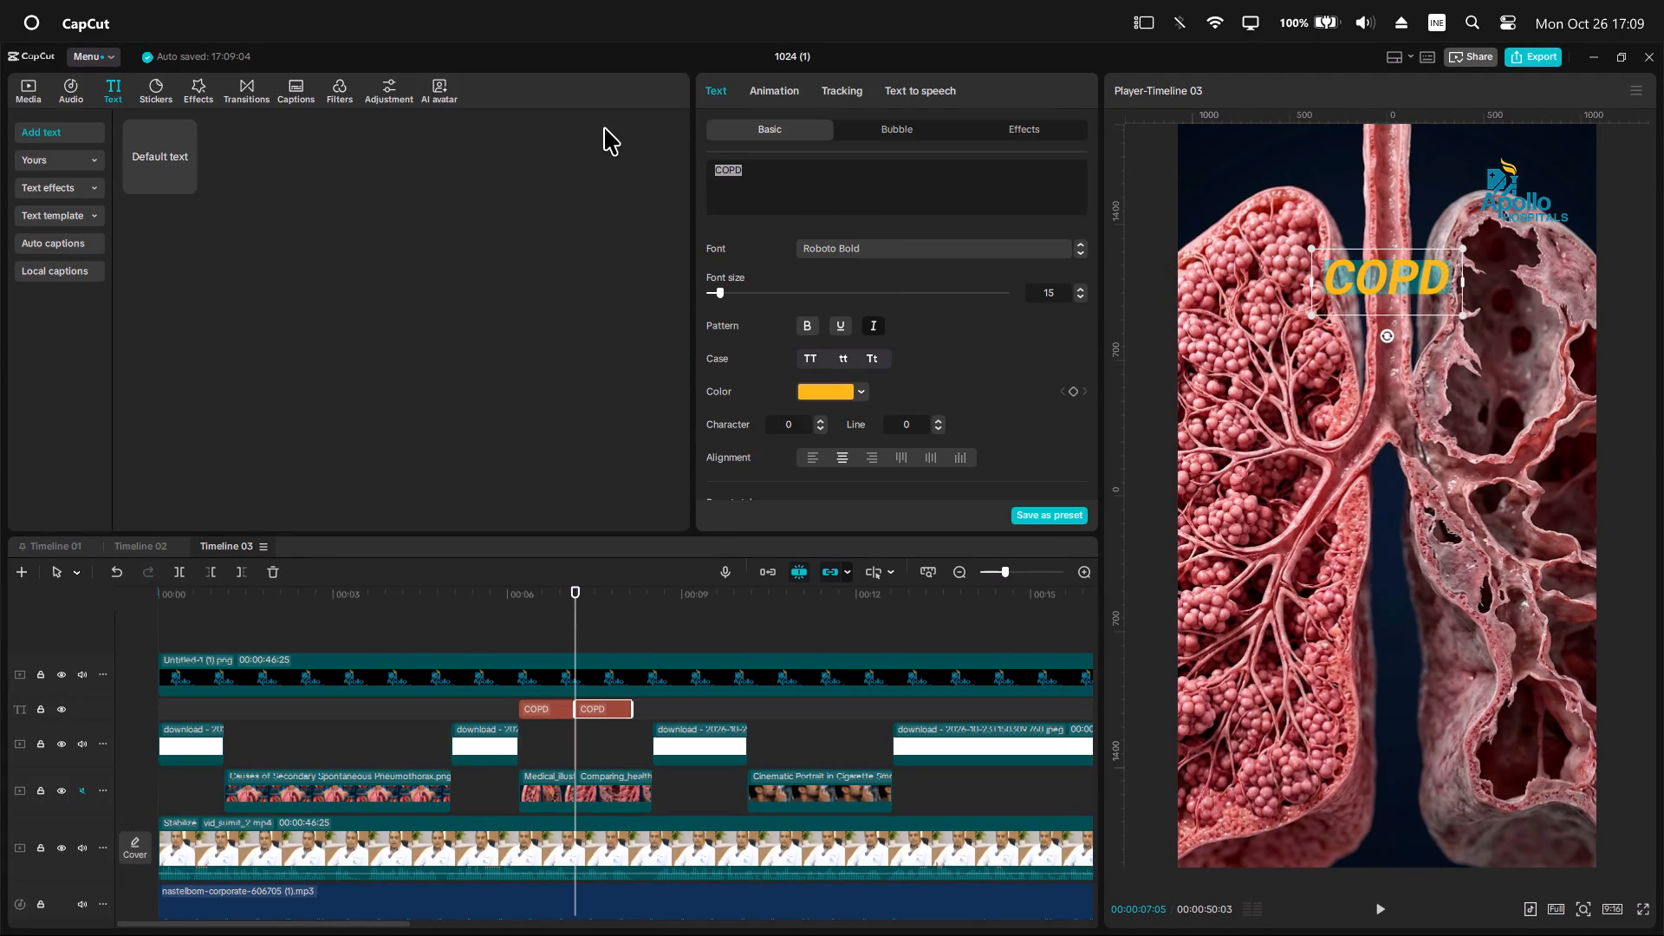
key("ctrl+v")
Centre the Emphysema title over the lower part of the lungs at about Y -1085 and scale it down to about 118%.
left_click_drag(1351, 285, 1356, 615)
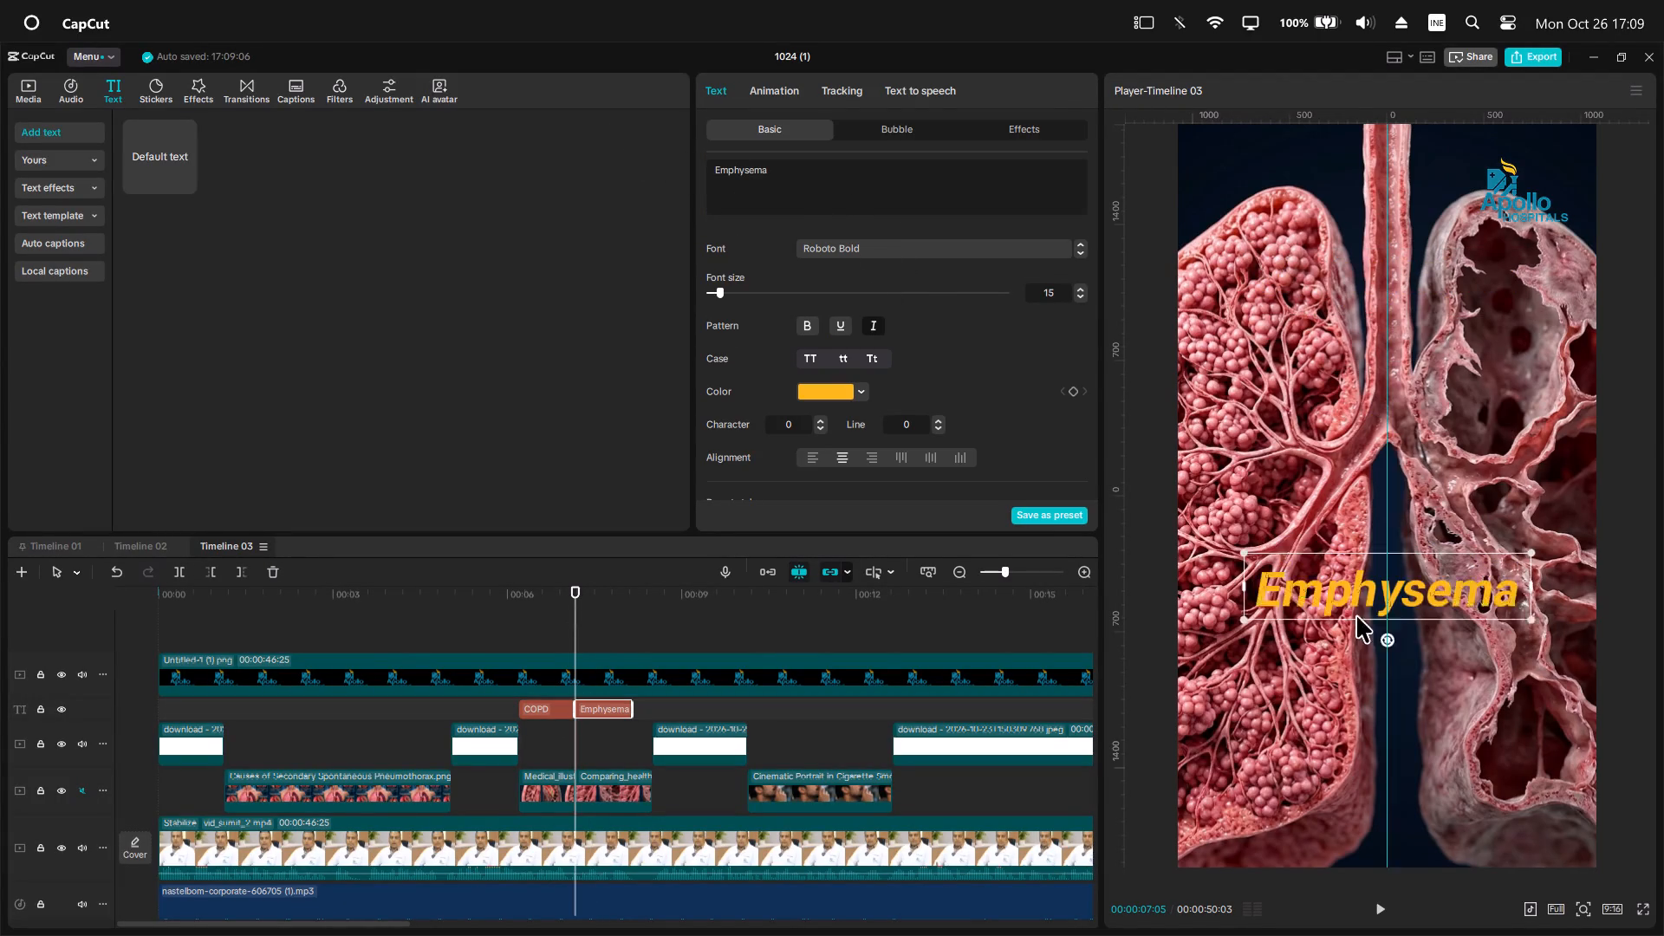
left_click_drag(1356, 615, 1355, 725)
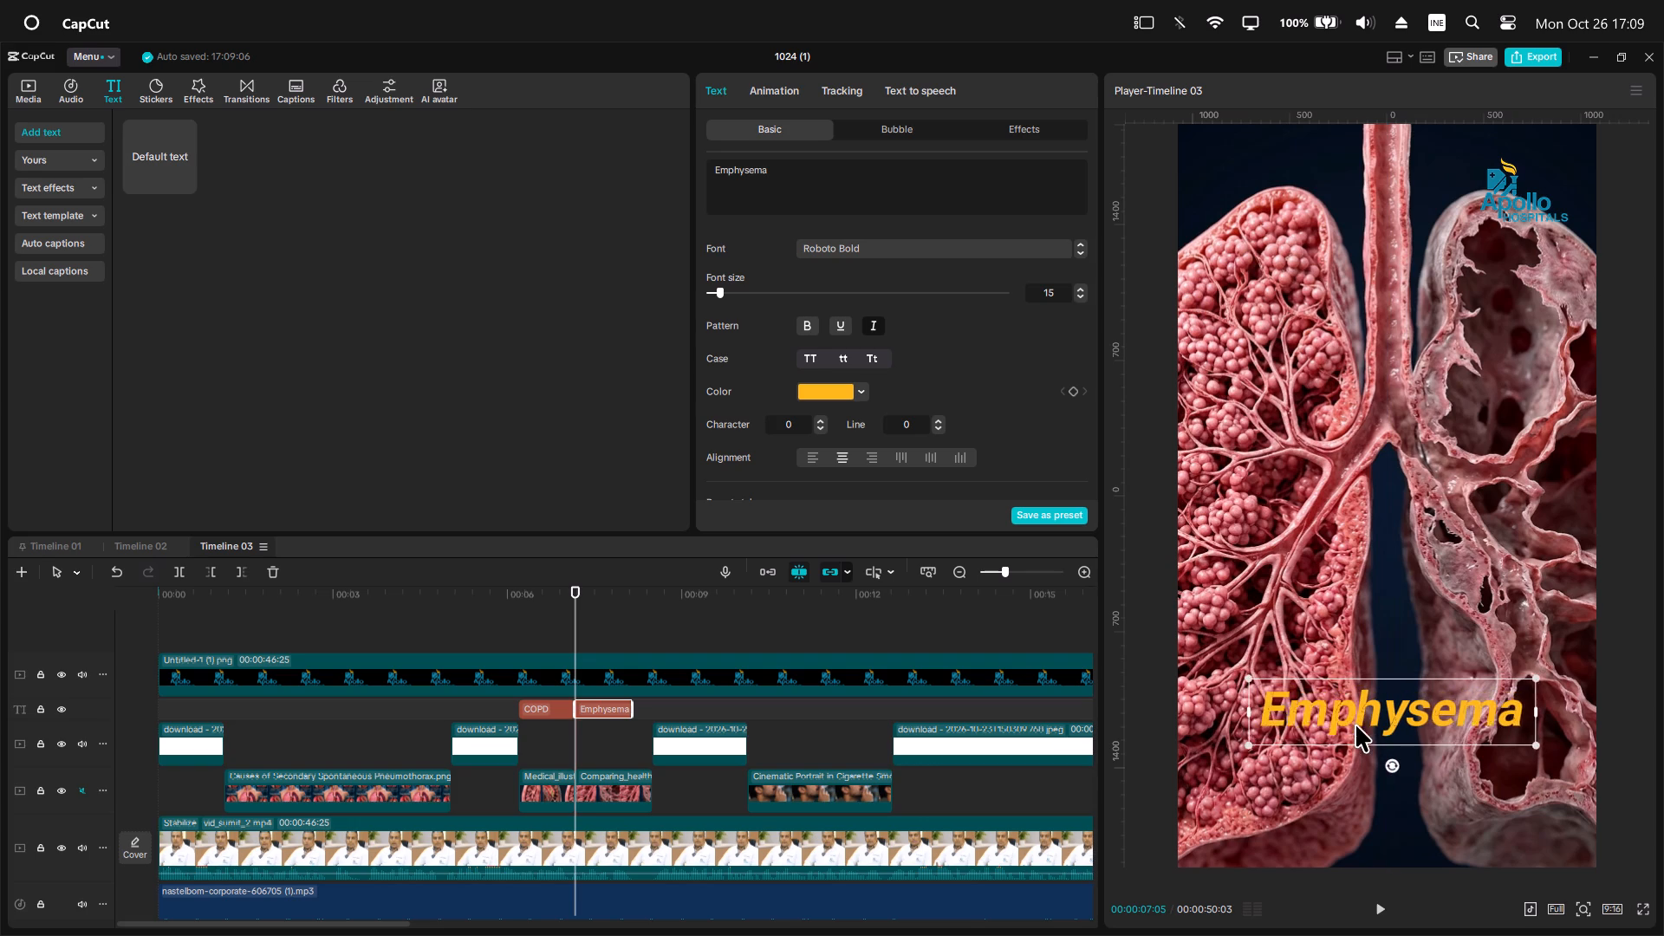
left_click_drag(1355, 725, 1352, 725)
left_click_drag(1531, 759, 1518, 745)
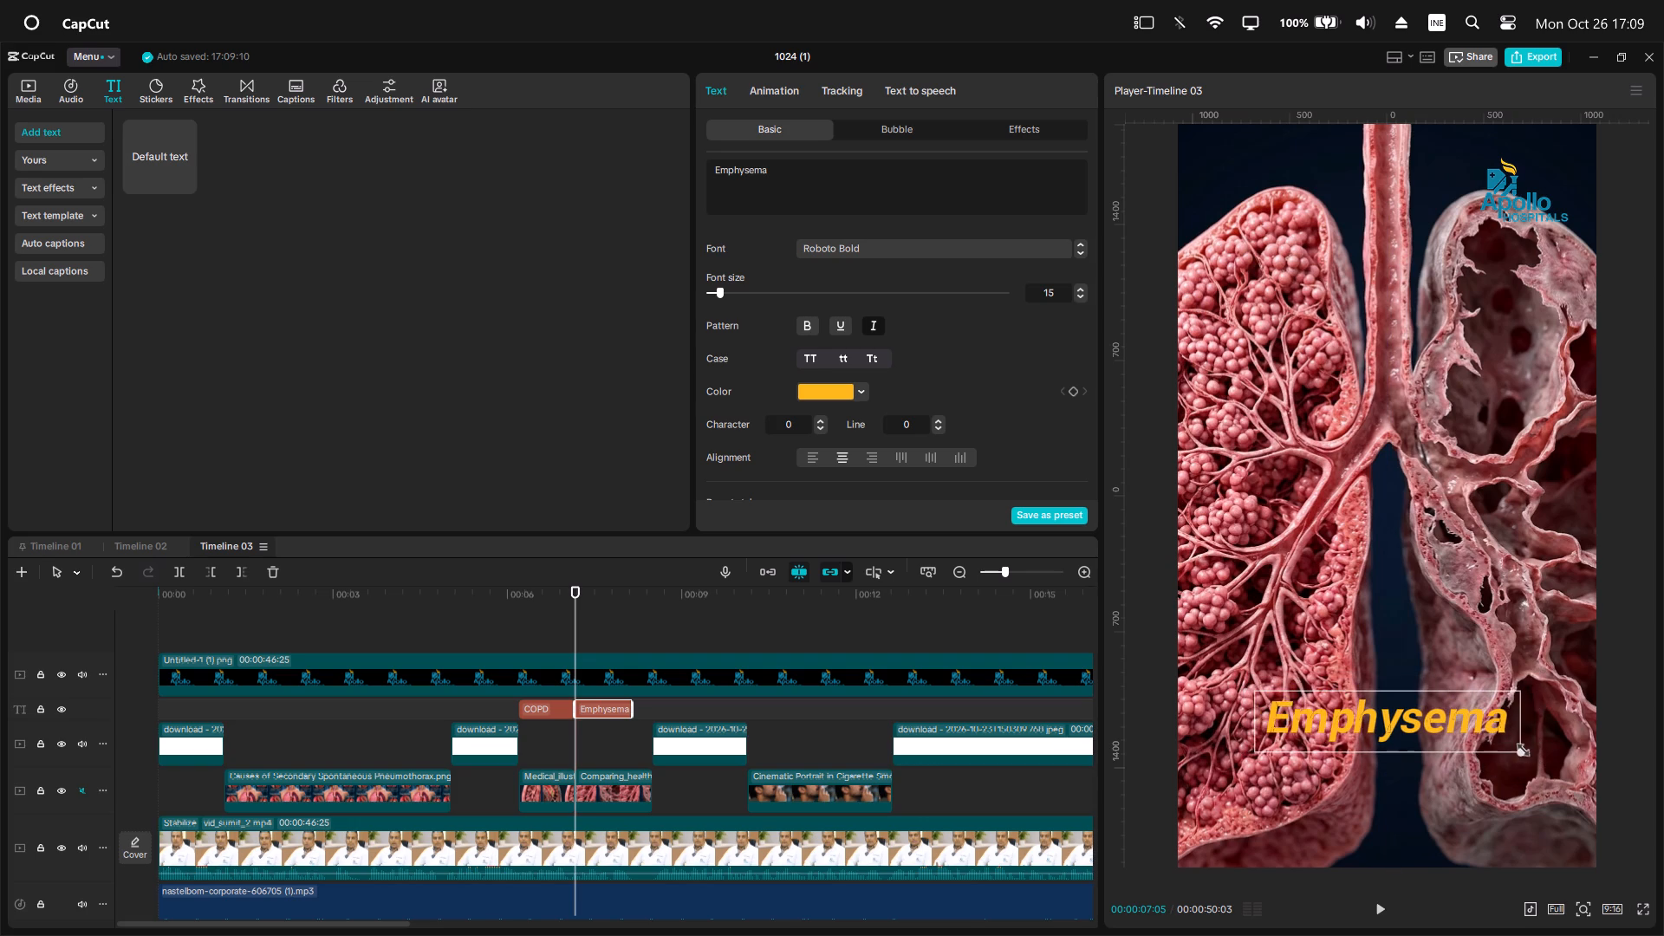
left_click_drag(1518, 745, 1513, 743)
left_click_drag(1451, 736, 1449, 720)
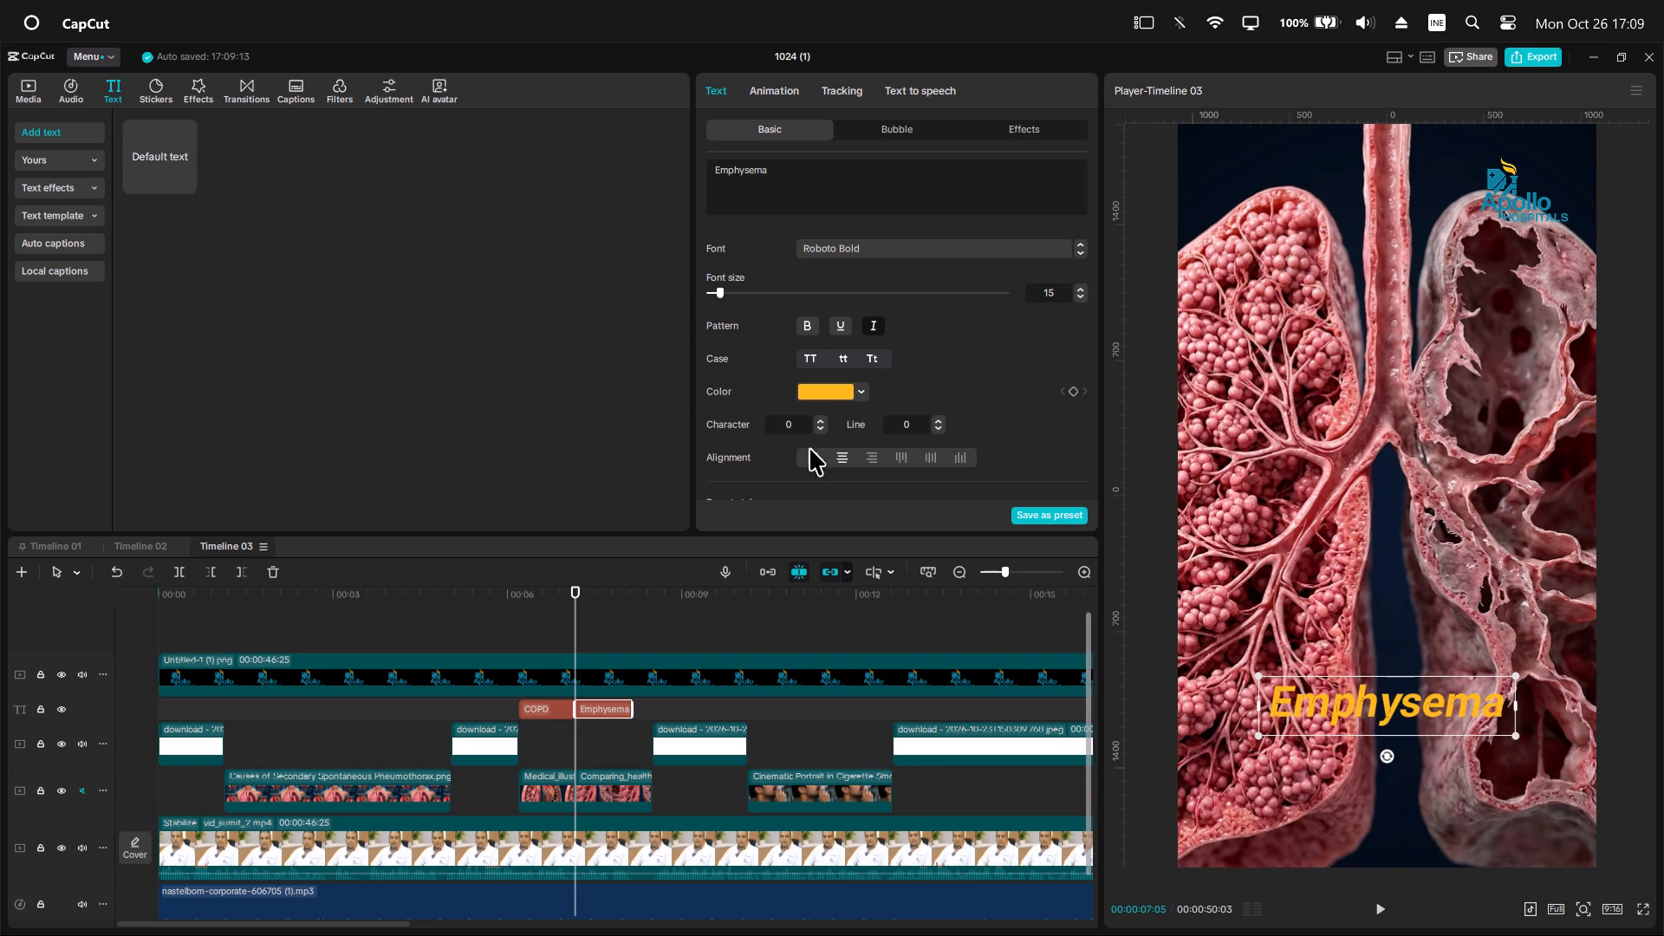
Turn on the shadow for the Emphysema title.
scroll(826, 388, "down", 15)
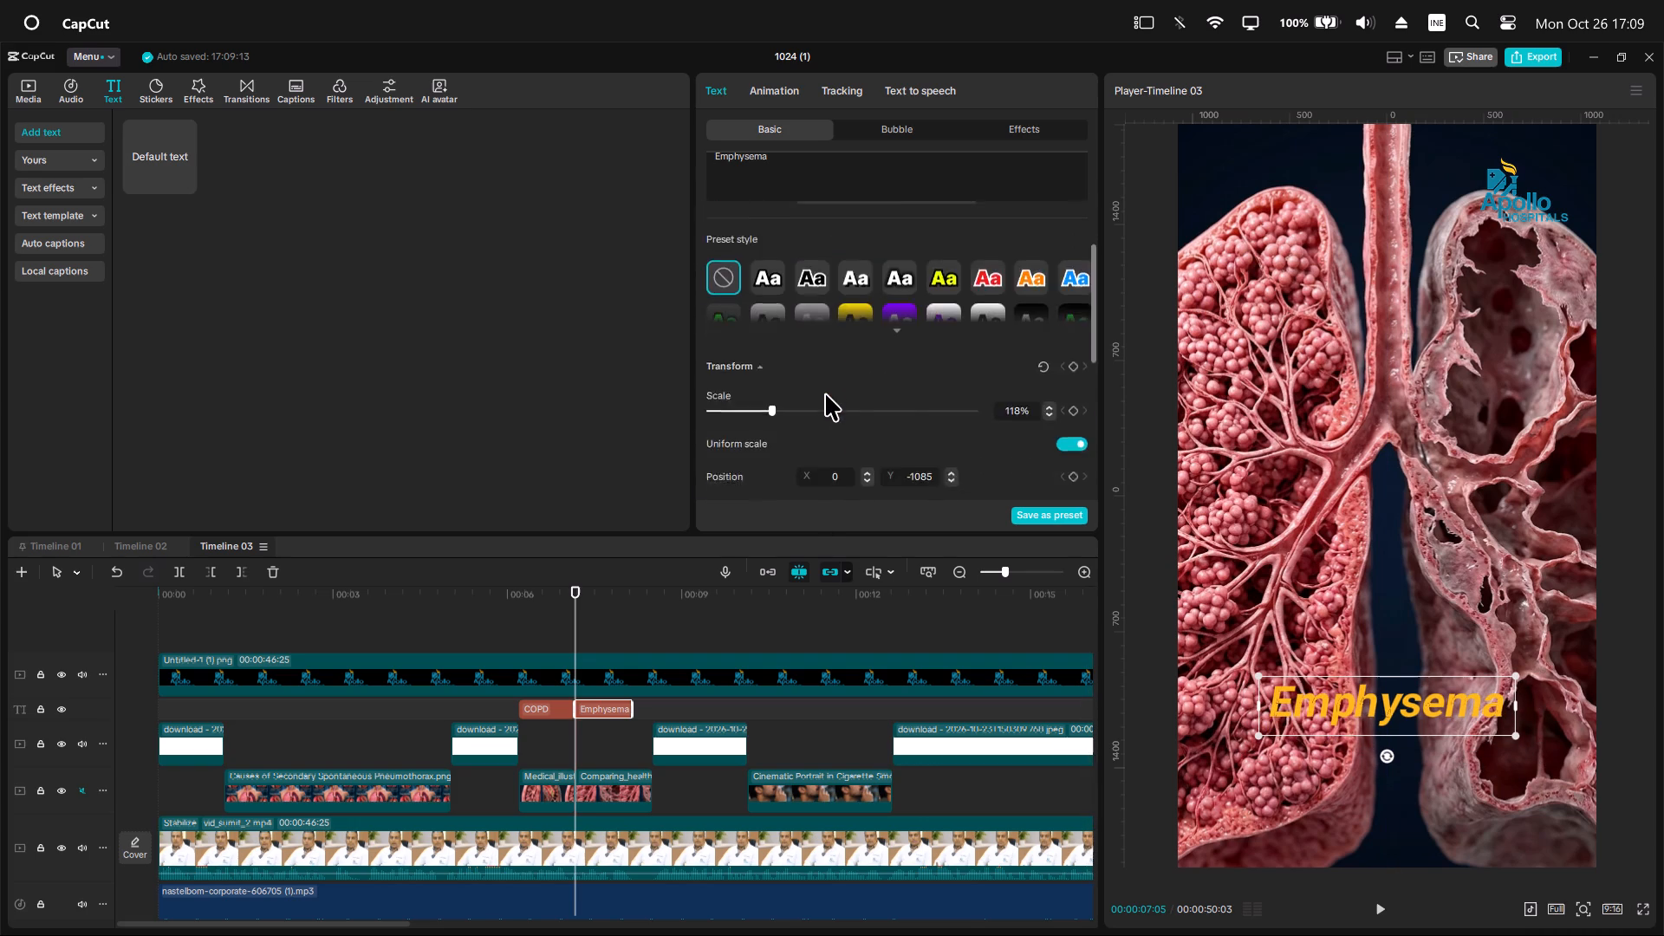
scroll(825, 393, "down", 17)
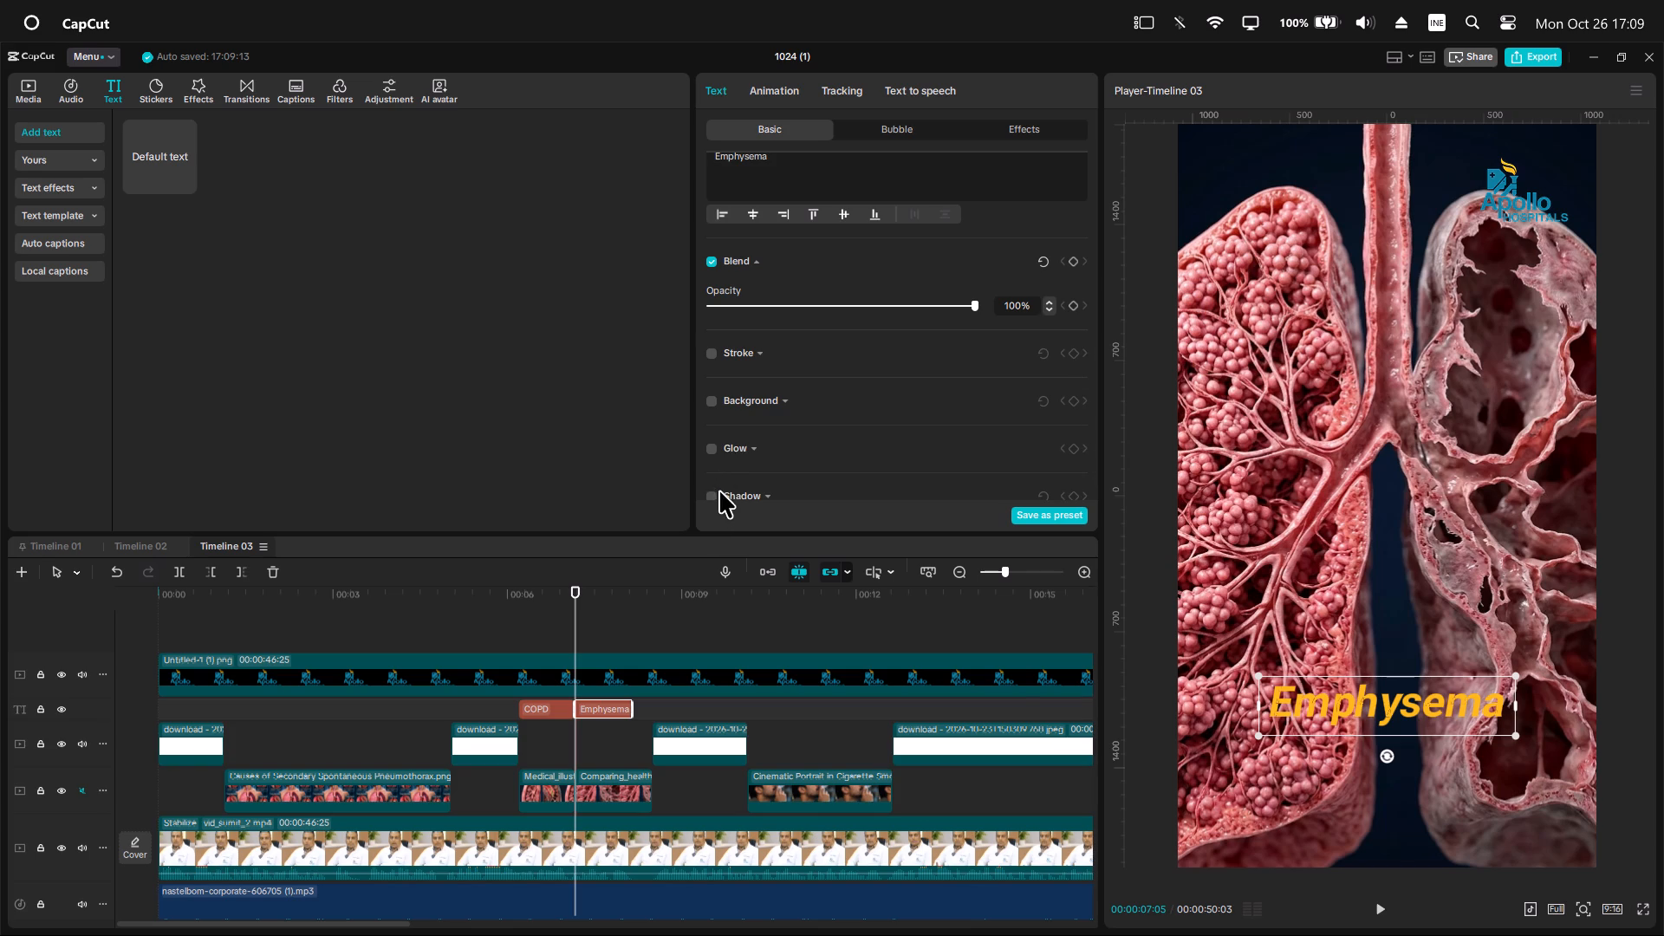
left_click(716, 492)
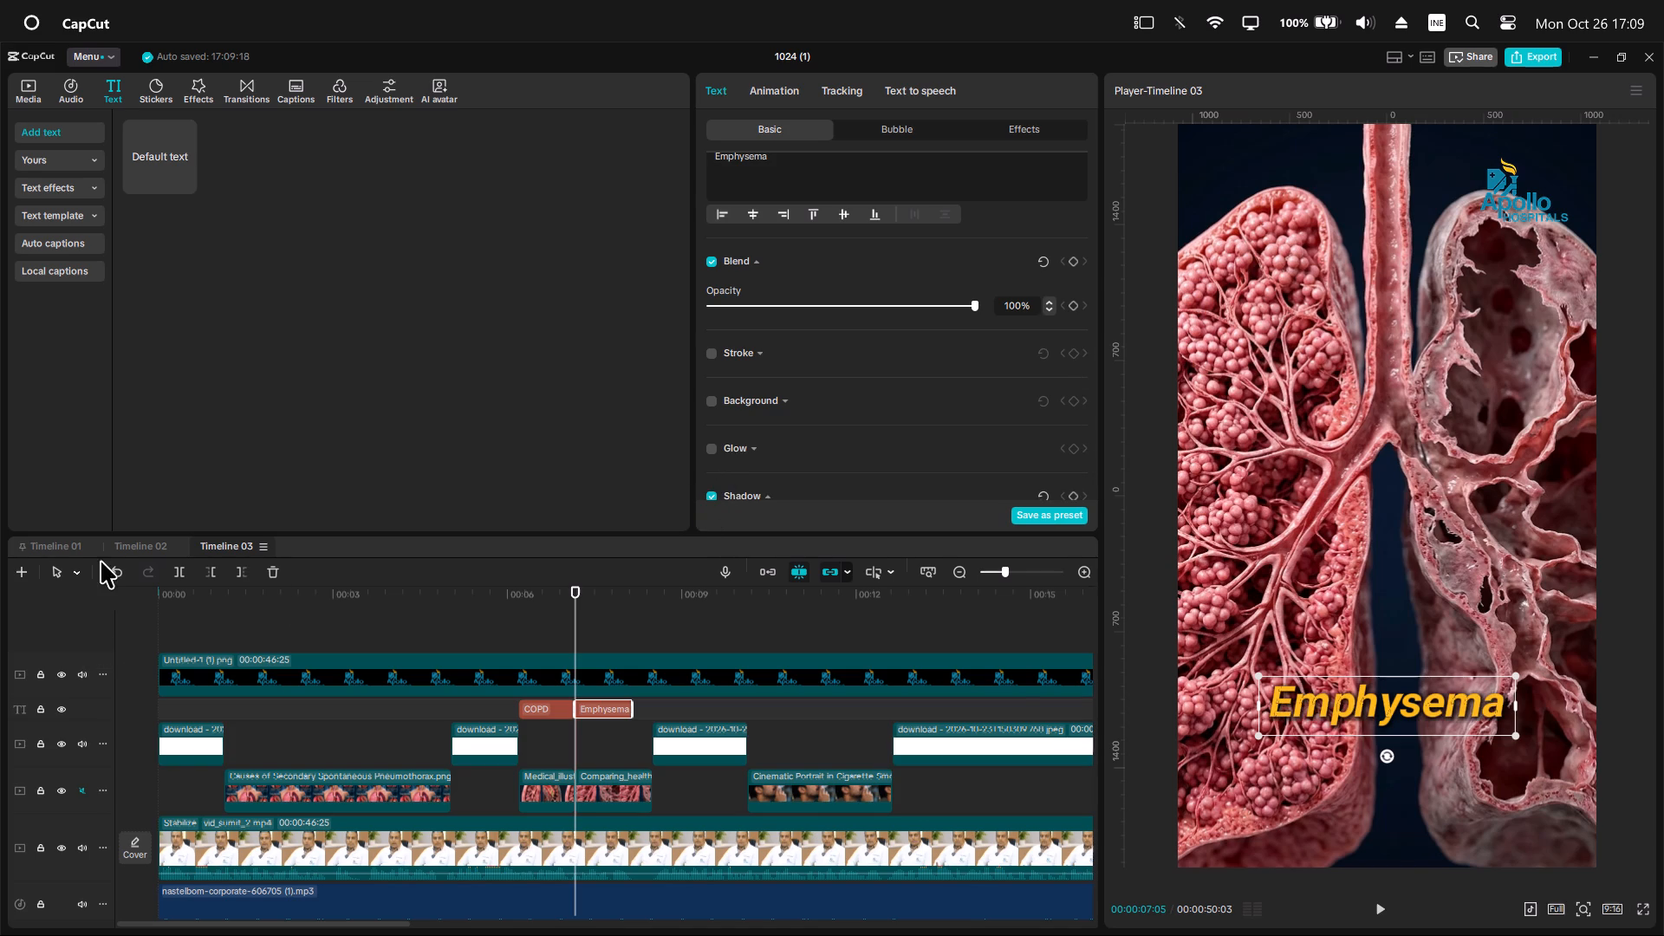
Look over the title and clip arrangement in Timeline 01, and return to Timeline 03.
left_click(48, 549)
scroll(306, 656, "up", 8)
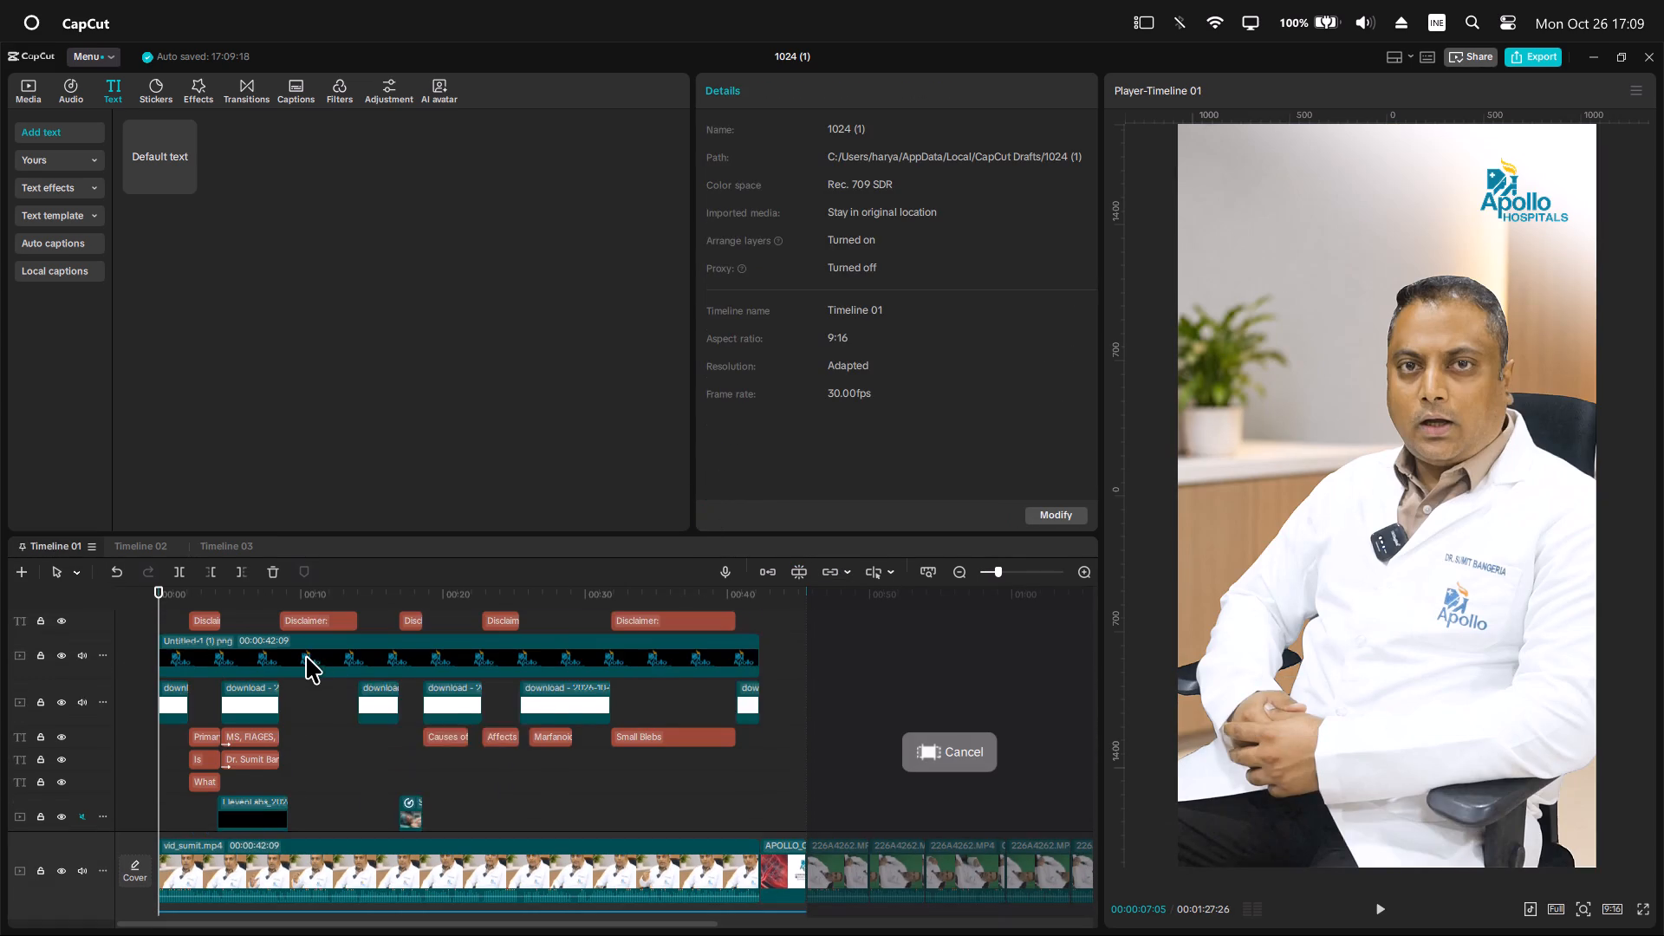
scroll(306, 656, "up", 3)
scroll(306, 656, "down", 10)
left_click(220, 547)
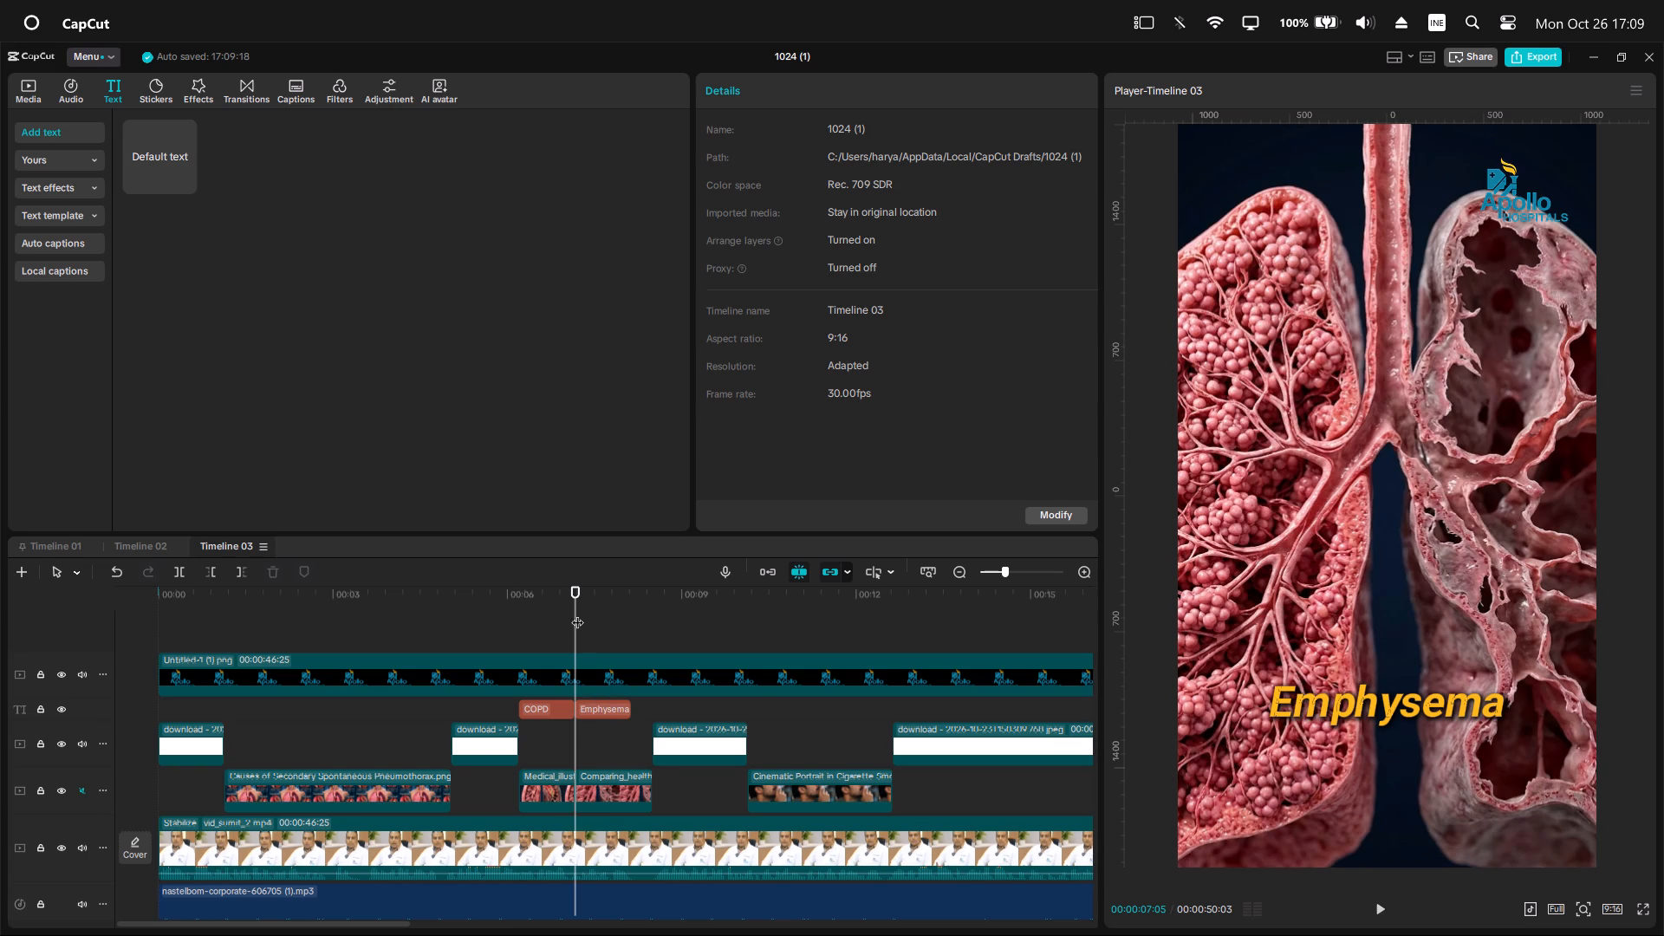
Move the playhead to 00:00:10:10, near the start of the cigarette-smoking portrait clip.
left_click_drag(577, 614, 757, 712)
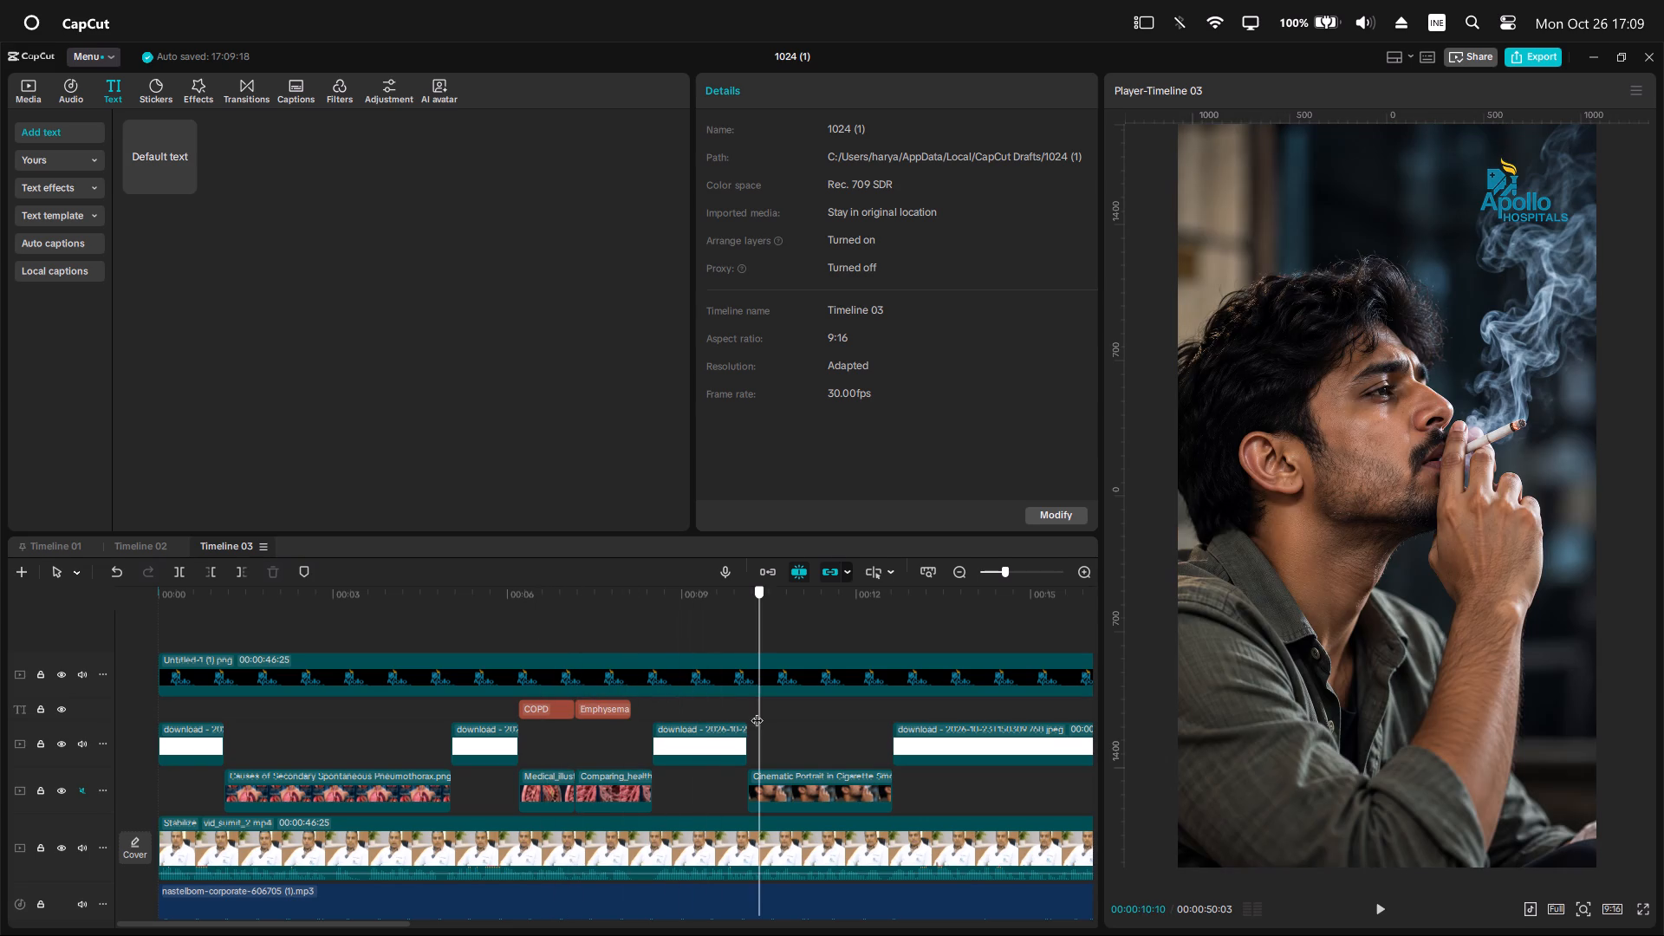
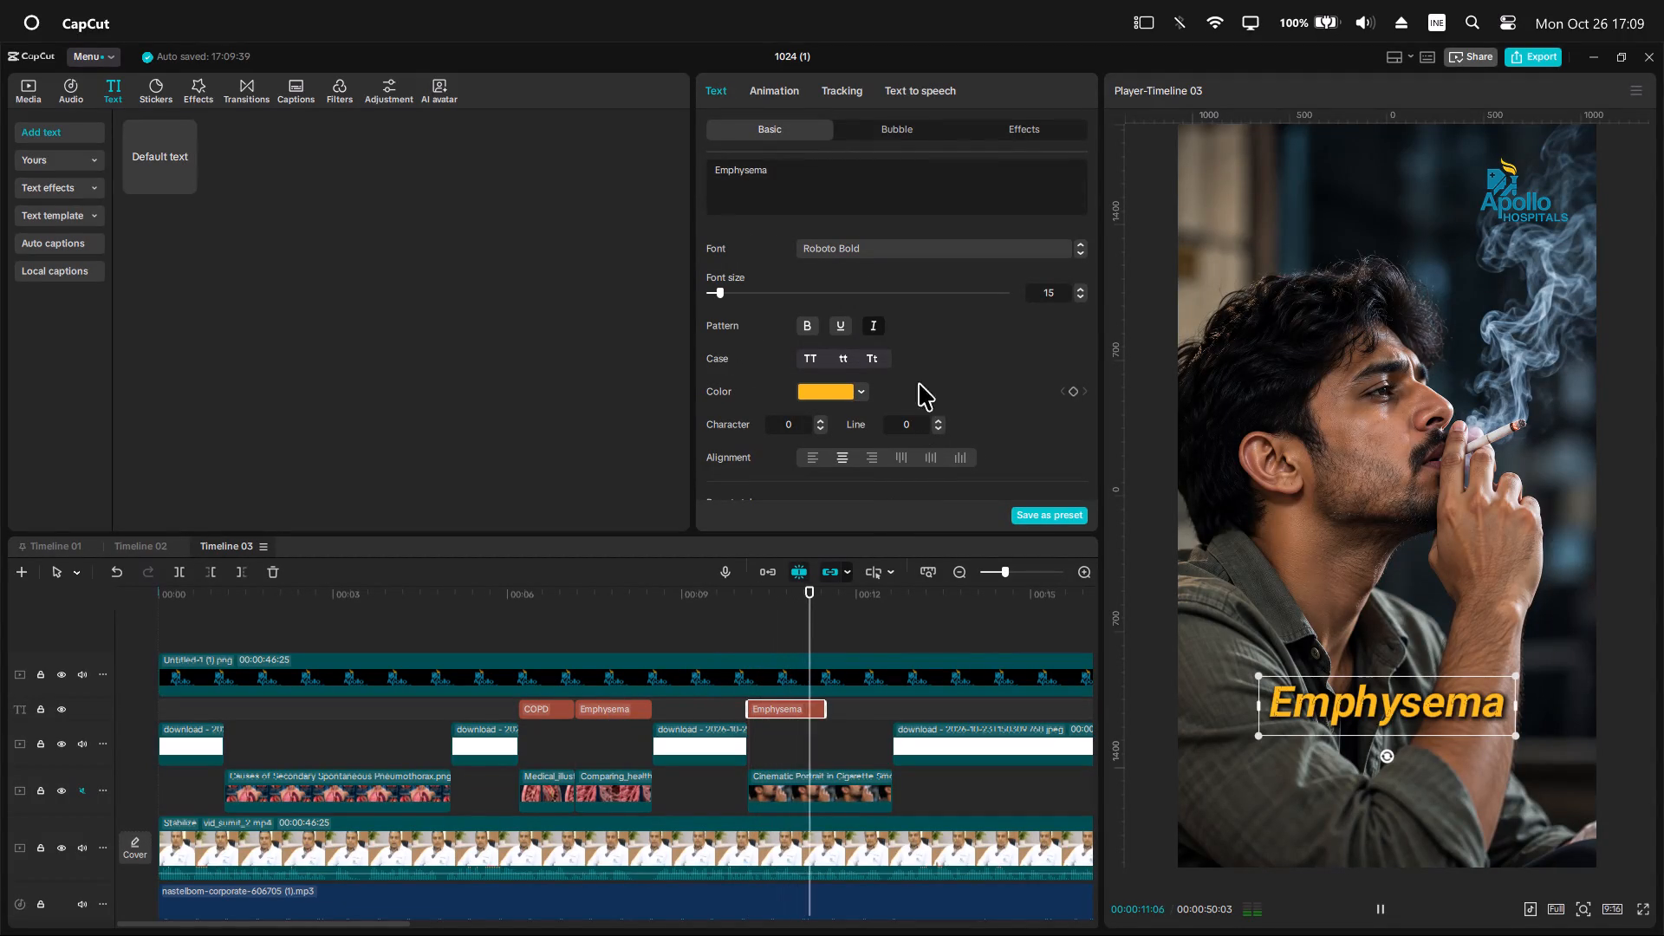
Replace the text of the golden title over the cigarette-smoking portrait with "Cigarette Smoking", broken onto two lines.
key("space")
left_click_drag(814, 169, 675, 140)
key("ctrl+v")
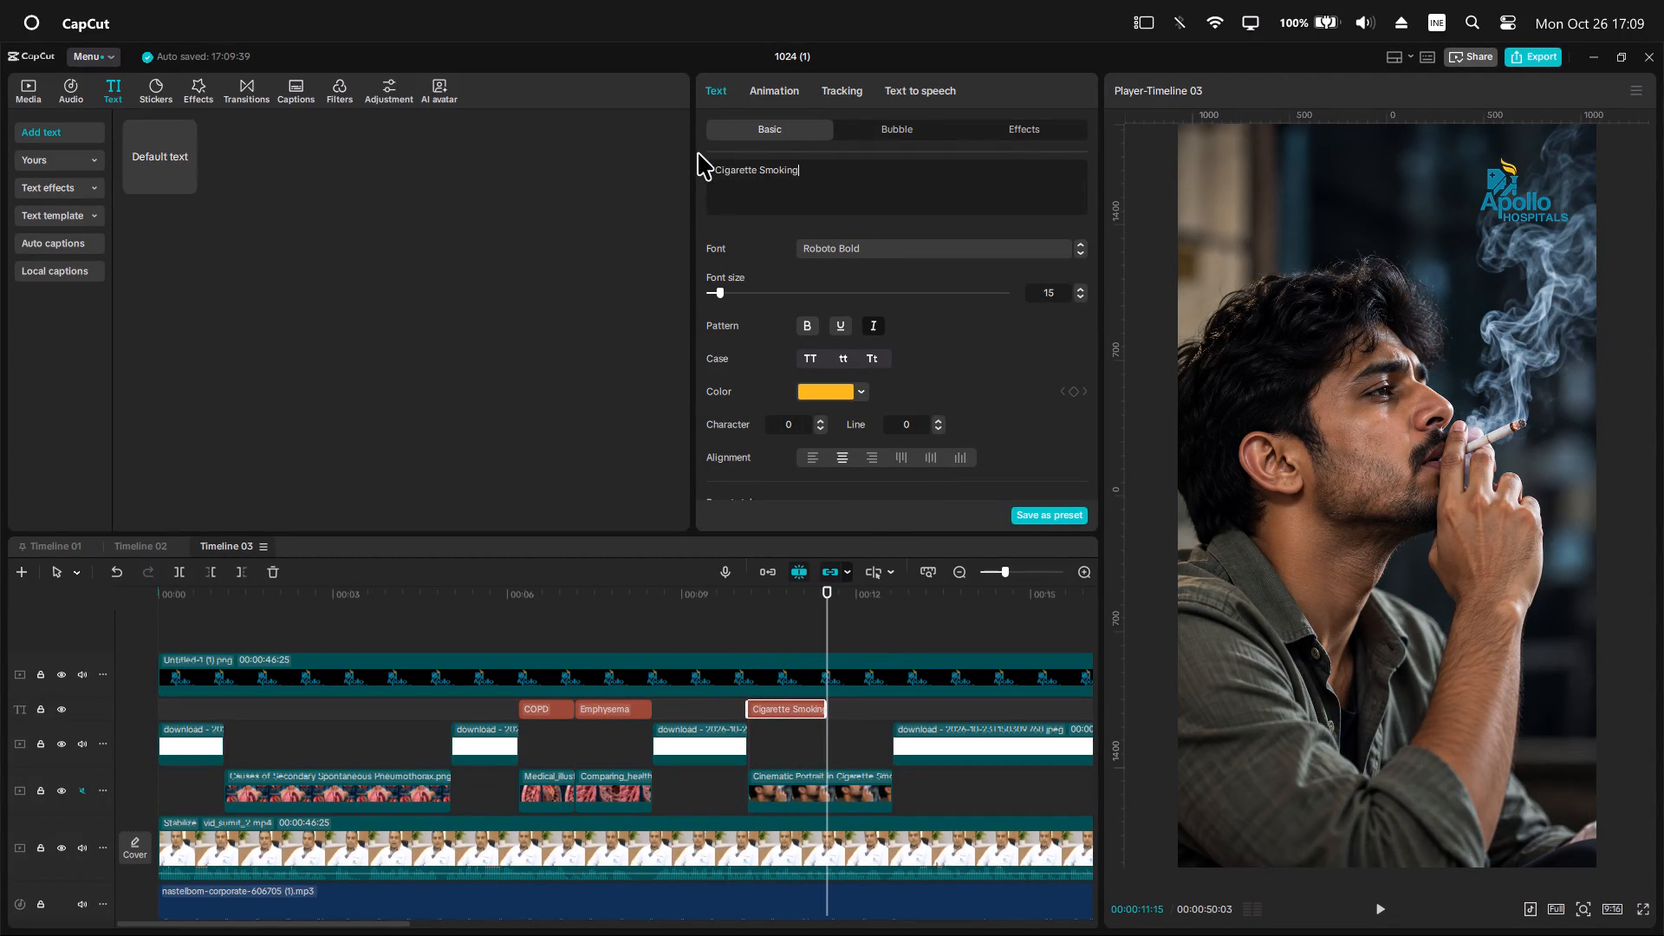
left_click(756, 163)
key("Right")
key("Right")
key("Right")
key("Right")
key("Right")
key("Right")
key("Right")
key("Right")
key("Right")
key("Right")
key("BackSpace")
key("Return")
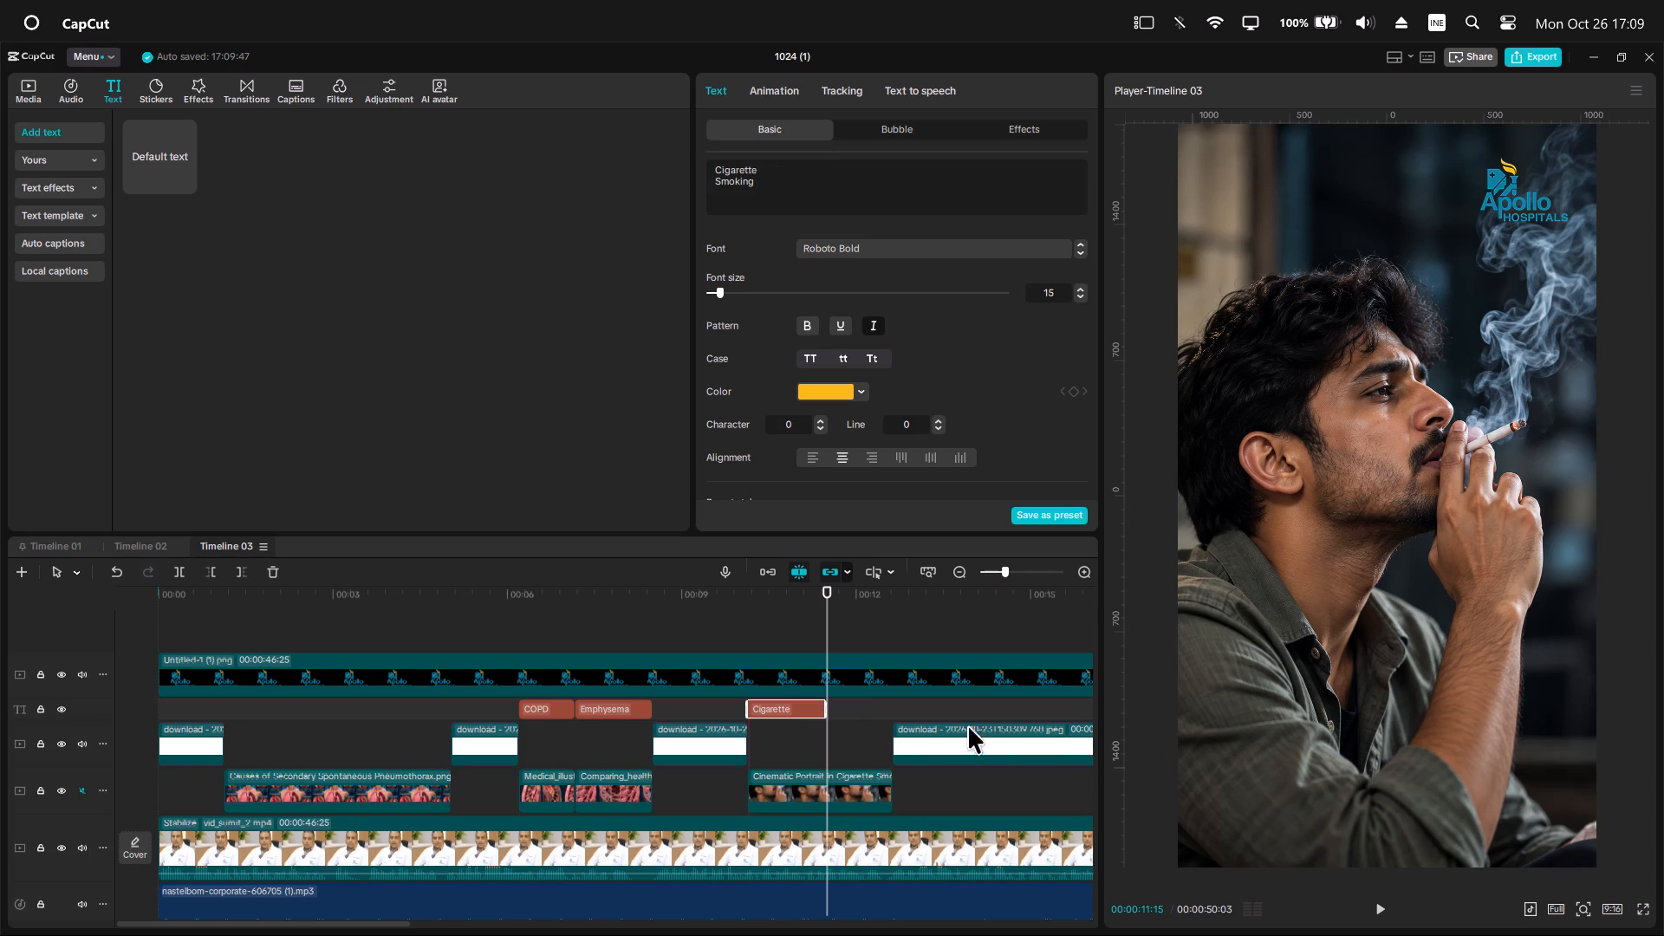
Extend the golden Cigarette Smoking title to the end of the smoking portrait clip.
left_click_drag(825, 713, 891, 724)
Copy the Marfanoid Features title from Timeline 01 and paste it into Timeline 03 at the start of the smoking portrait clip.
left_click(42, 543)
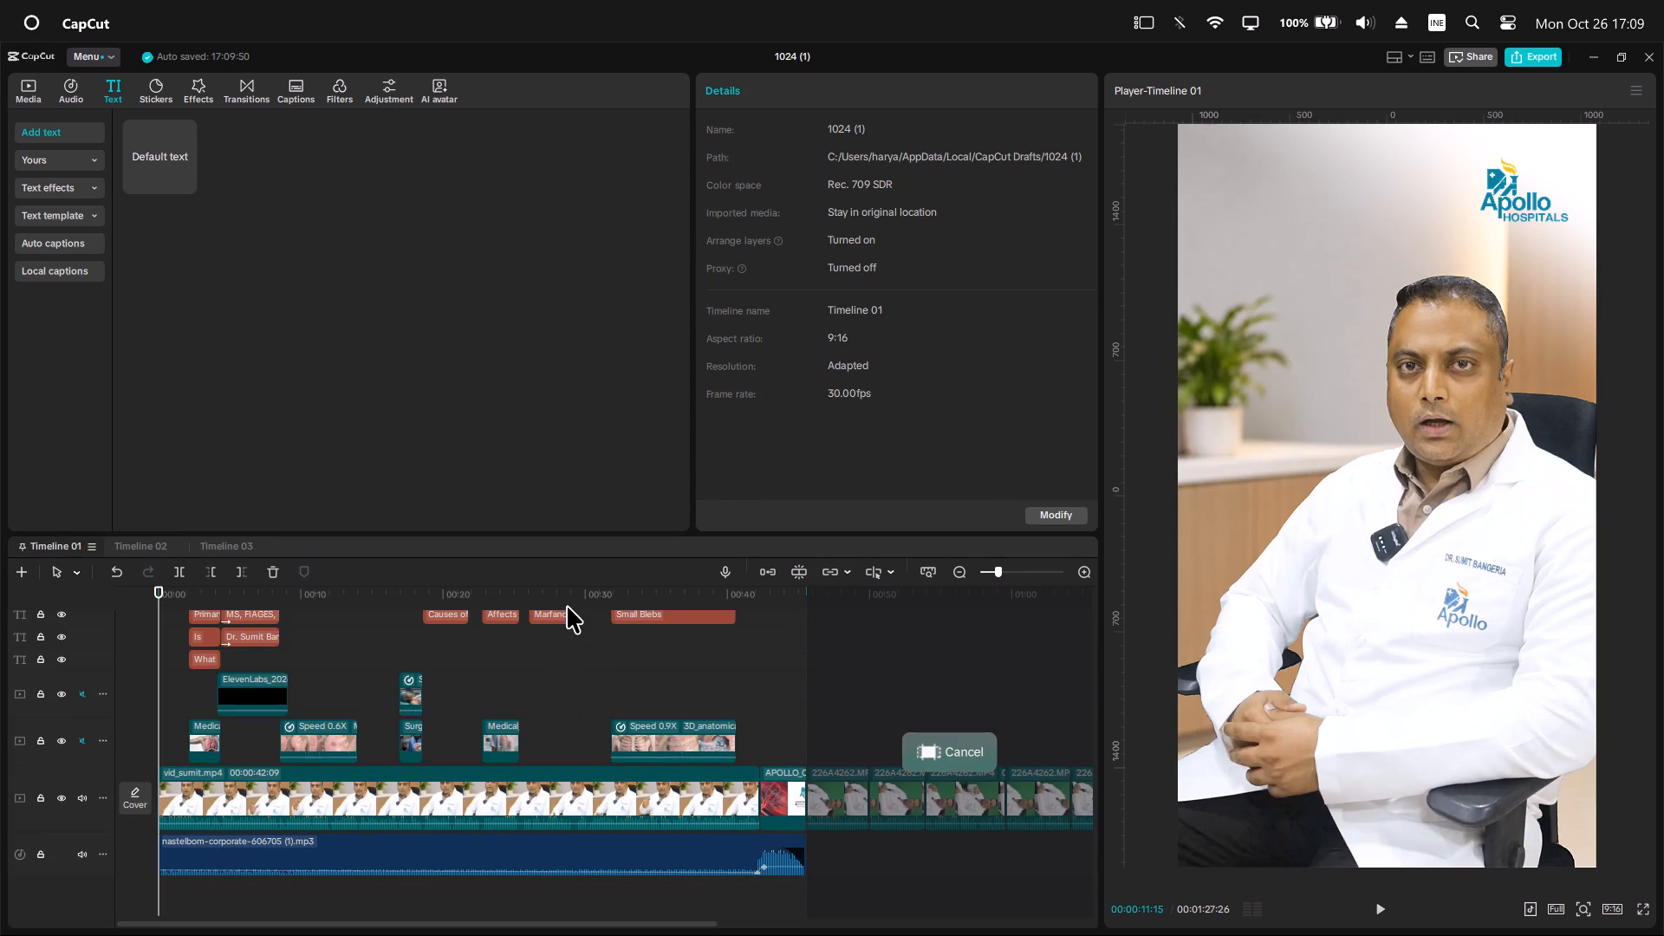
left_click(559, 603)
left_click_drag(559, 603, 547, 602)
scroll(565, 660, "up", 2)
left_click(556, 652)
key("ctrl+c")
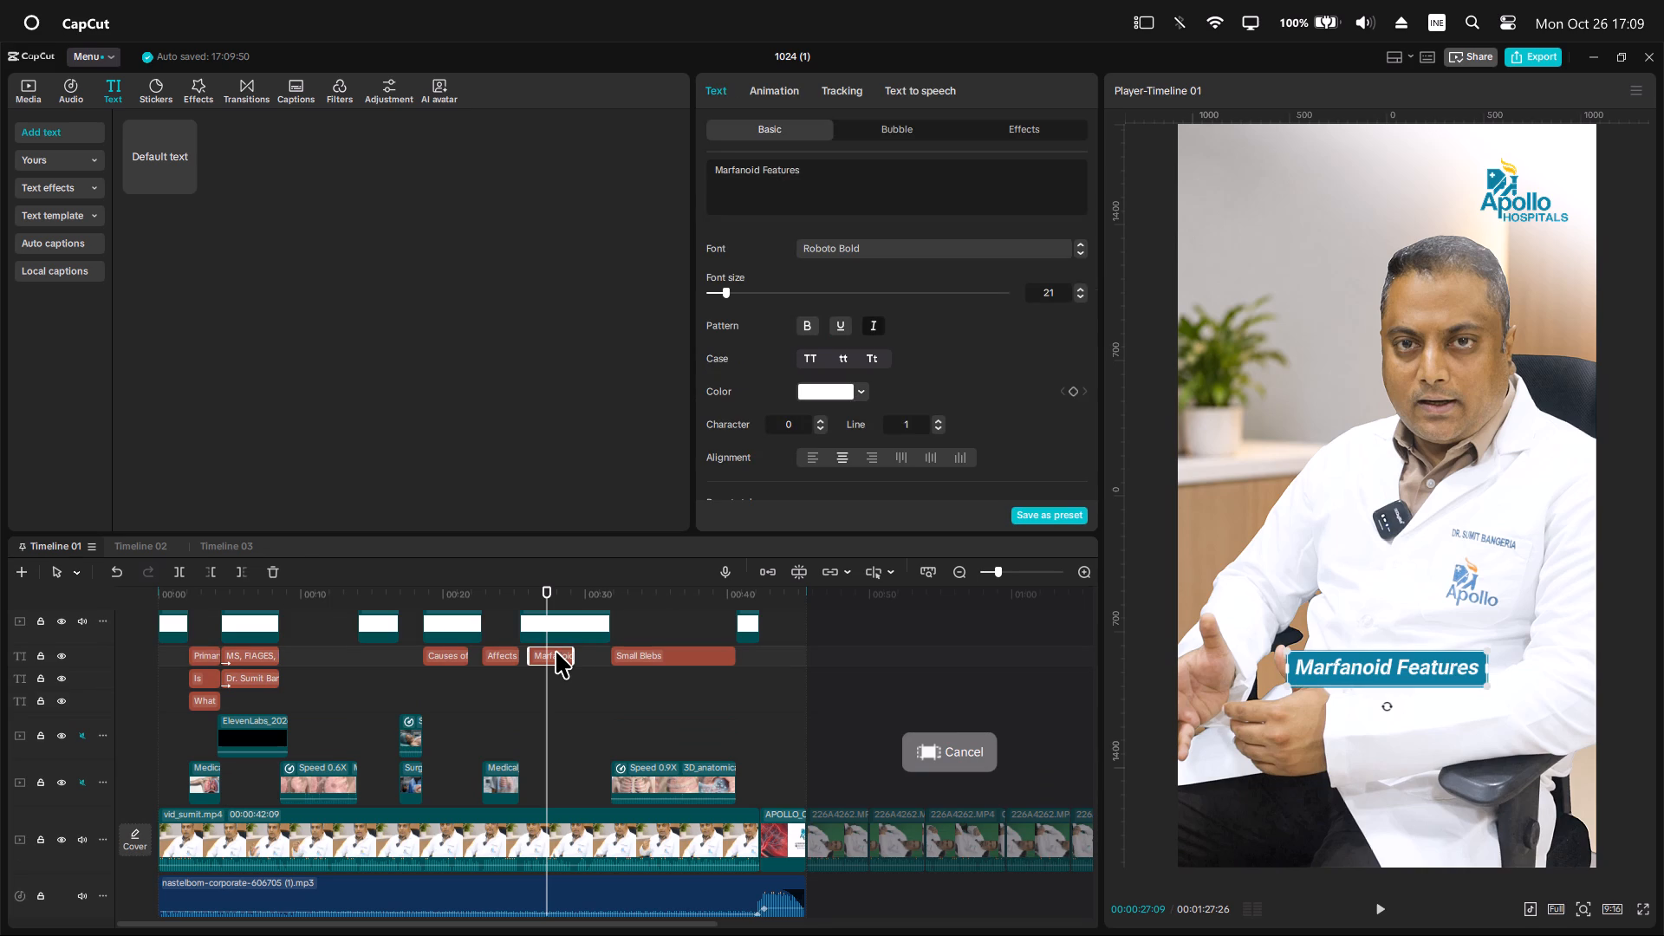
key("ctrl+c")
key("ctrl+c")
key("ctrl+c")
left_click(238, 550)
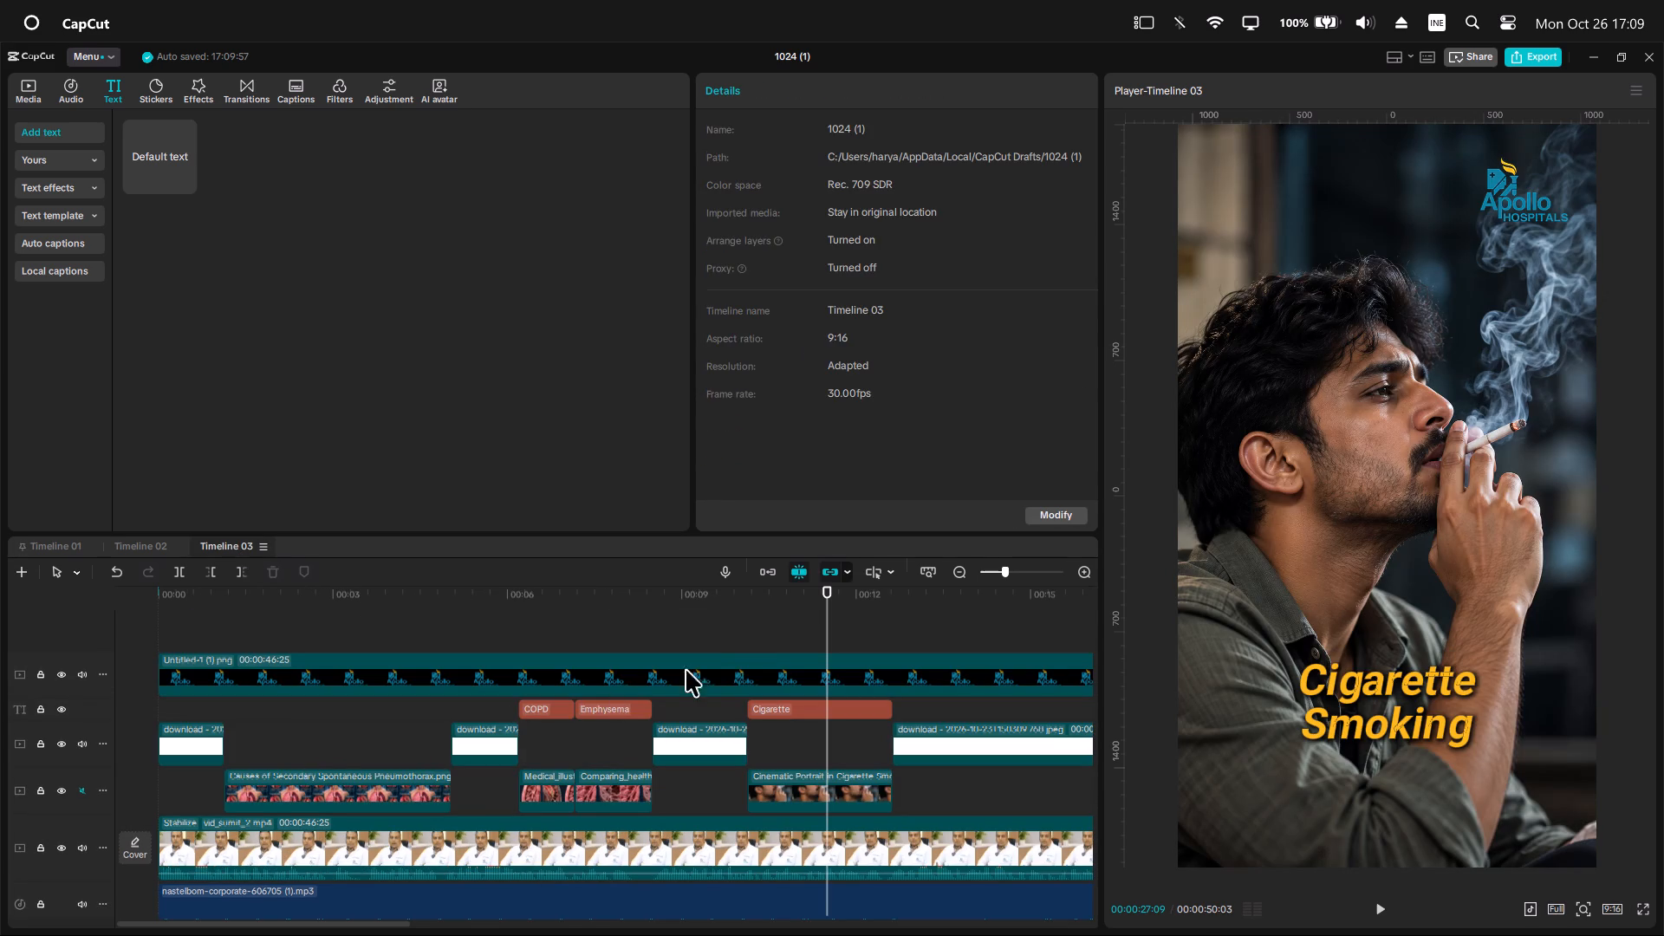
left_click_drag(767, 595, 744, 603)
key("ctrl+v")
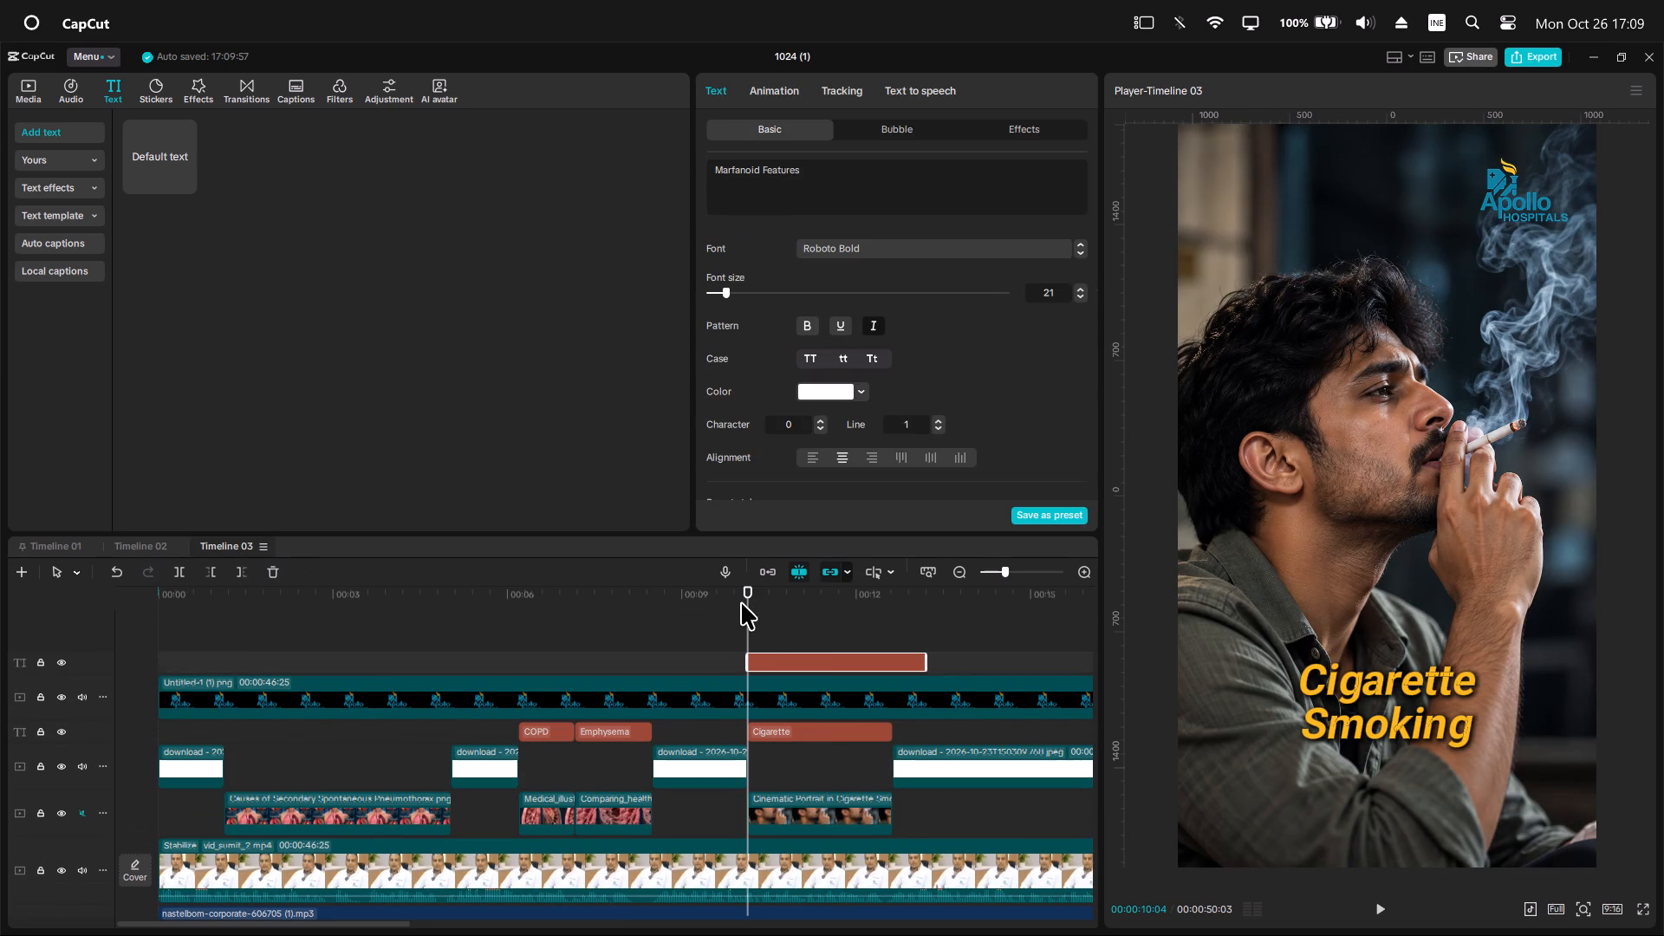
Change the pasted Marfanoid Features title's text to "Cigarette Smoking".
left_click_drag(820, 172, 462, 63)
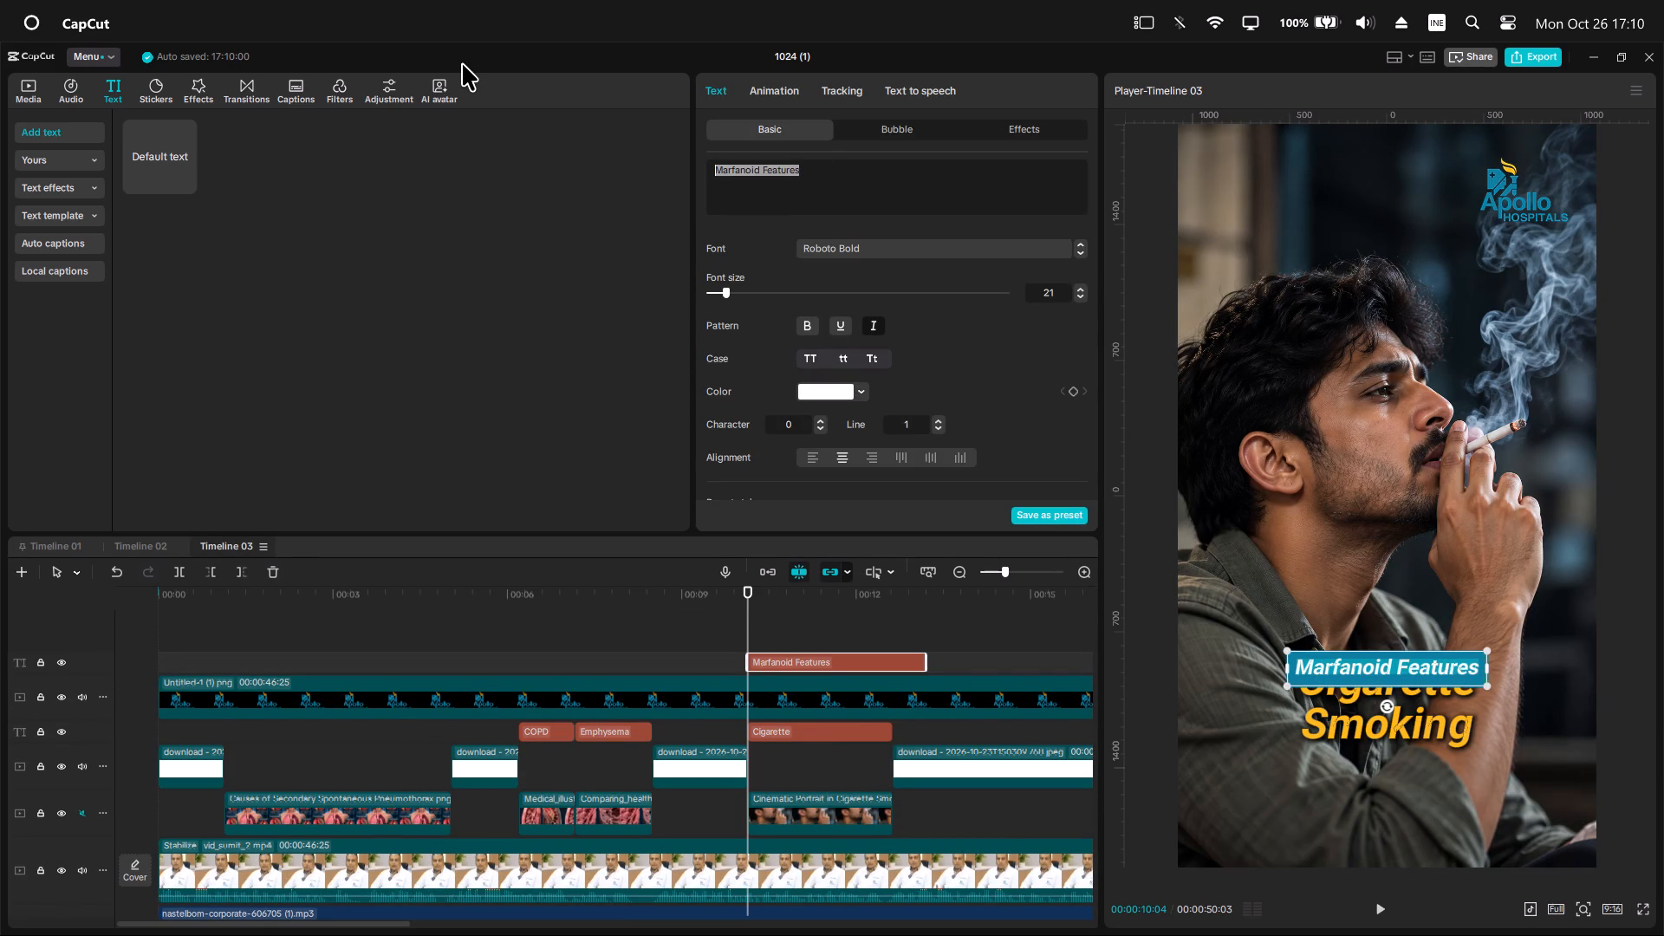
key("ctrl+v")
Delete the golden two-line Cigarette title and move the blue-background Cigarette Smoking title onto its track.
left_click(814, 733)
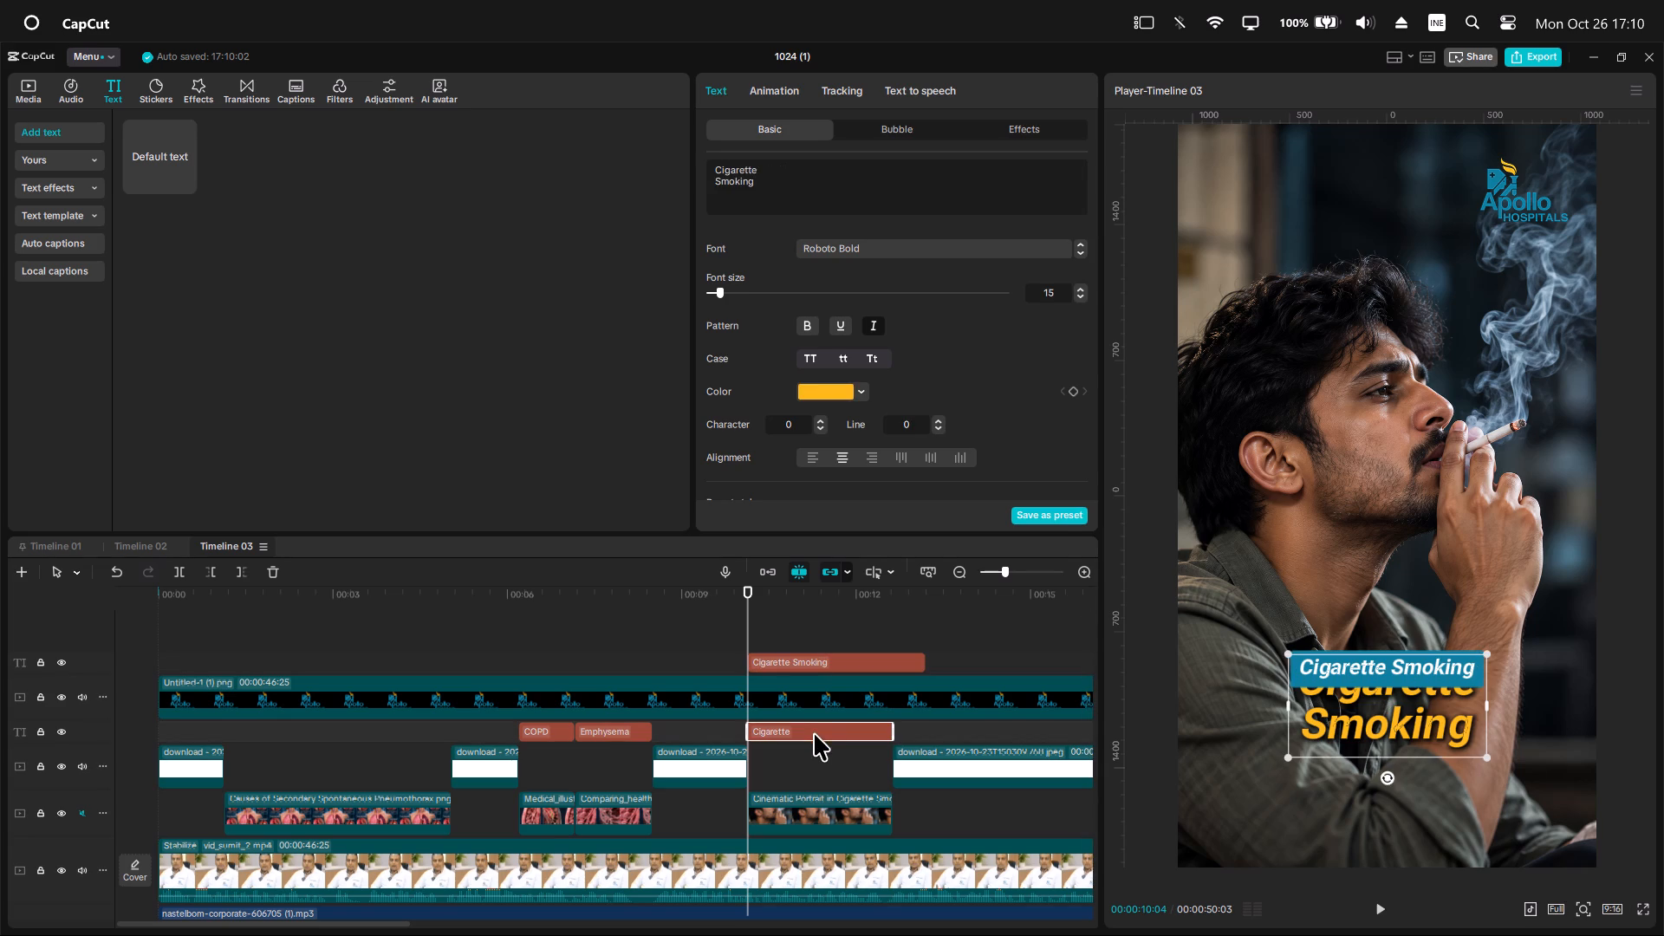
key("z")
left_click_drag(810, 660, 816, 728)
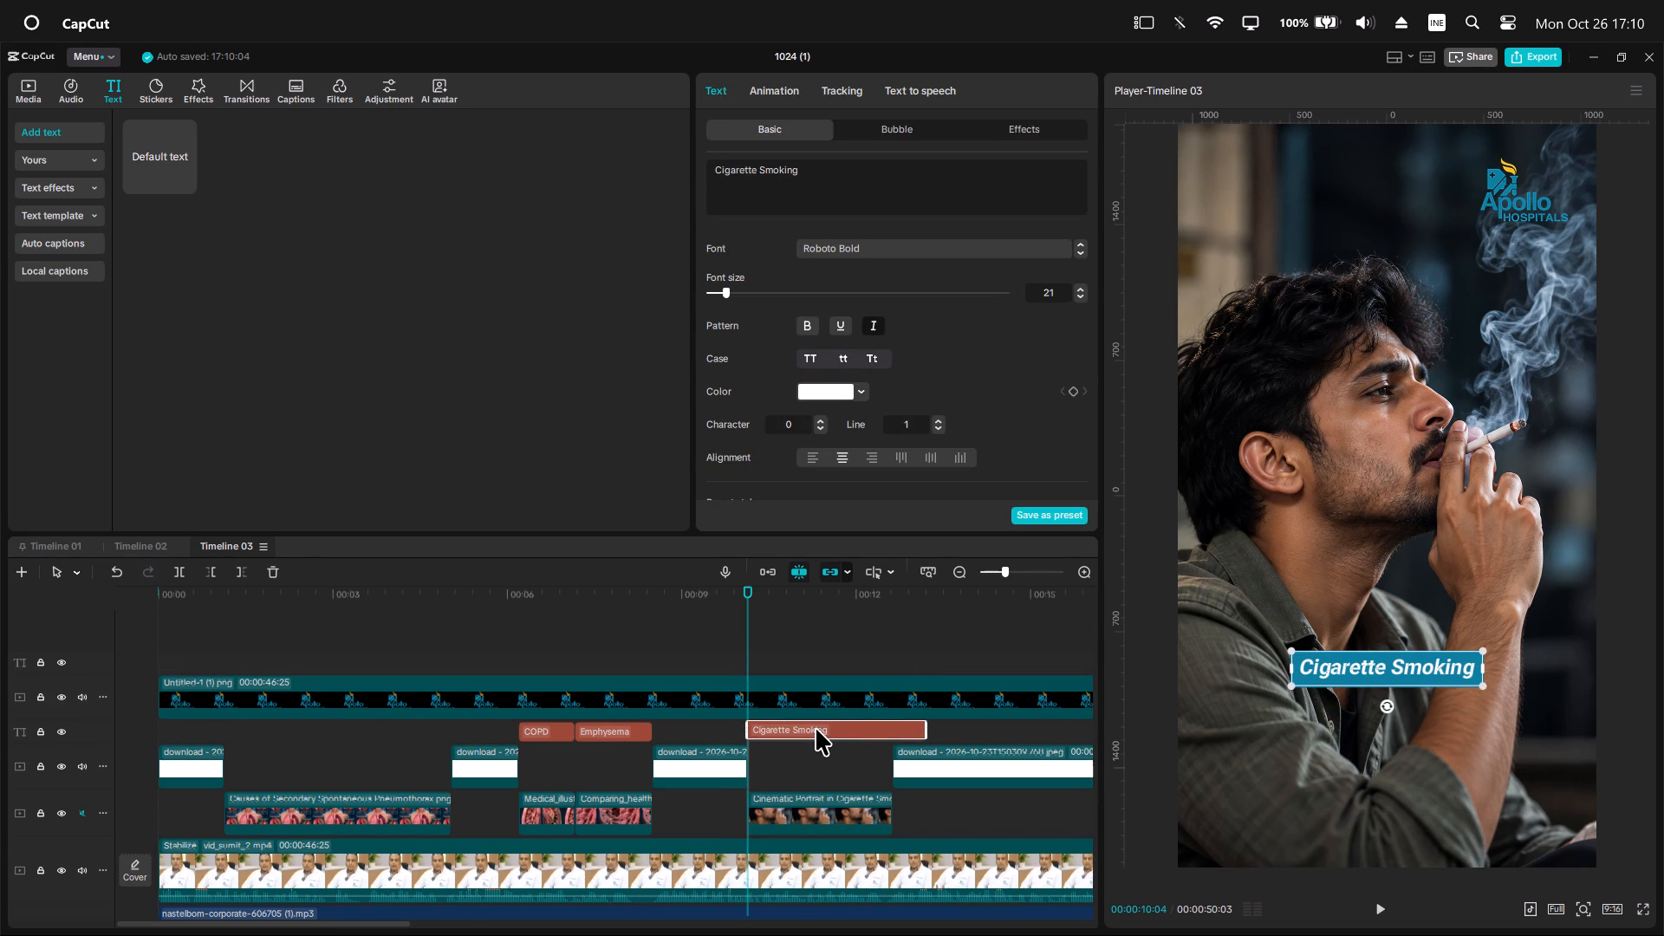
Trim the end of the Cigarette Smoking title to the end of the smoking portrait clip.
left_click_drag(896, 600, 888, 599)
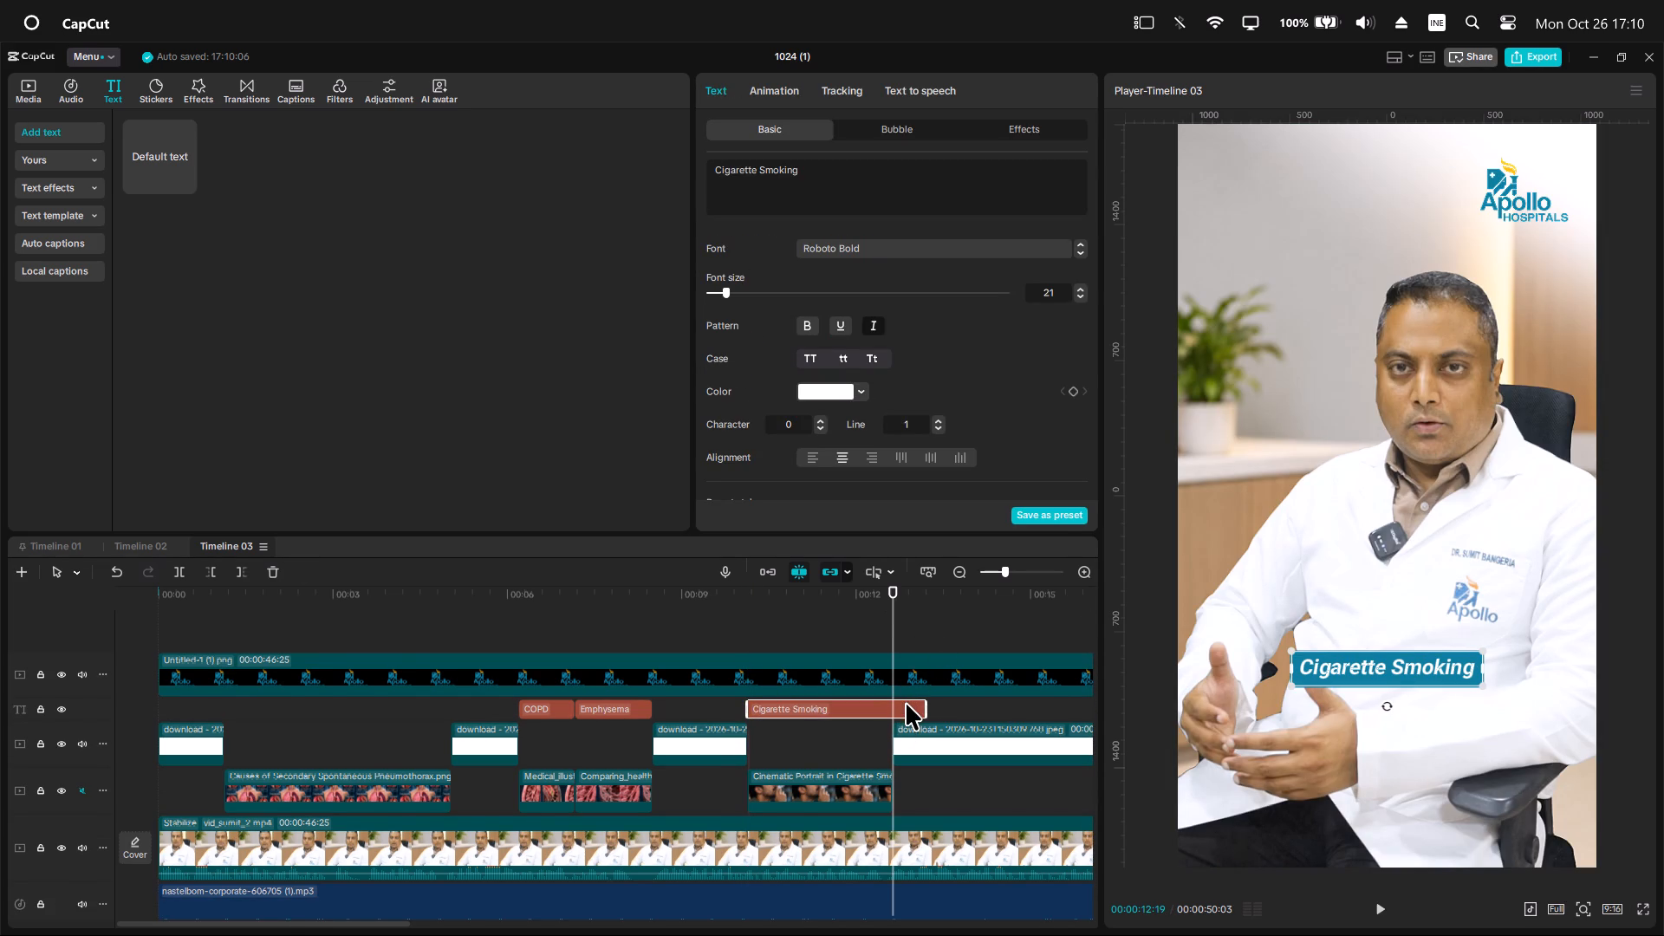
left_click(906, 703)
key("w")
Duplicate the Cigarette Smoking title at the start of the COPD image and trim it to the end of the Emphysema image.
left_click(821, 710)
key("ctrl+c")
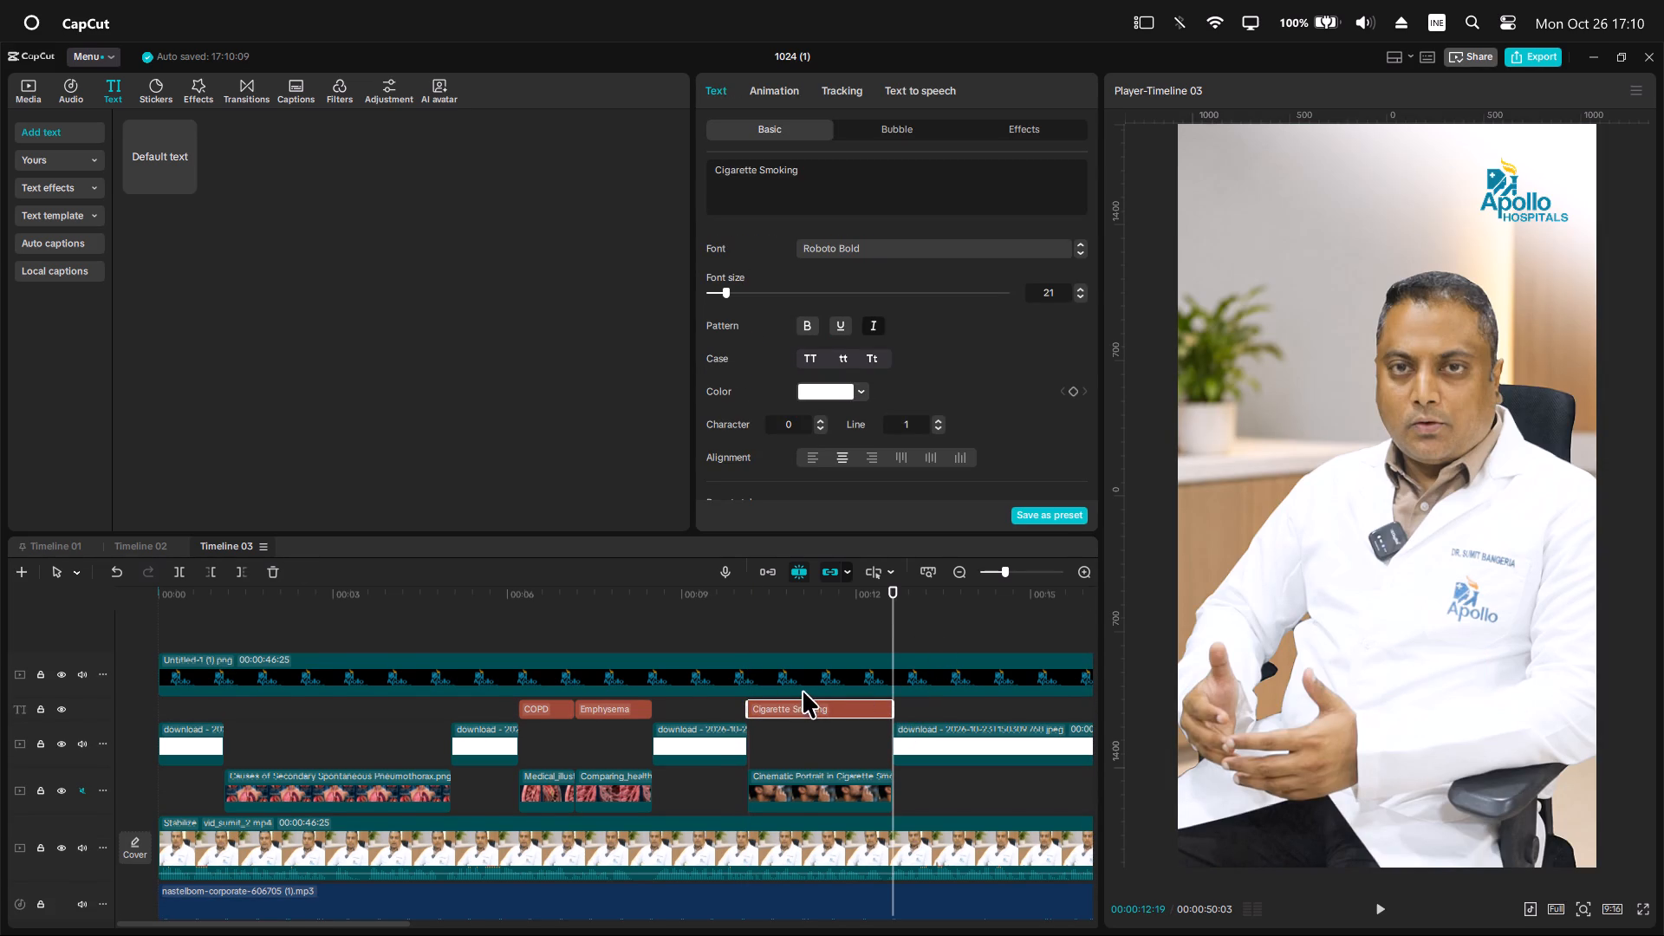
left_click_drag(528, 596, 518, 613)
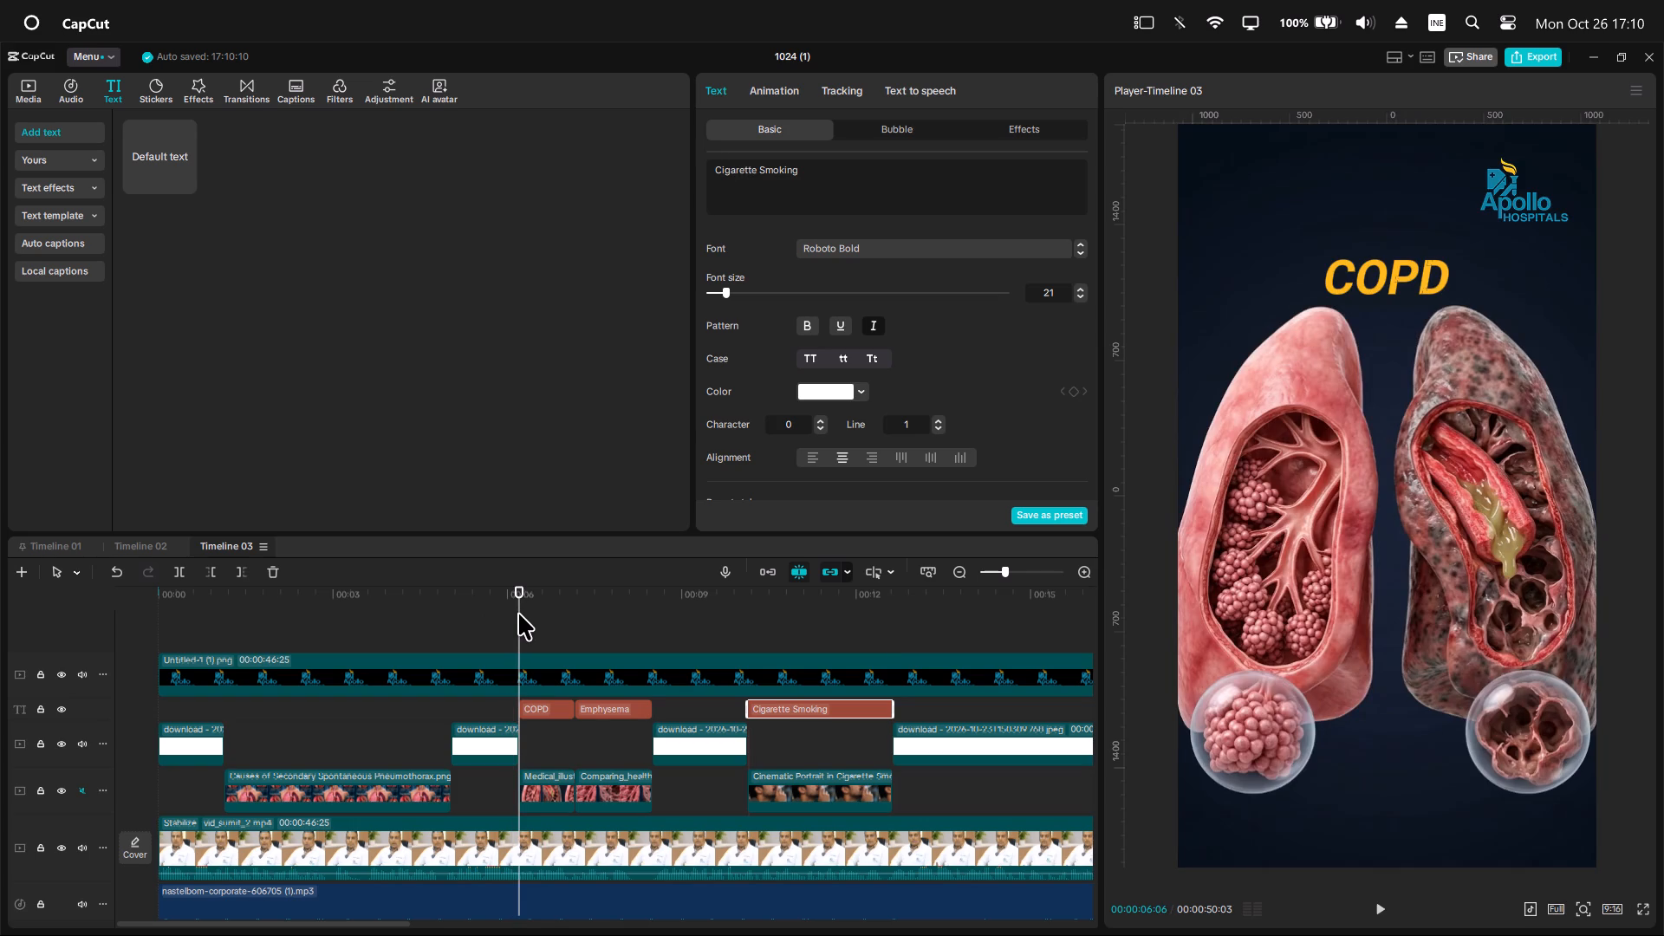
key("ctrl+v")
left_click_drag(658, 599, 648, 602)
left_click(648, 714)
key("w")
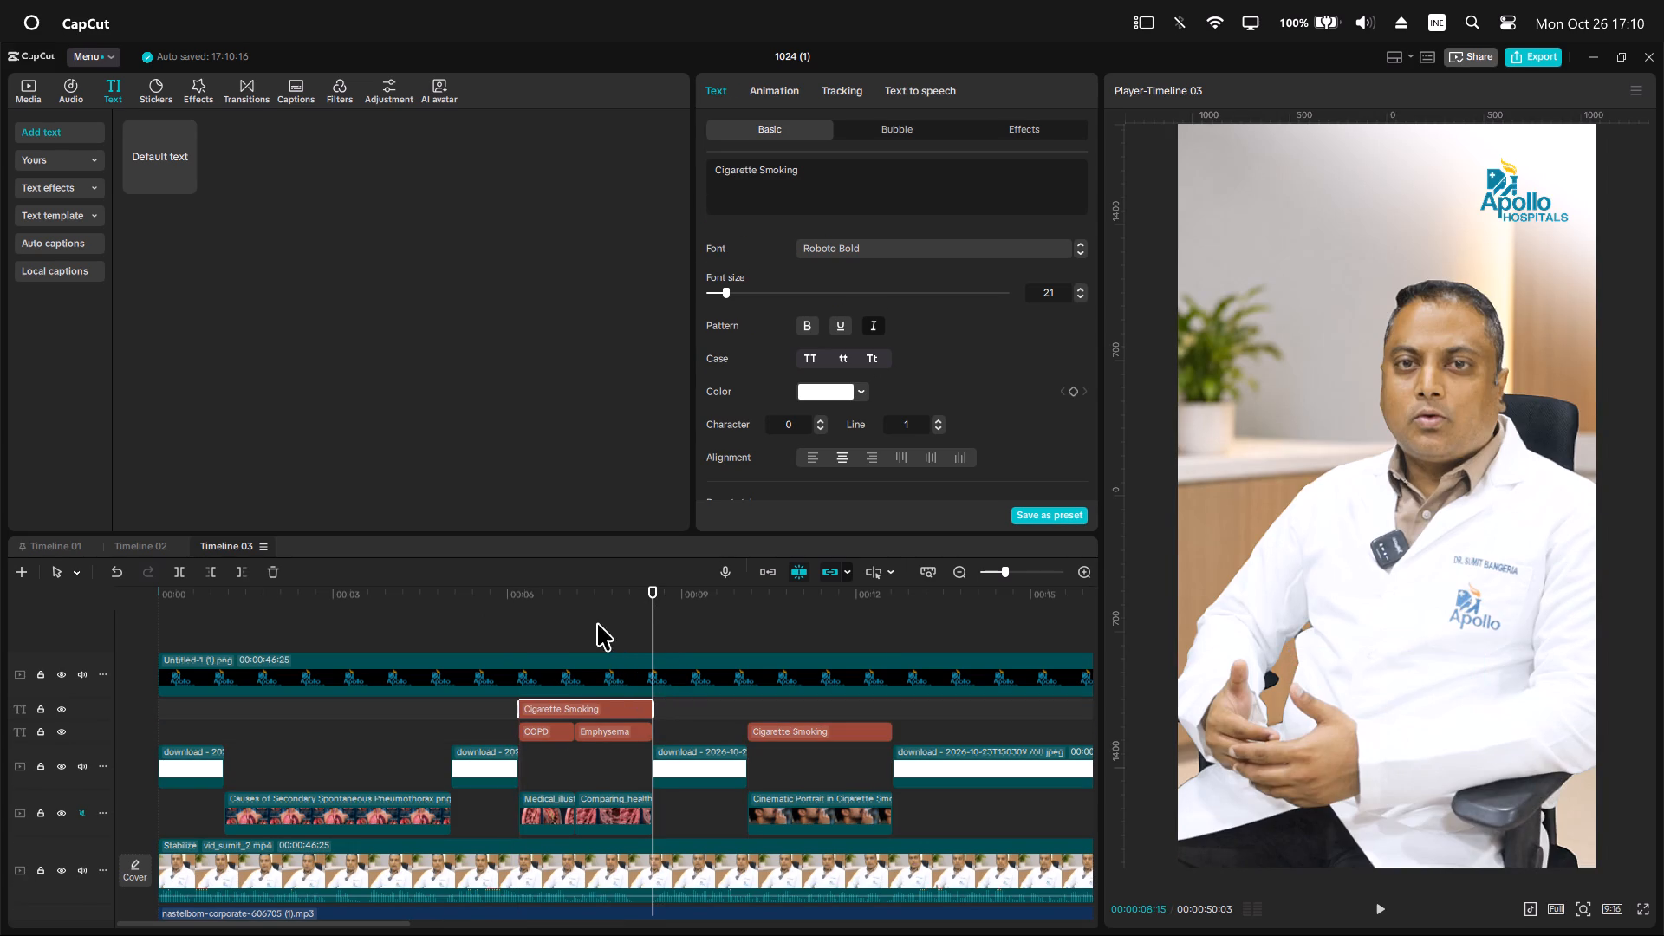
Split the duplicated Cigarette Smoking title at the cut between the COPD and Emphysema images.
left_click(582, 601)
left_click(593, 712)
key("c")
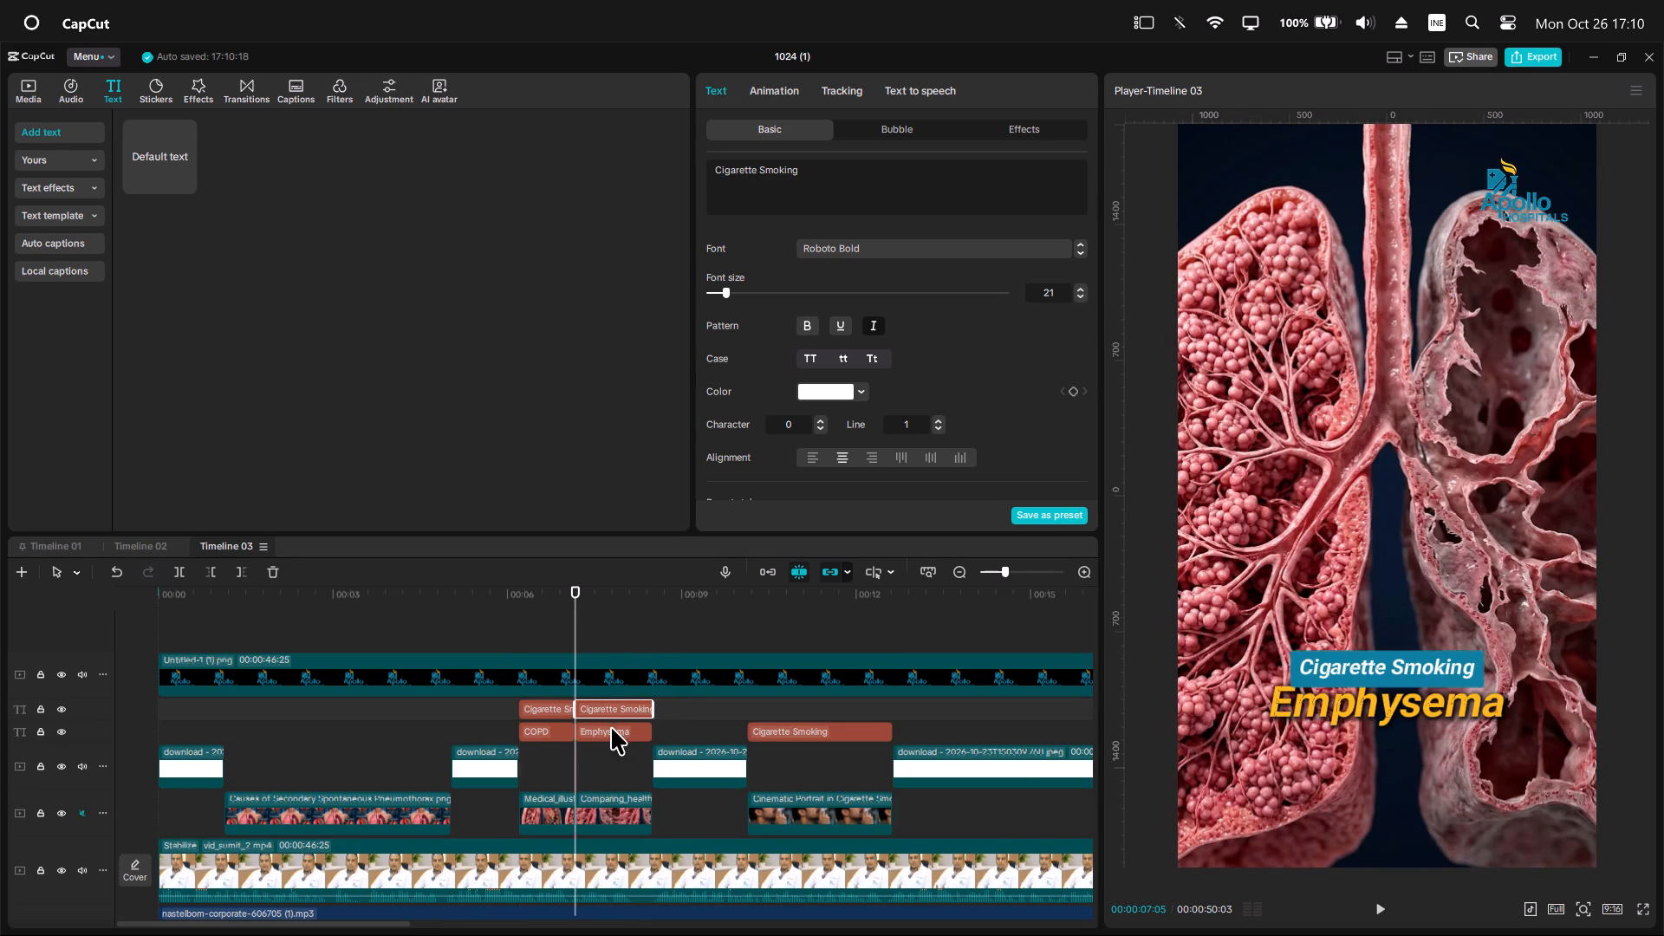
Delete the golden COPD and Emphysema titles.
left_click(617, 736)
left_click(553, 727, "ctrl")
key("z")
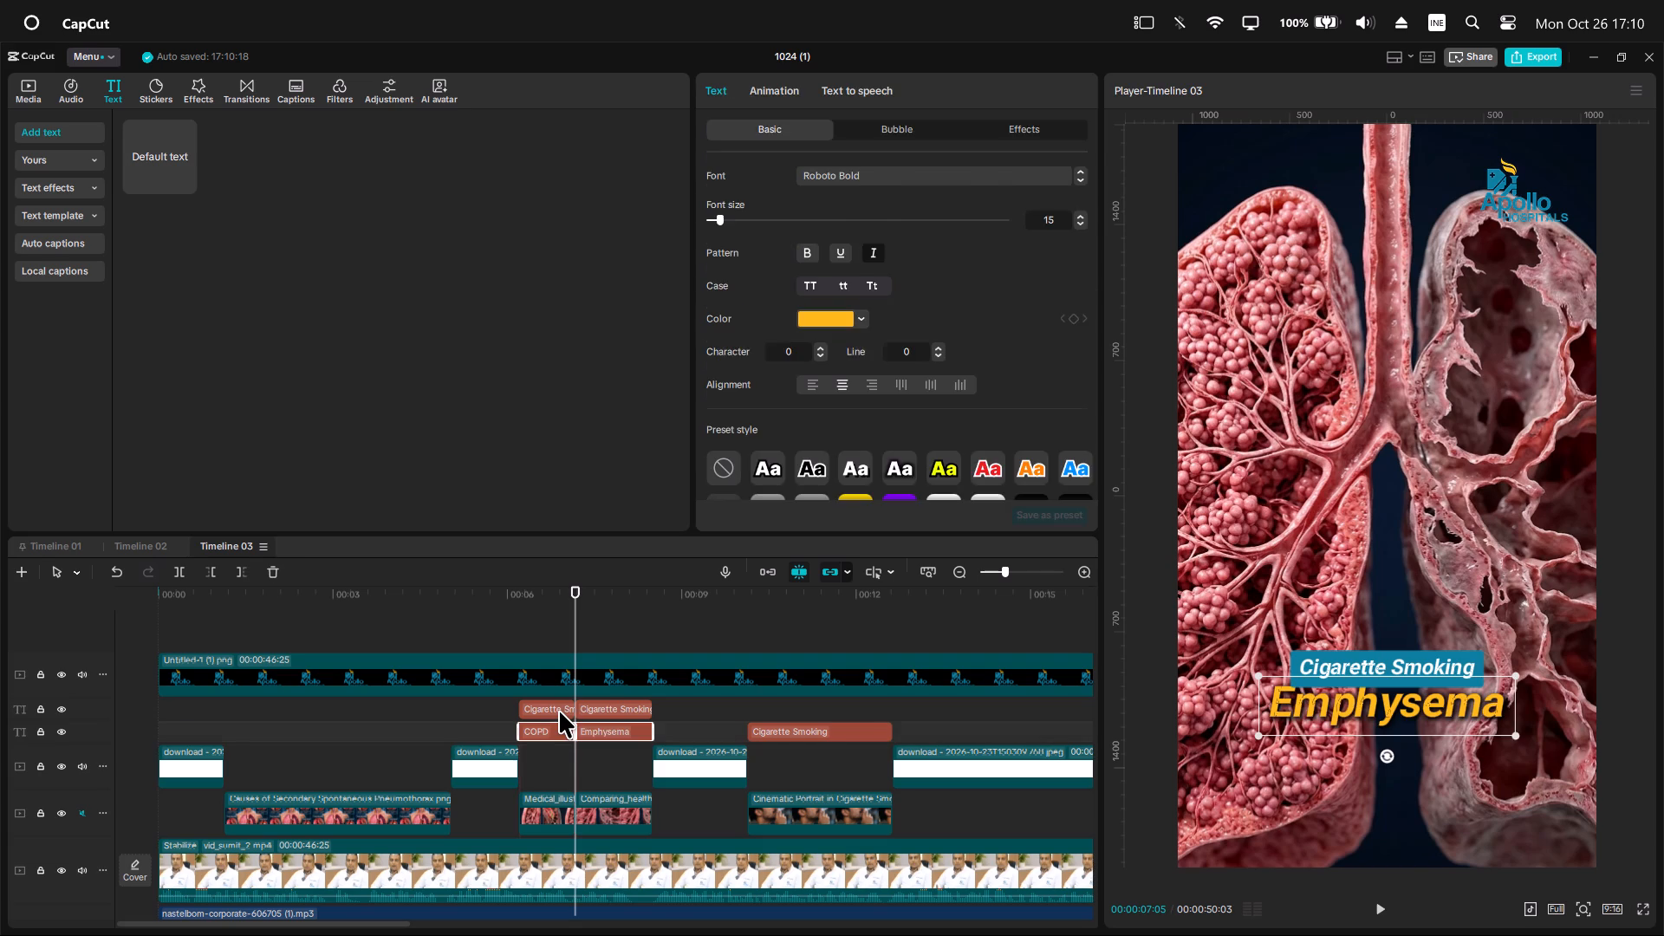
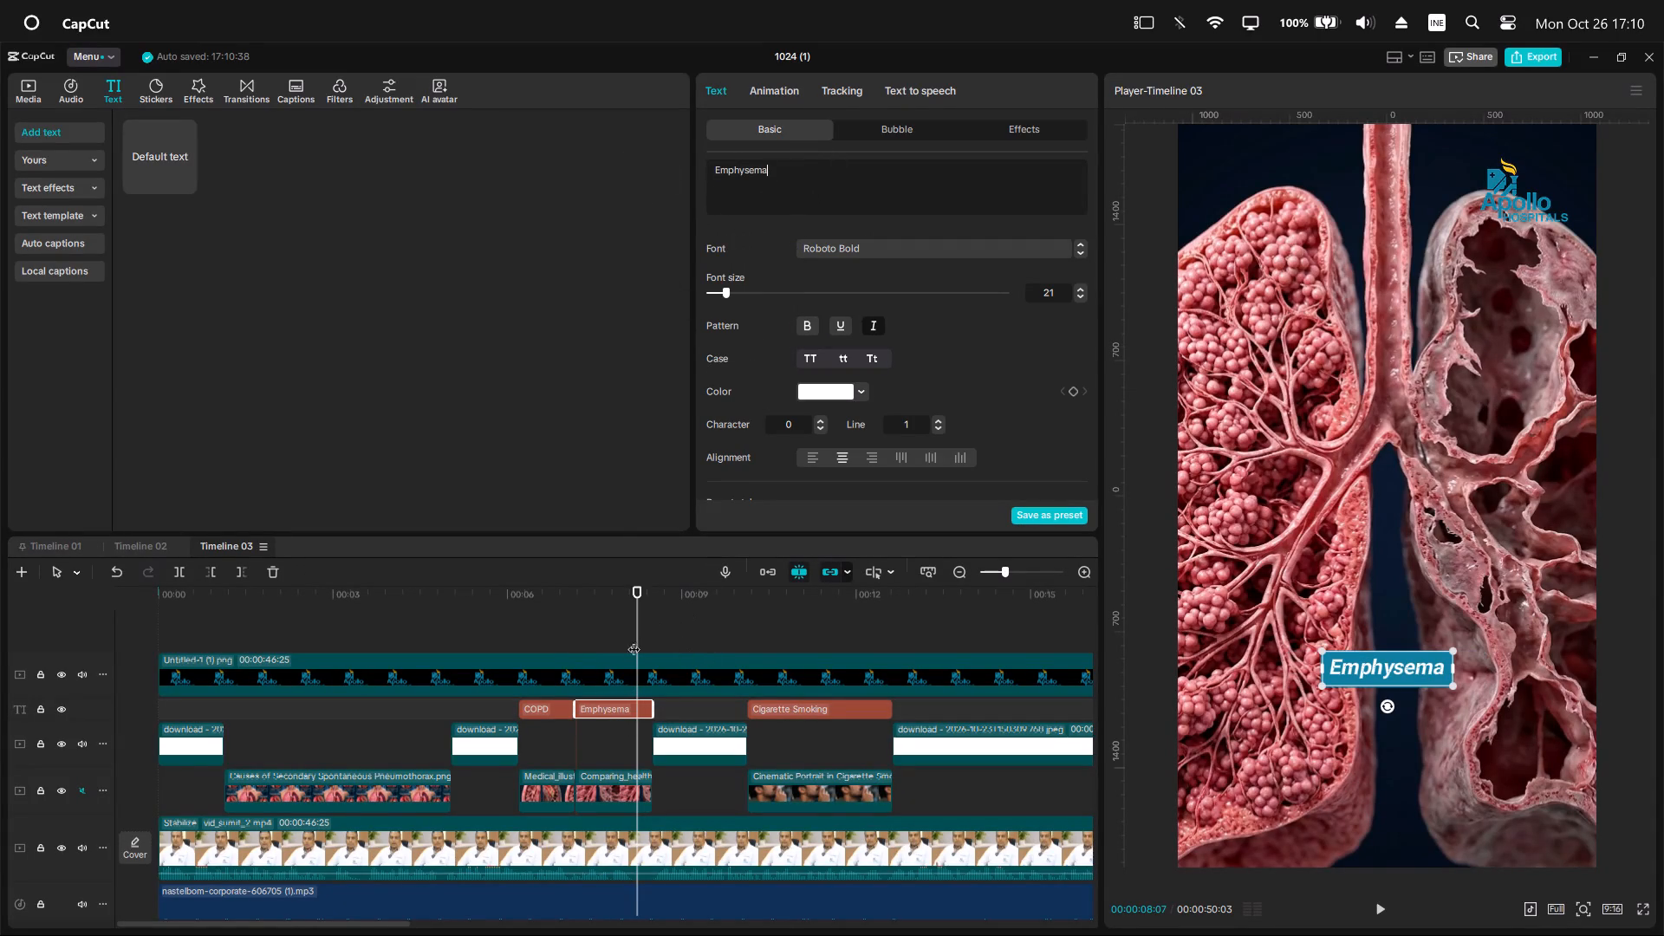
Slightly enlarge the blue-background COPD and Emphysema titles over their lung images, keeping each one centred in place.
left_click(544, 606)
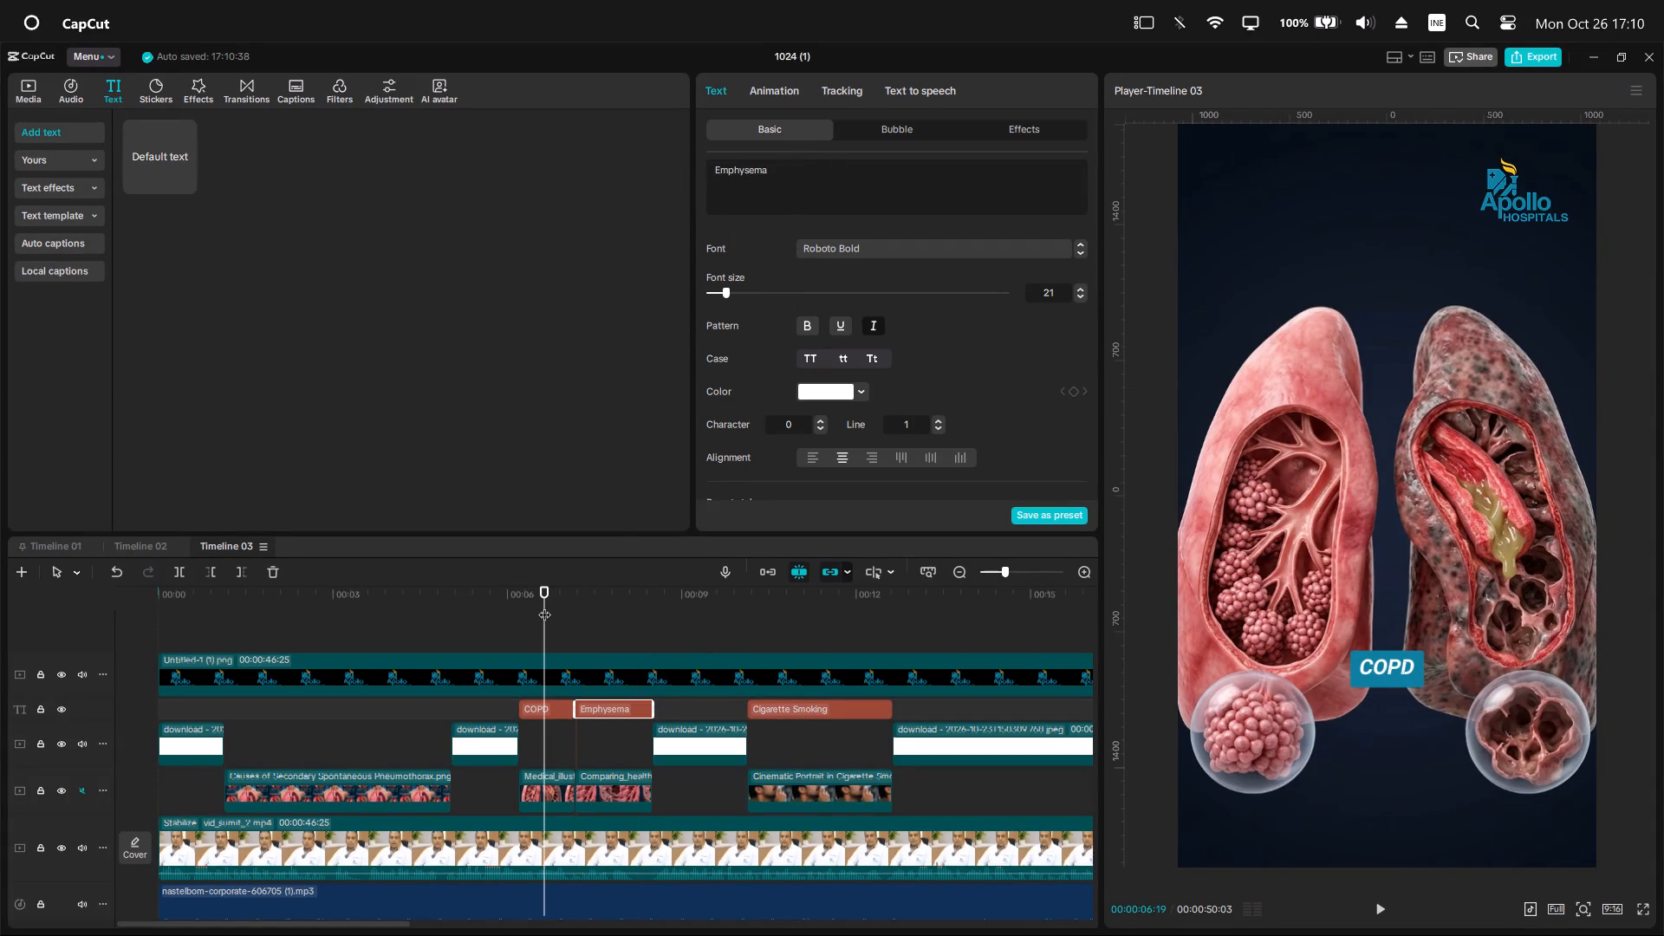
left_click(544, 605)
left_click(551, 711)
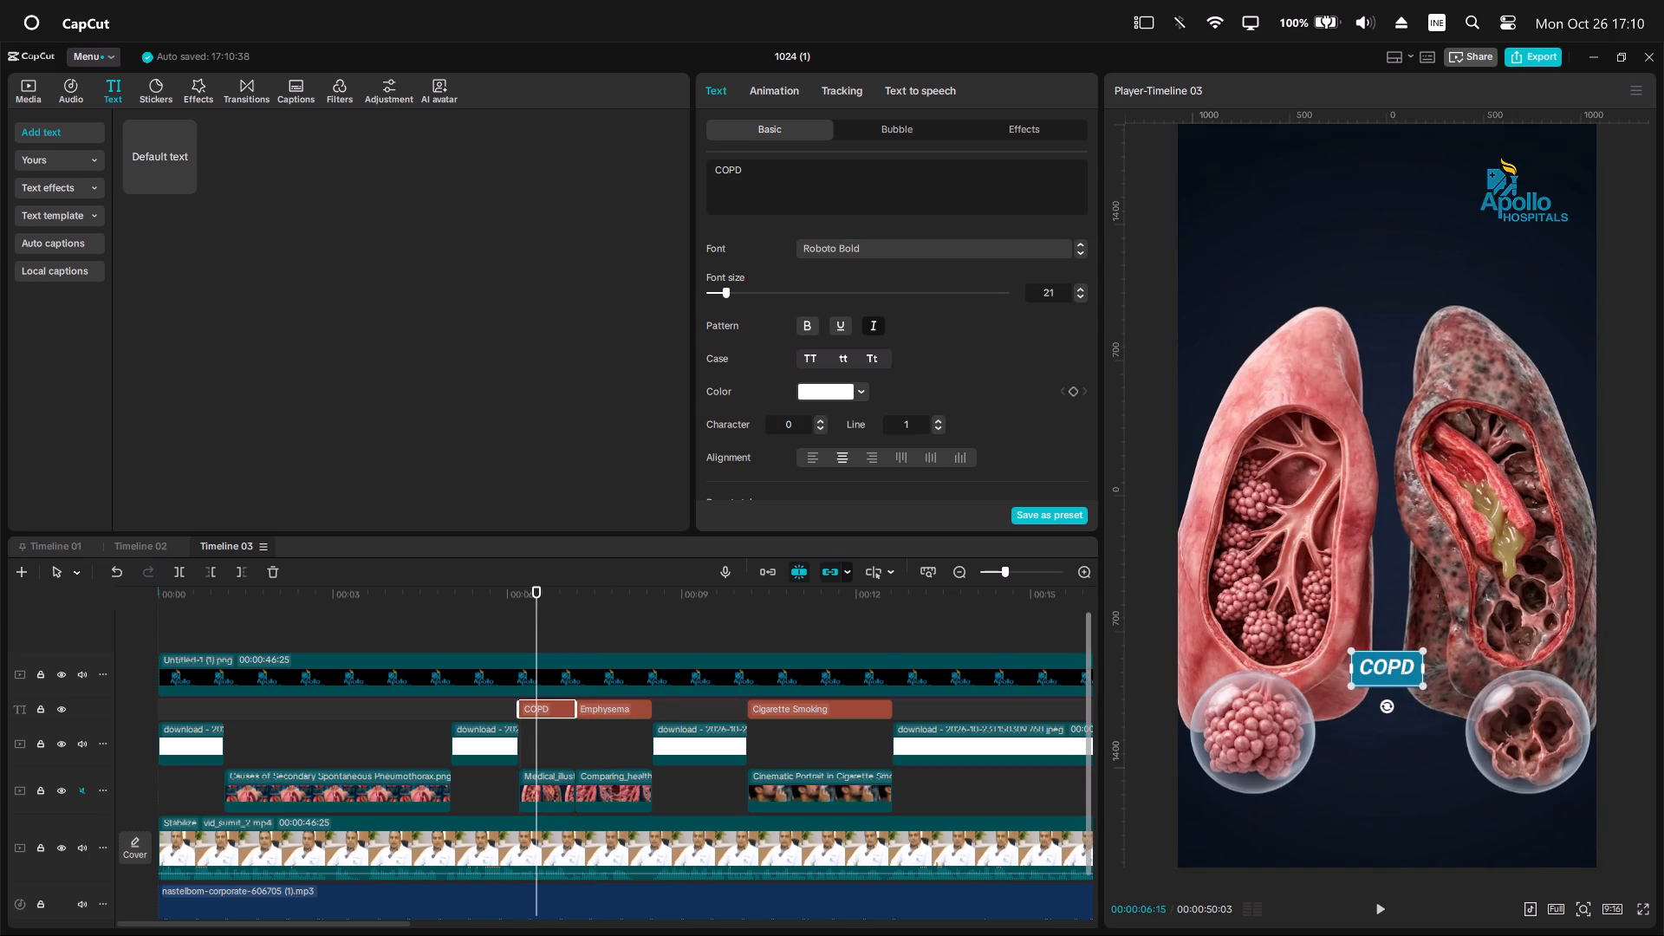
left_click_drag(1421, 689, 1437, 694)
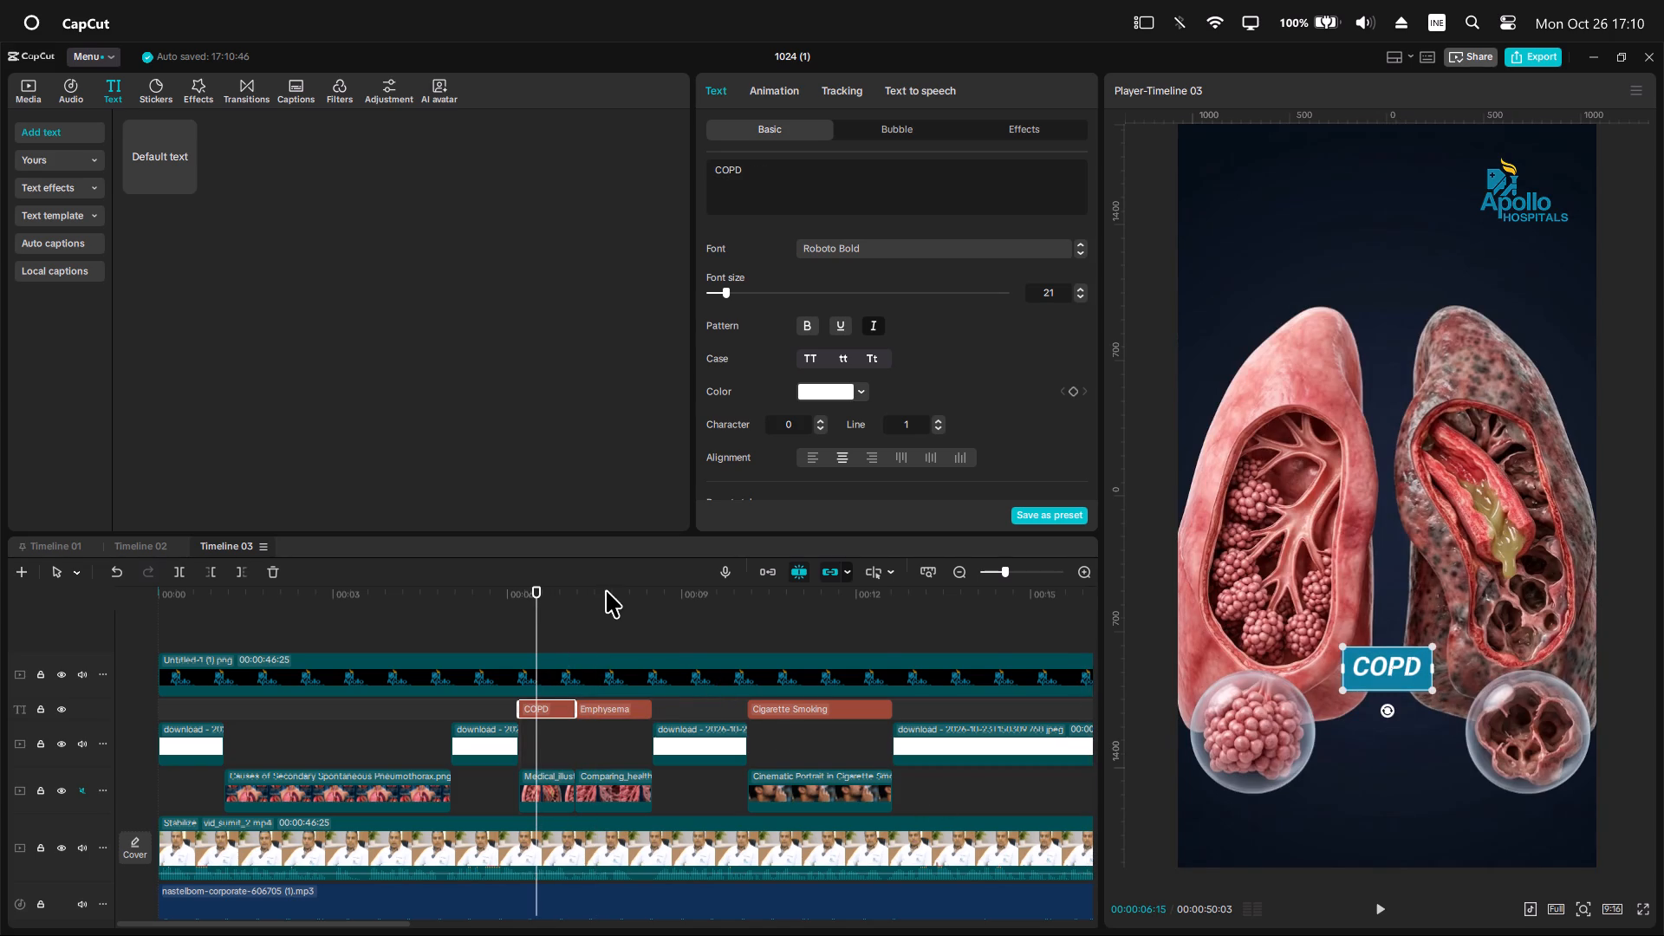
left_click(605, 590)
left_click(638, 709)
left_click_drag(1451, 683, 1472, 691)
Bring up the smoking portrait with its Cigarette Smoking title in the preview.
left_click(817, 599)
left_click_drag(817, 599, 835, 608)
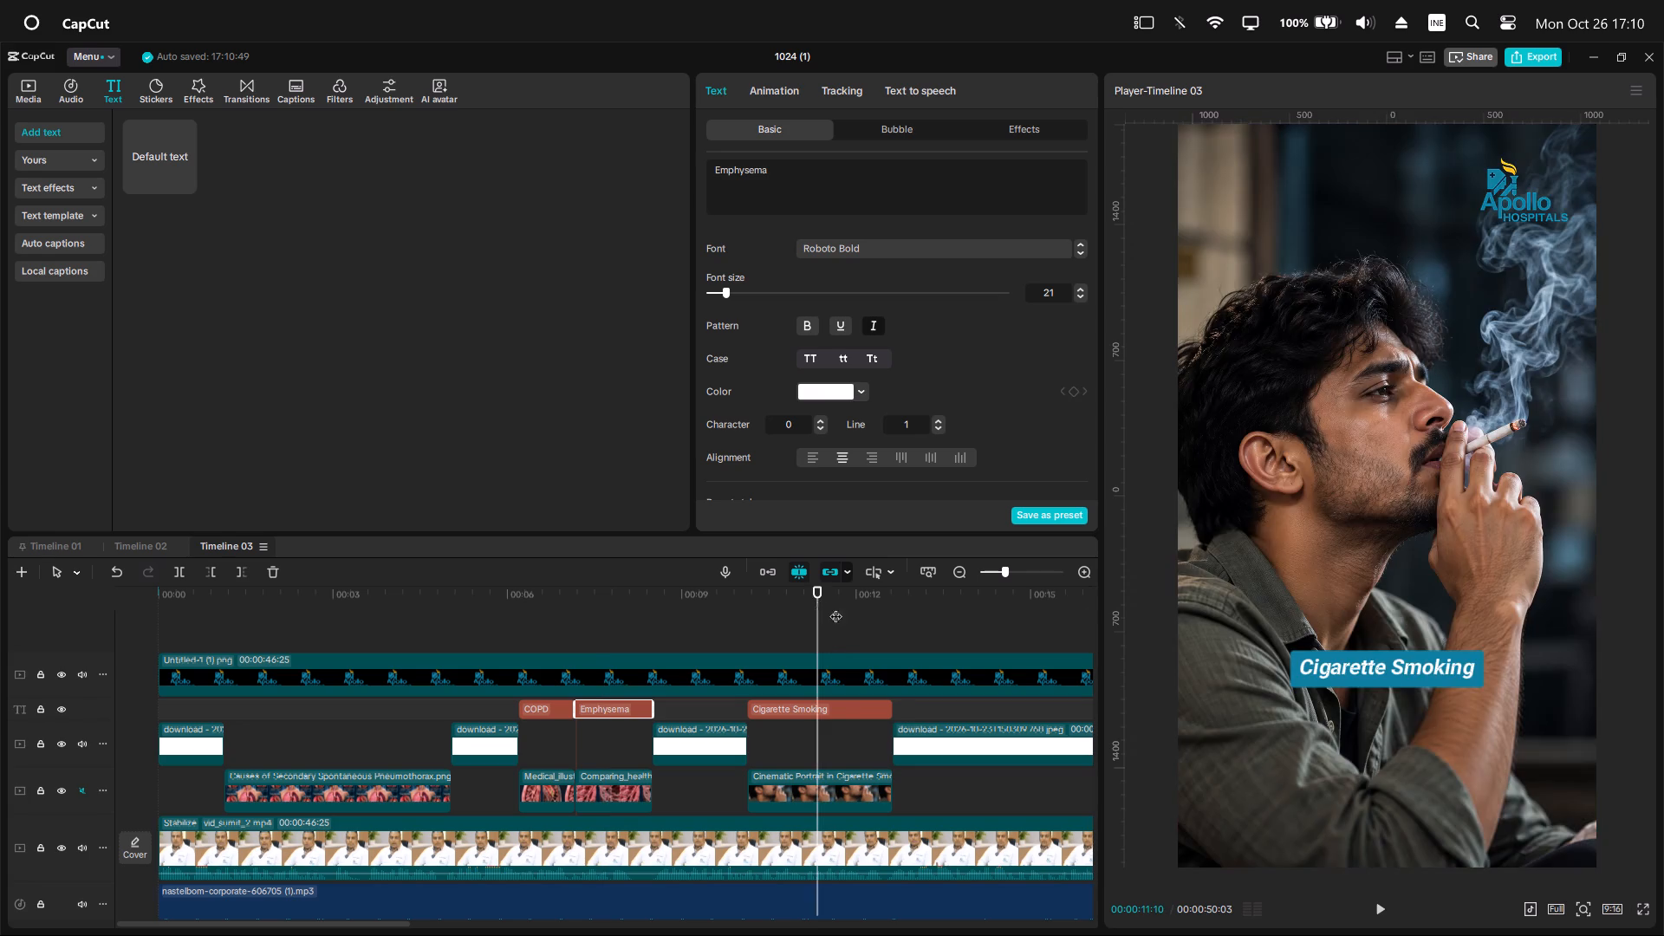
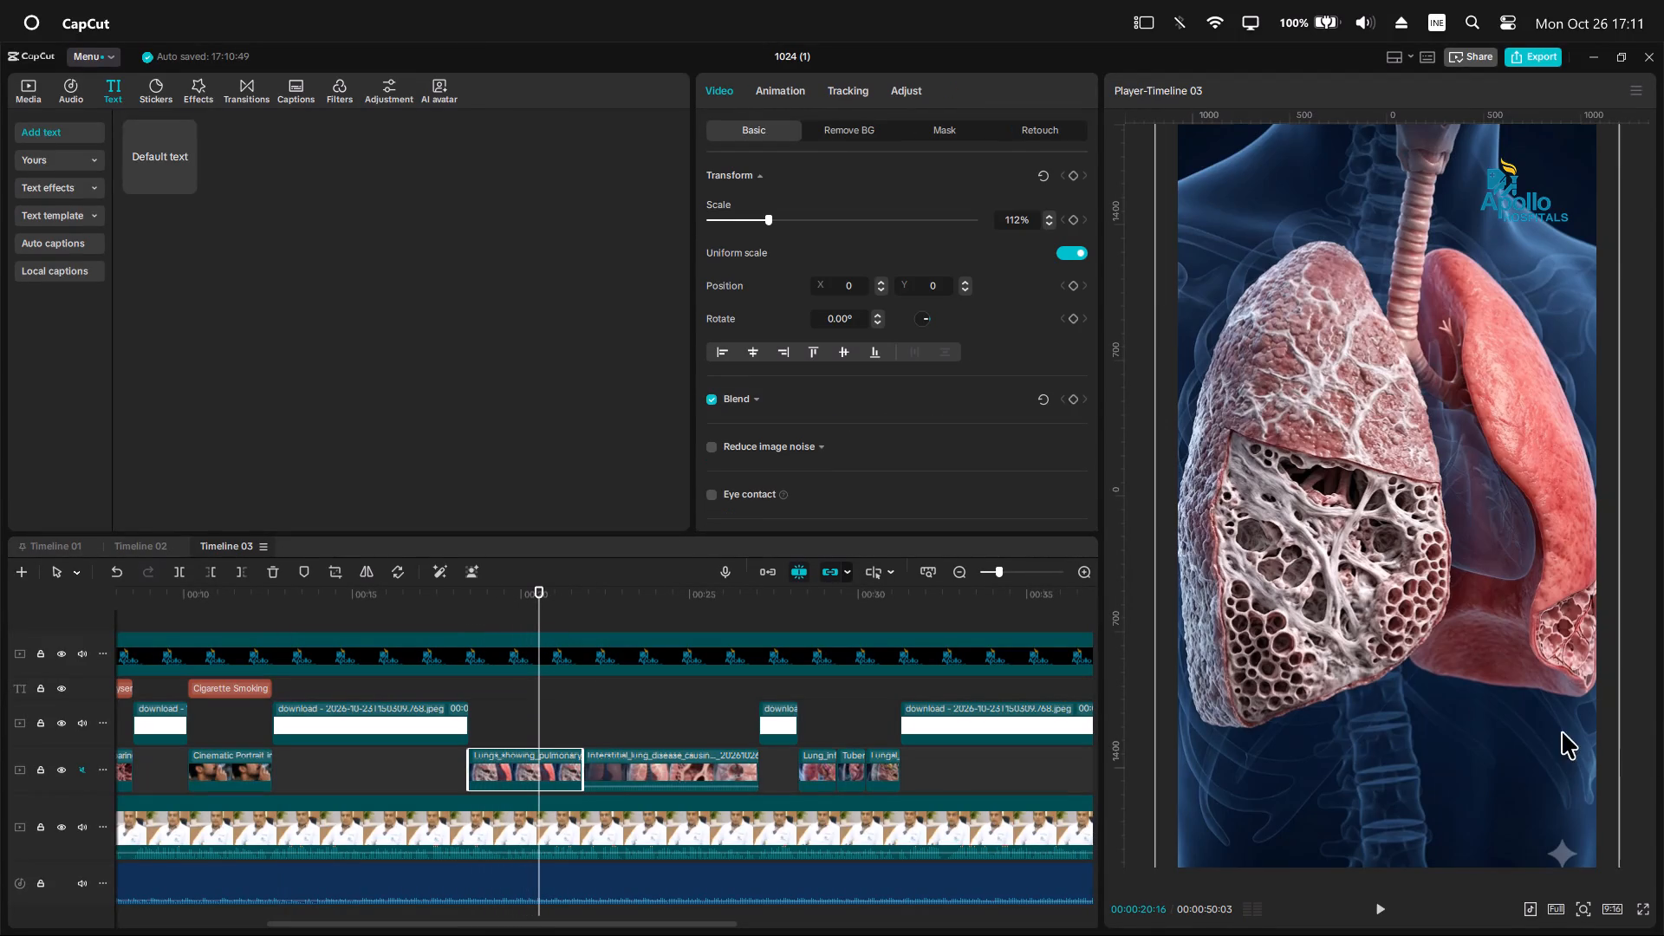
Move the pulmonary fibrosis lungs image slightly down in the frame, keeping it horizontally centred.
scroll(1562, 731, "down", 2, "ctrl")
left_click_drag(1472, 567, 1472, 588)
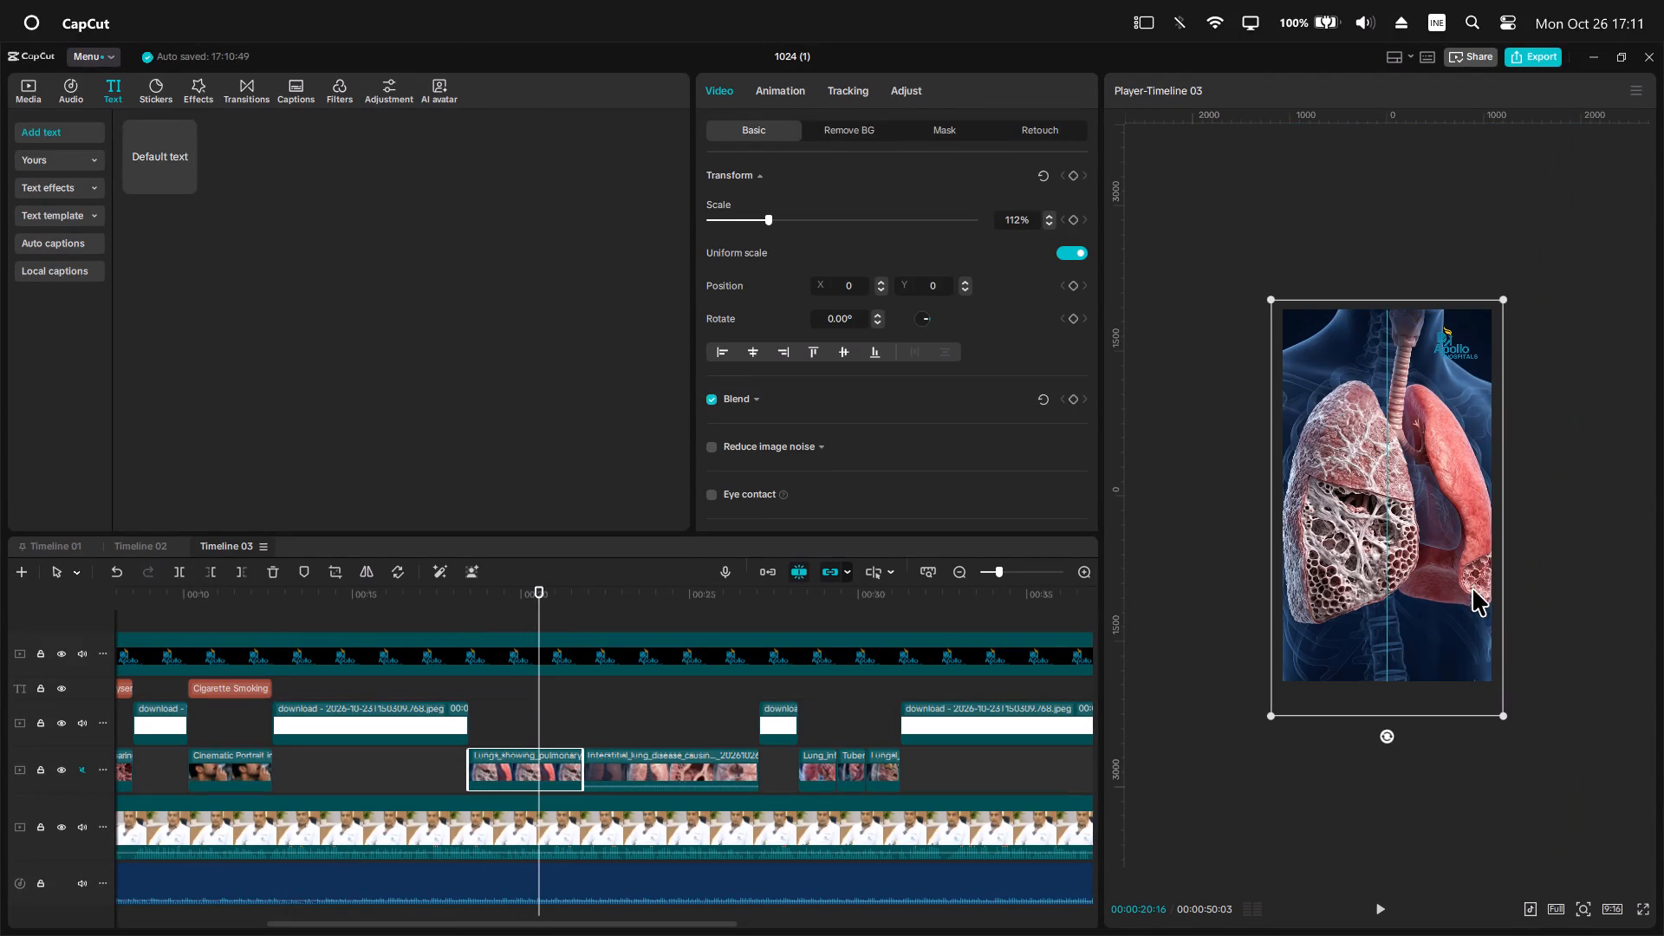
left_click_drag(1472, 588, 1481, 581)
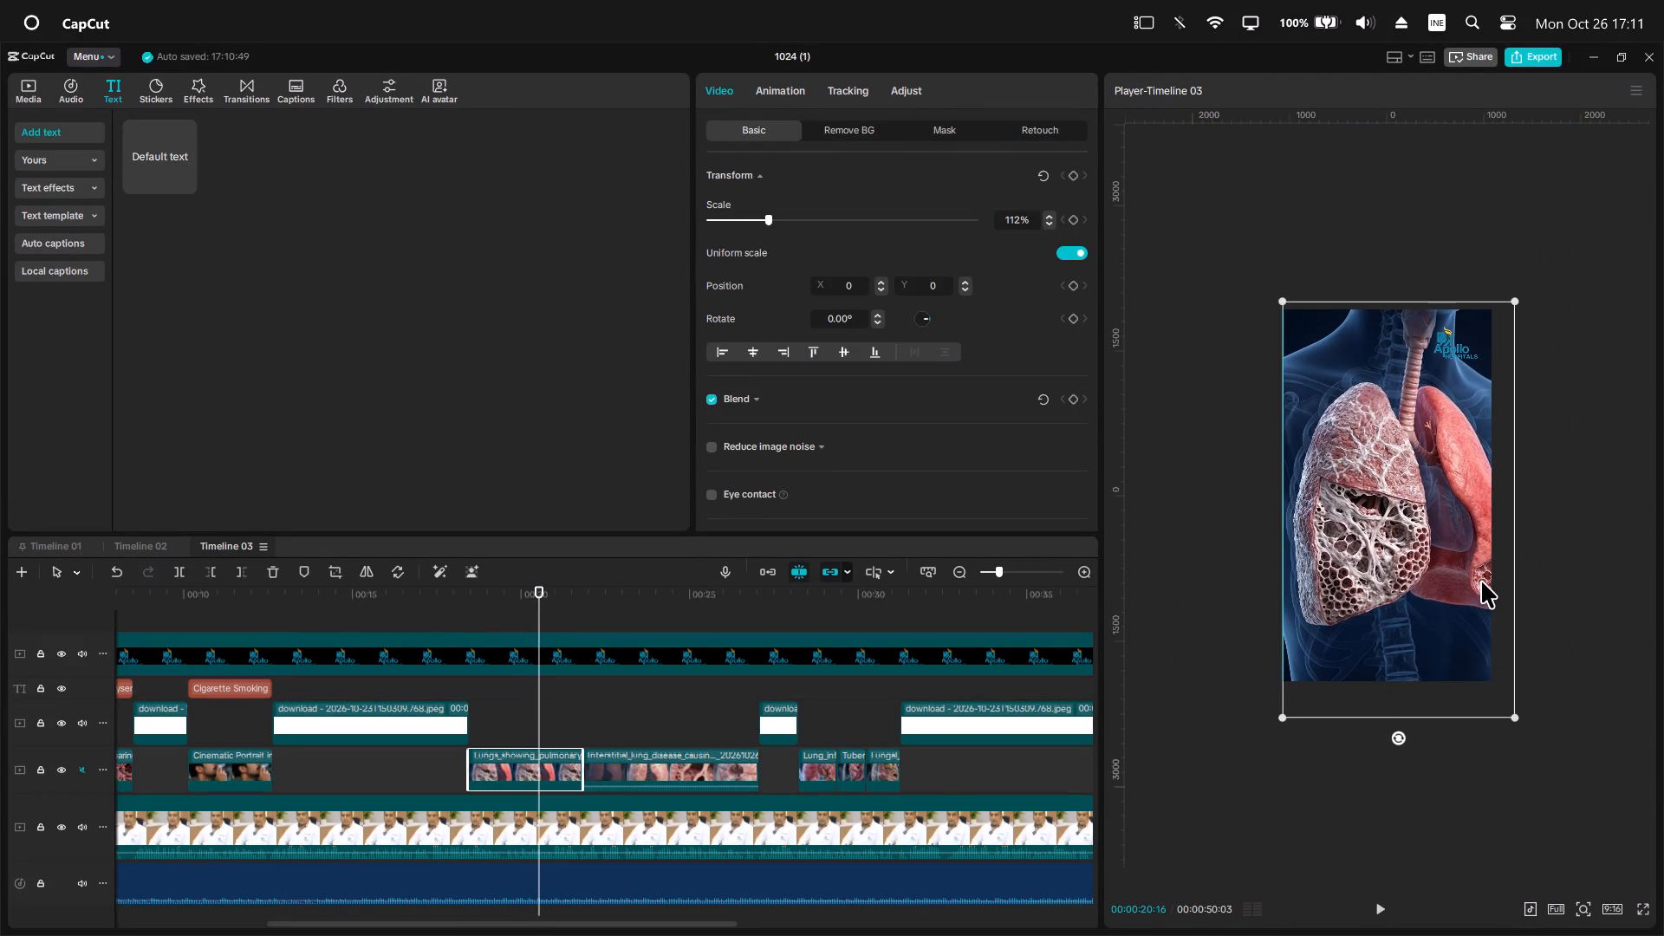
left_click_drag(1481, 581, 1473, 584)
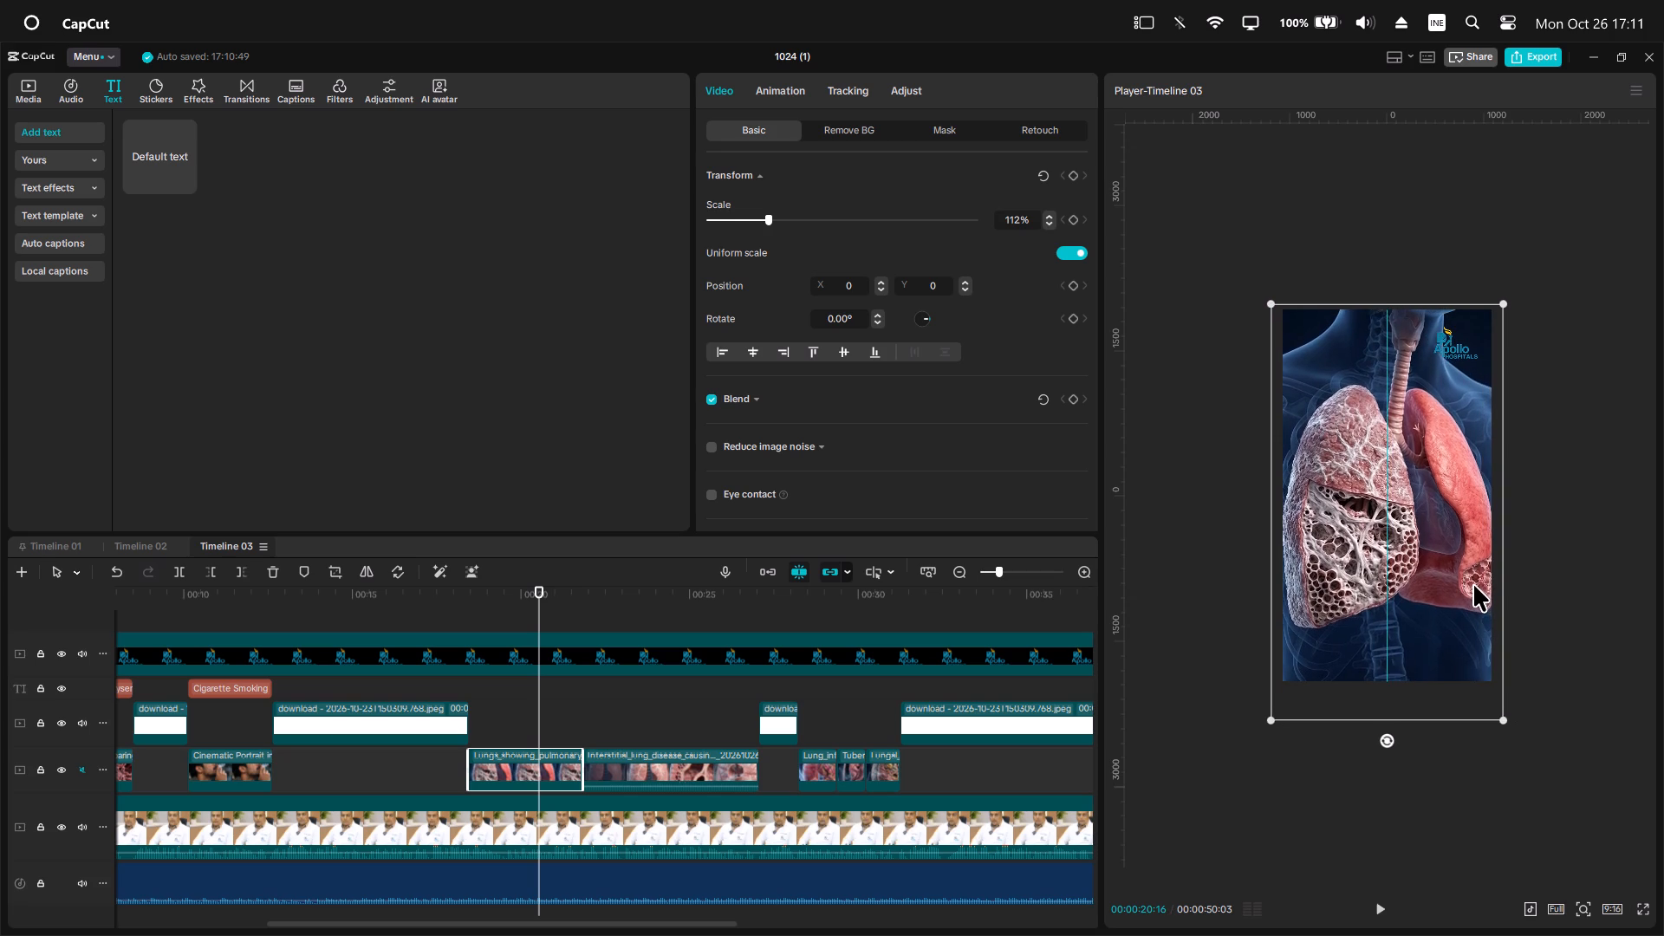
left_click_drag(1473, 584, 1473, 585)
Copy the Cigarette Smoking title to 00:00:19:24 over the pulmonary fibrosis lungs image and change its text to Emphysematous Lung.
left_click(264, 615)
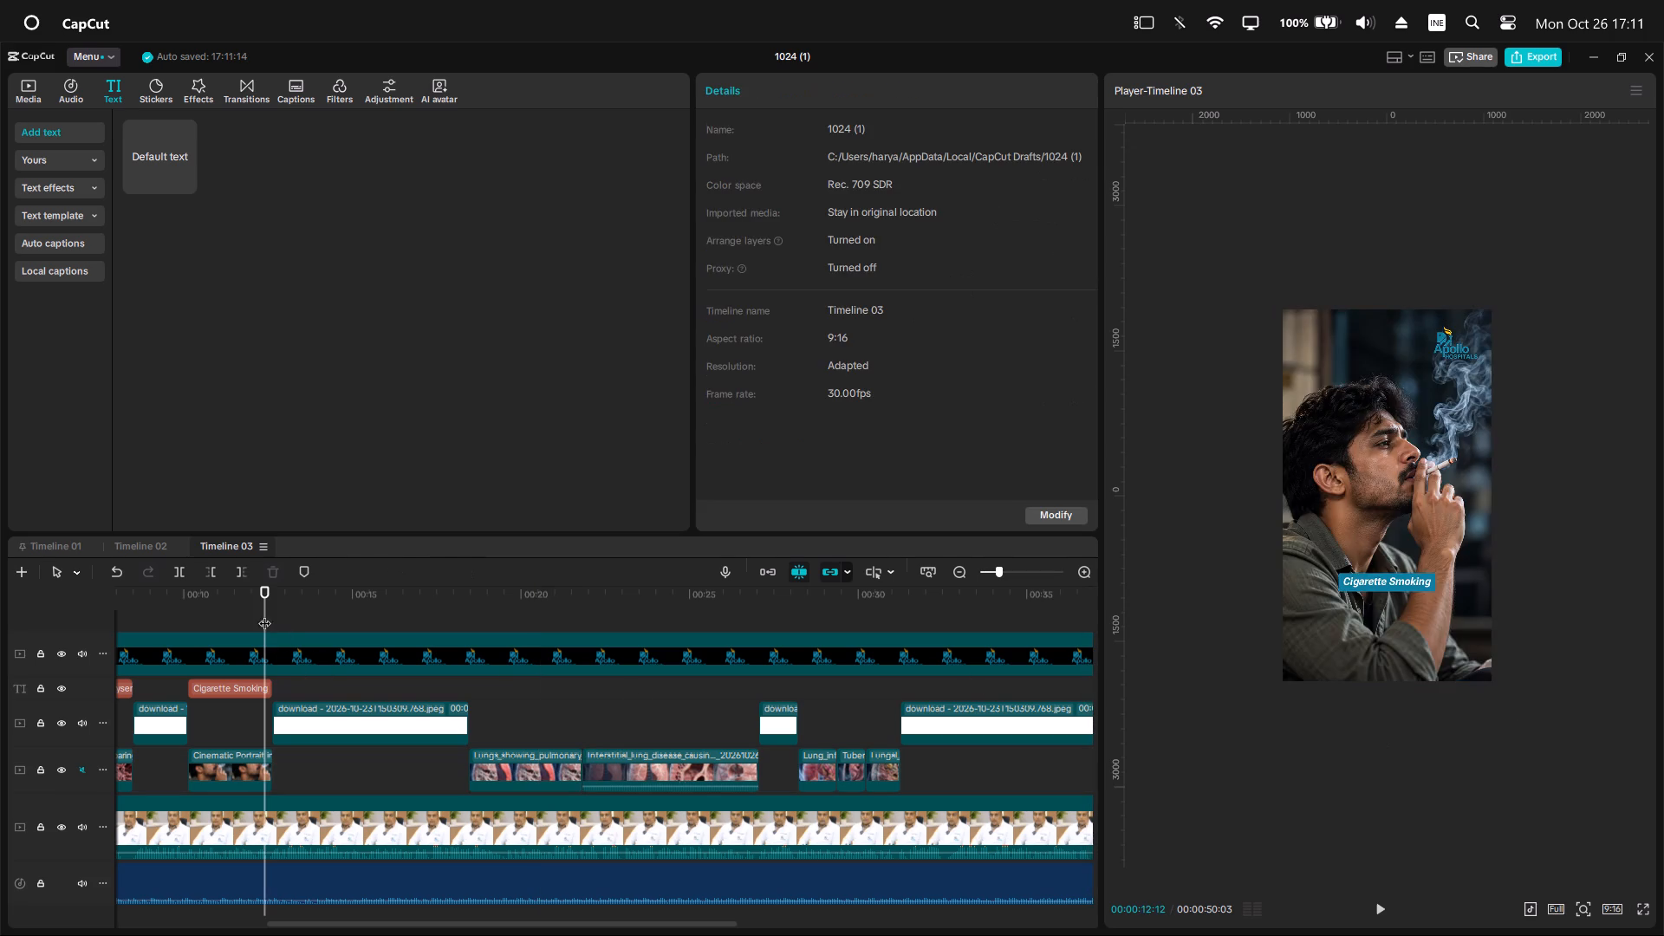
left_click_drag(266, 607, 480, 695)
key("space")
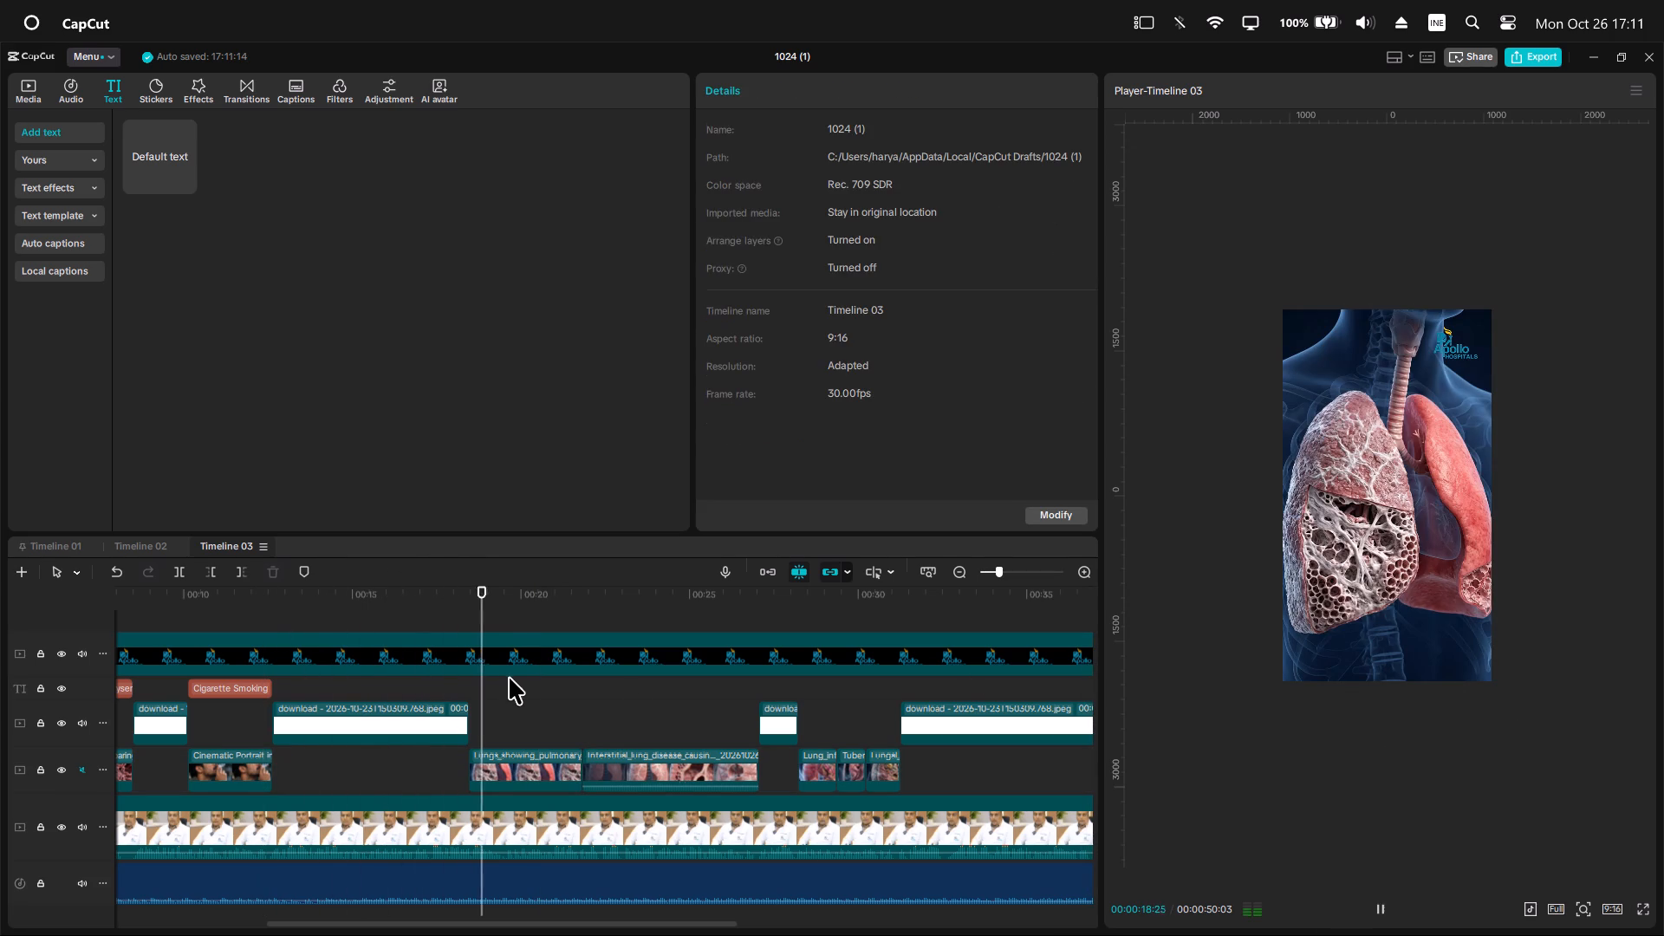
key("space")
key("space")
key("space")
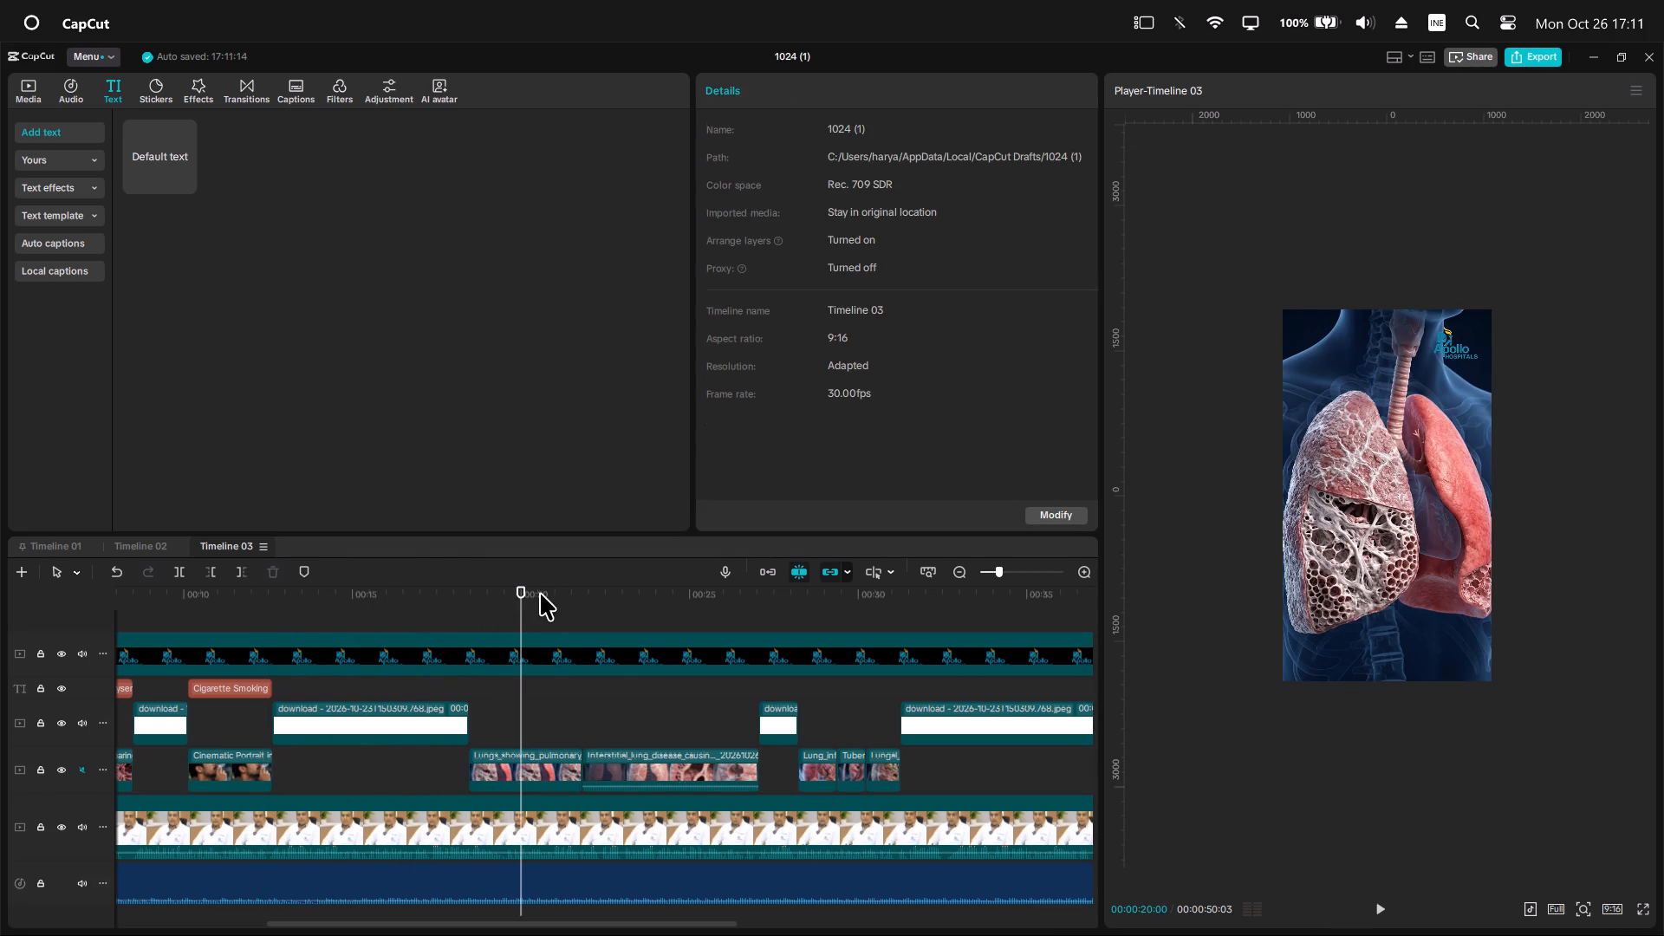
key("space")
key("space")
left_click_drag(522, 602, 512, 606)
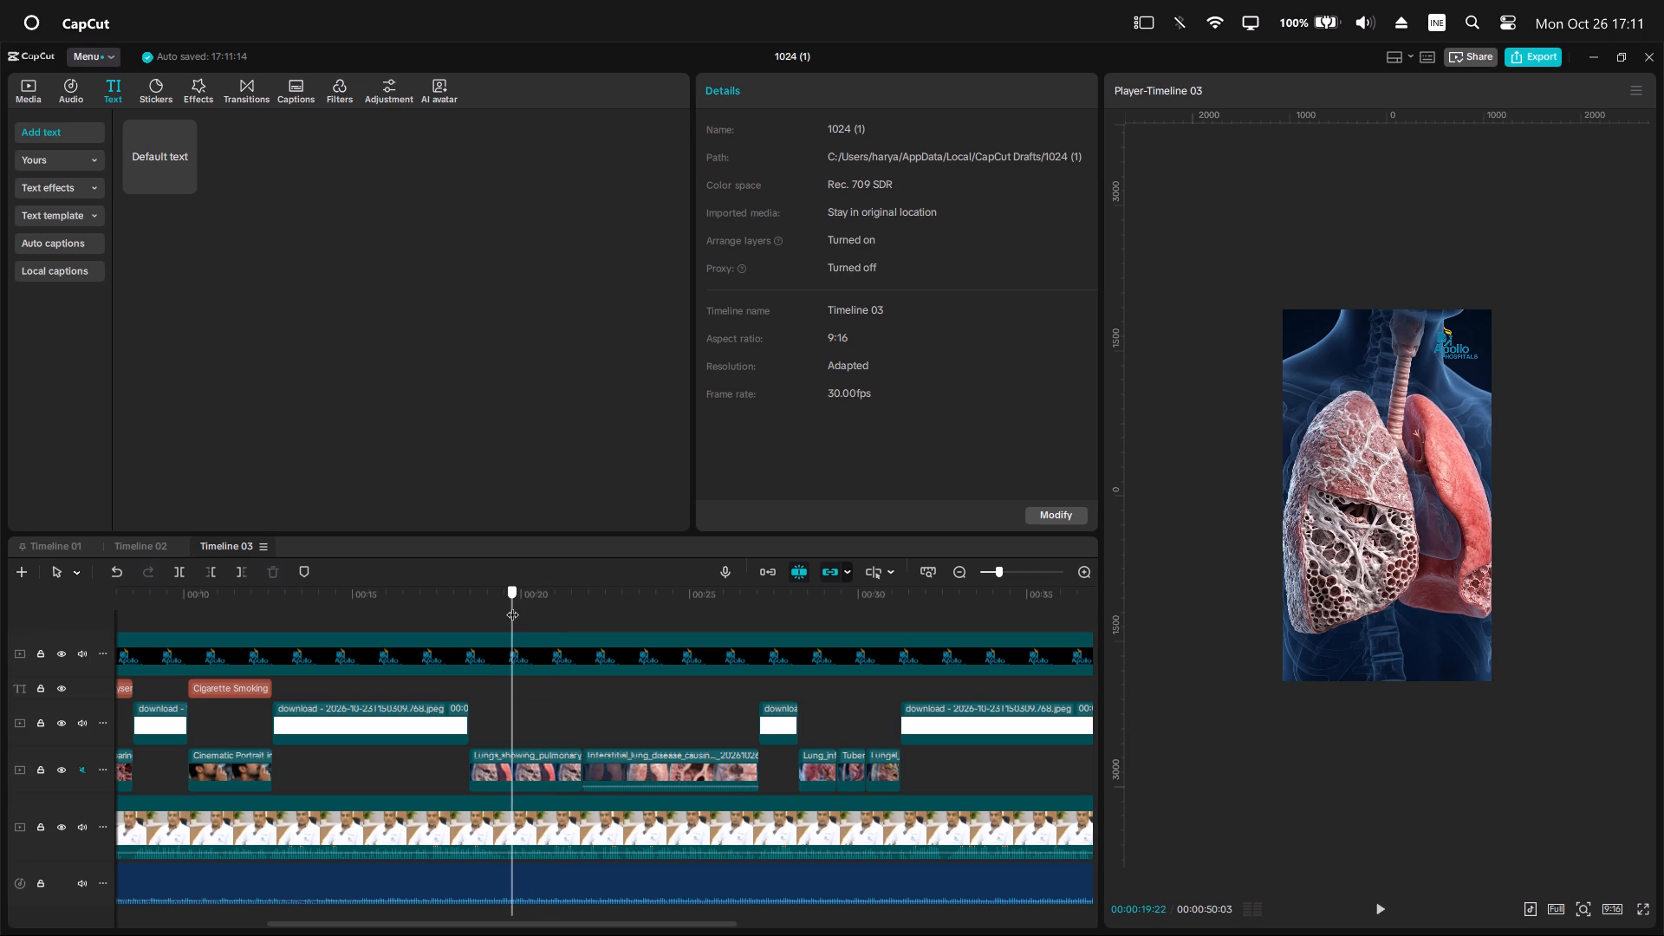
left_click_drag(512, 606, 514, 607)
left_click(255, 691)
key("ctrl+c")
key("ctrl+v")
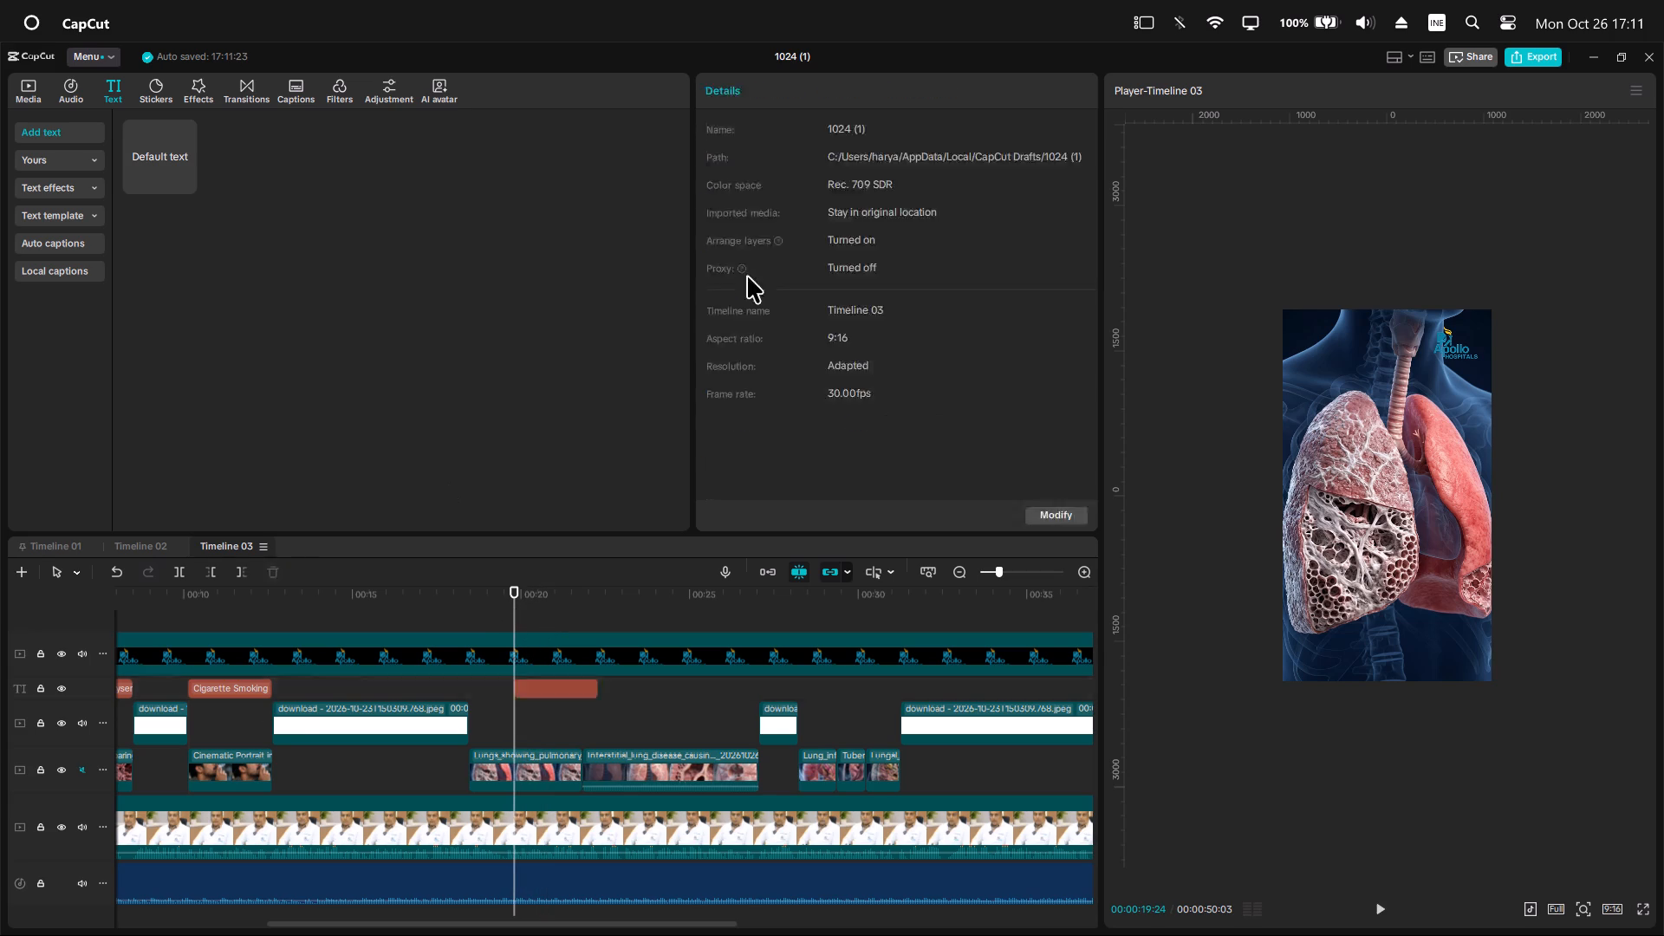
left_click_drag(852, 182, 601, 125)
key("ctrl+v")
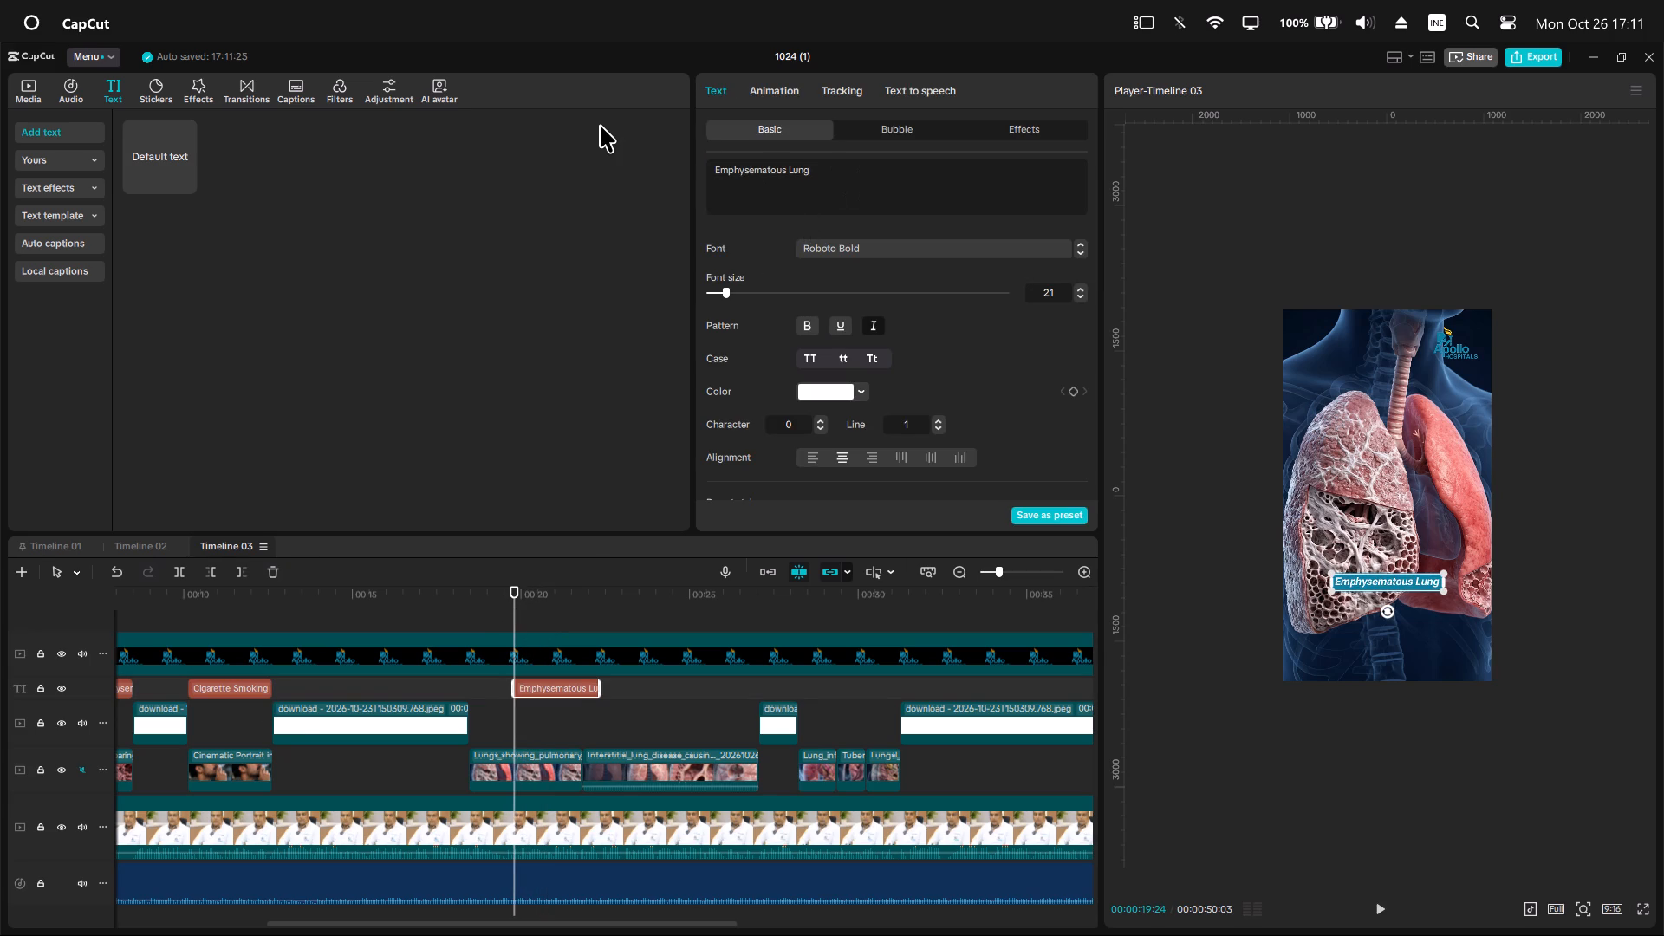
Trim the end of the Emphysematous Lung title to 00:00:21:25, where the interstitial lung disease clip starts.
left_click(523, 599)
key("space")
scroll(622, 665, "up", 9, "ctrl")
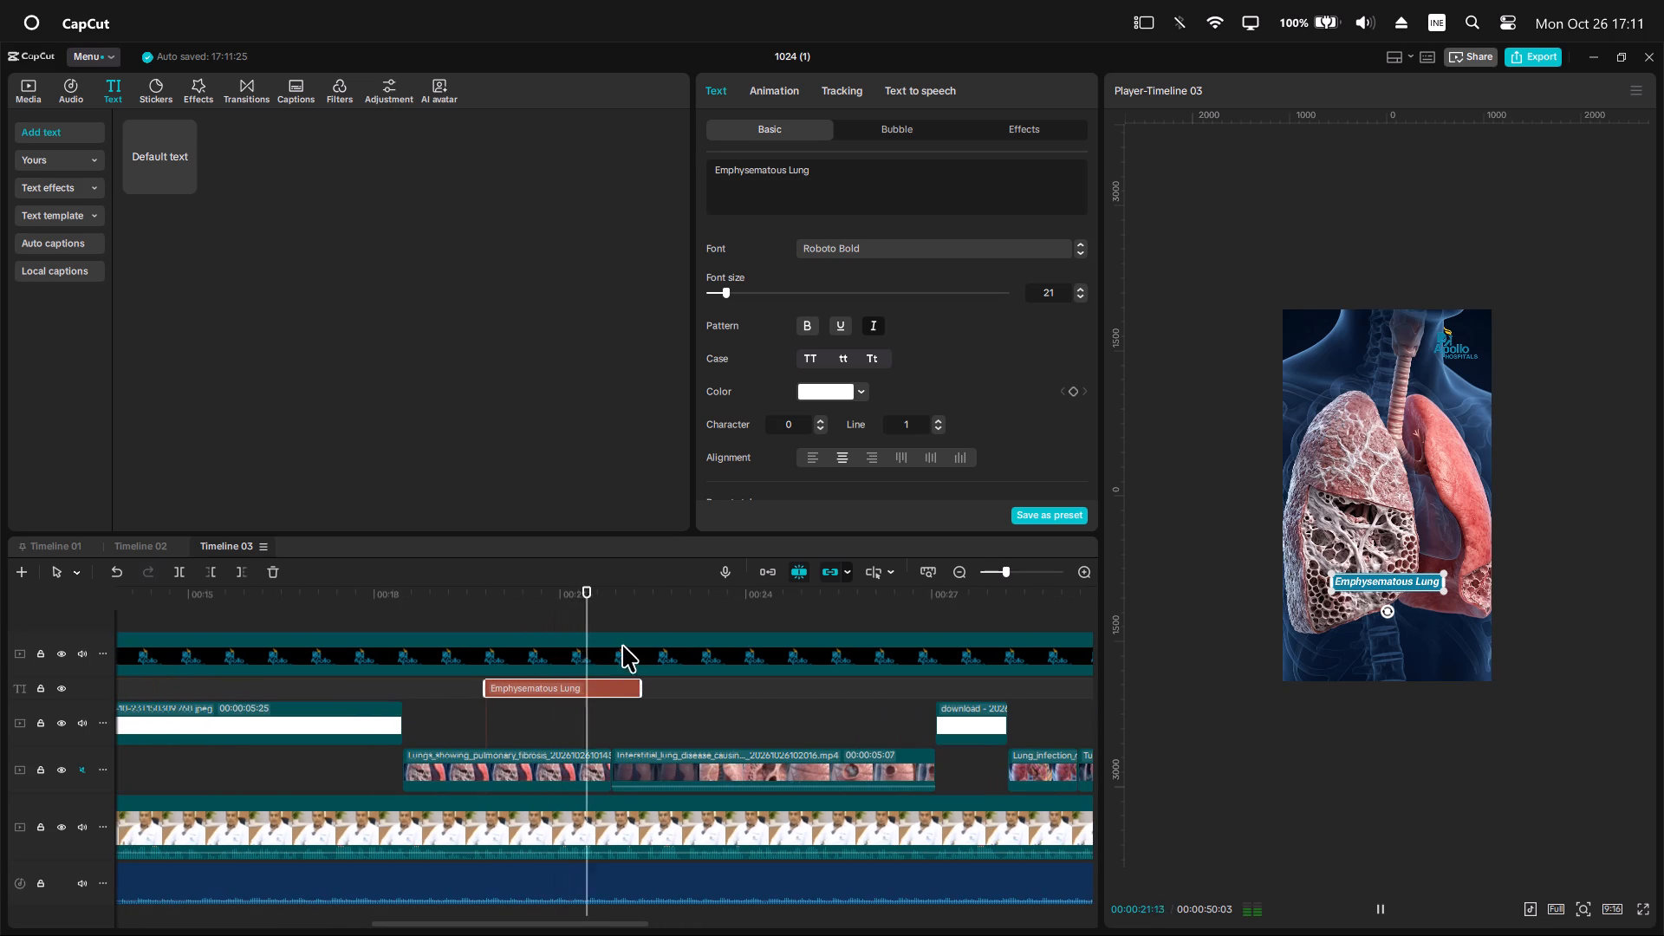
key("space")
left_click(616, 601)
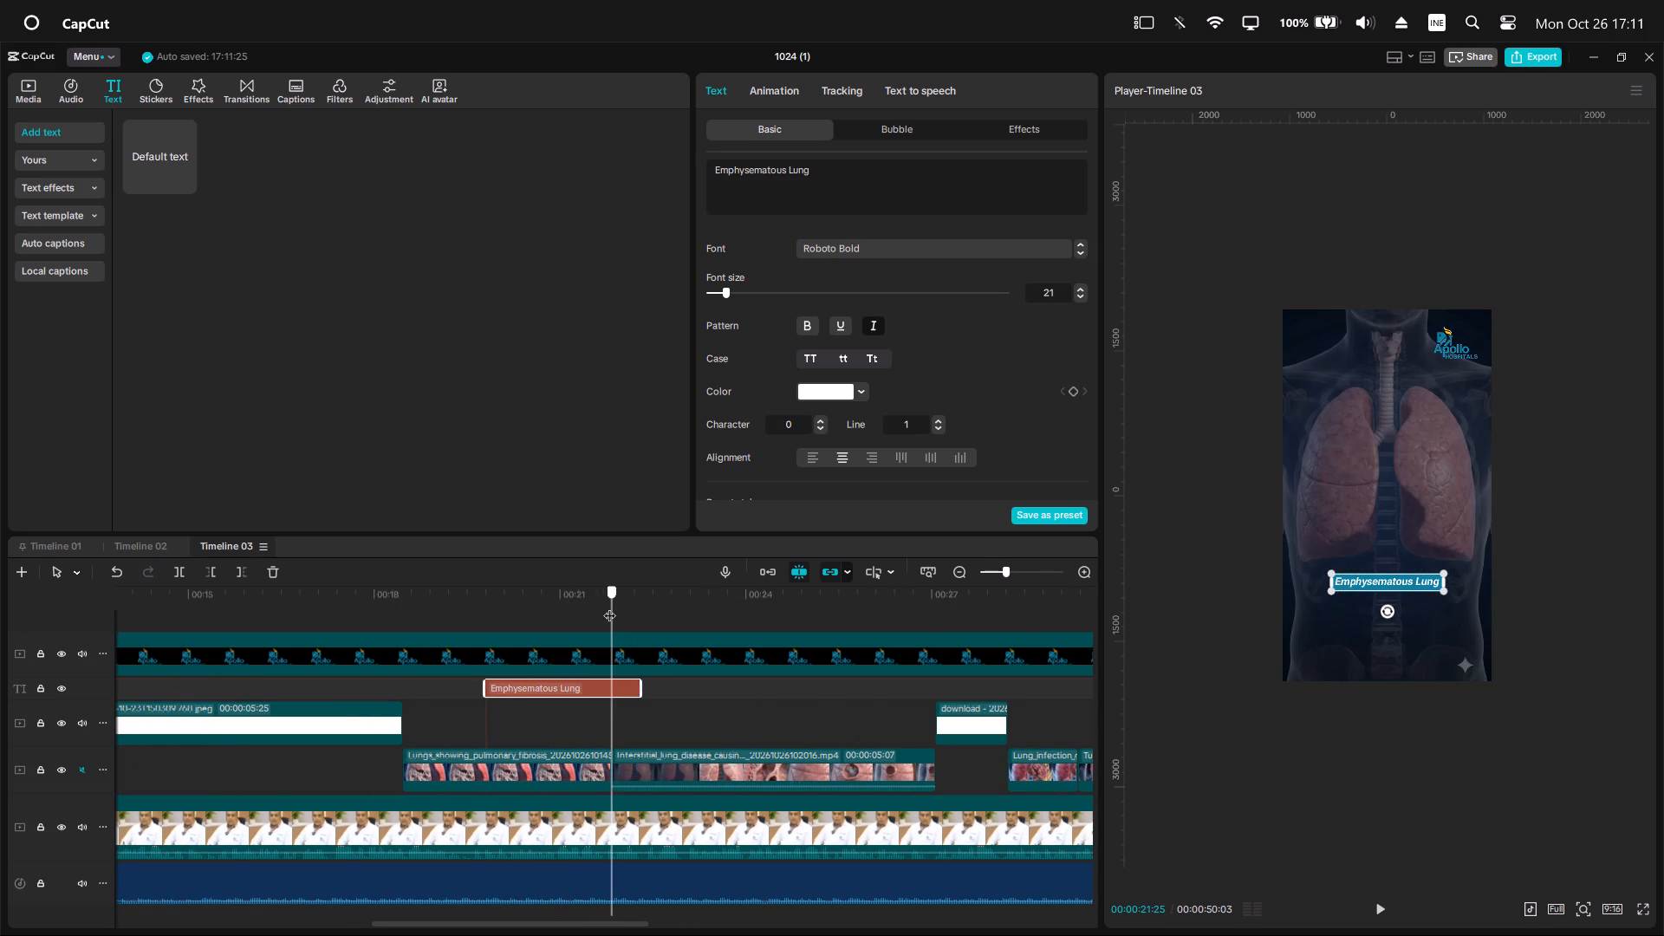
left_click(605, 696)
key("w")
Shift the interstitial lung disease clip slightly downwards in the frame.
scroll(652, 712, "down", 5, "ctrl")
left_click(661, 778)
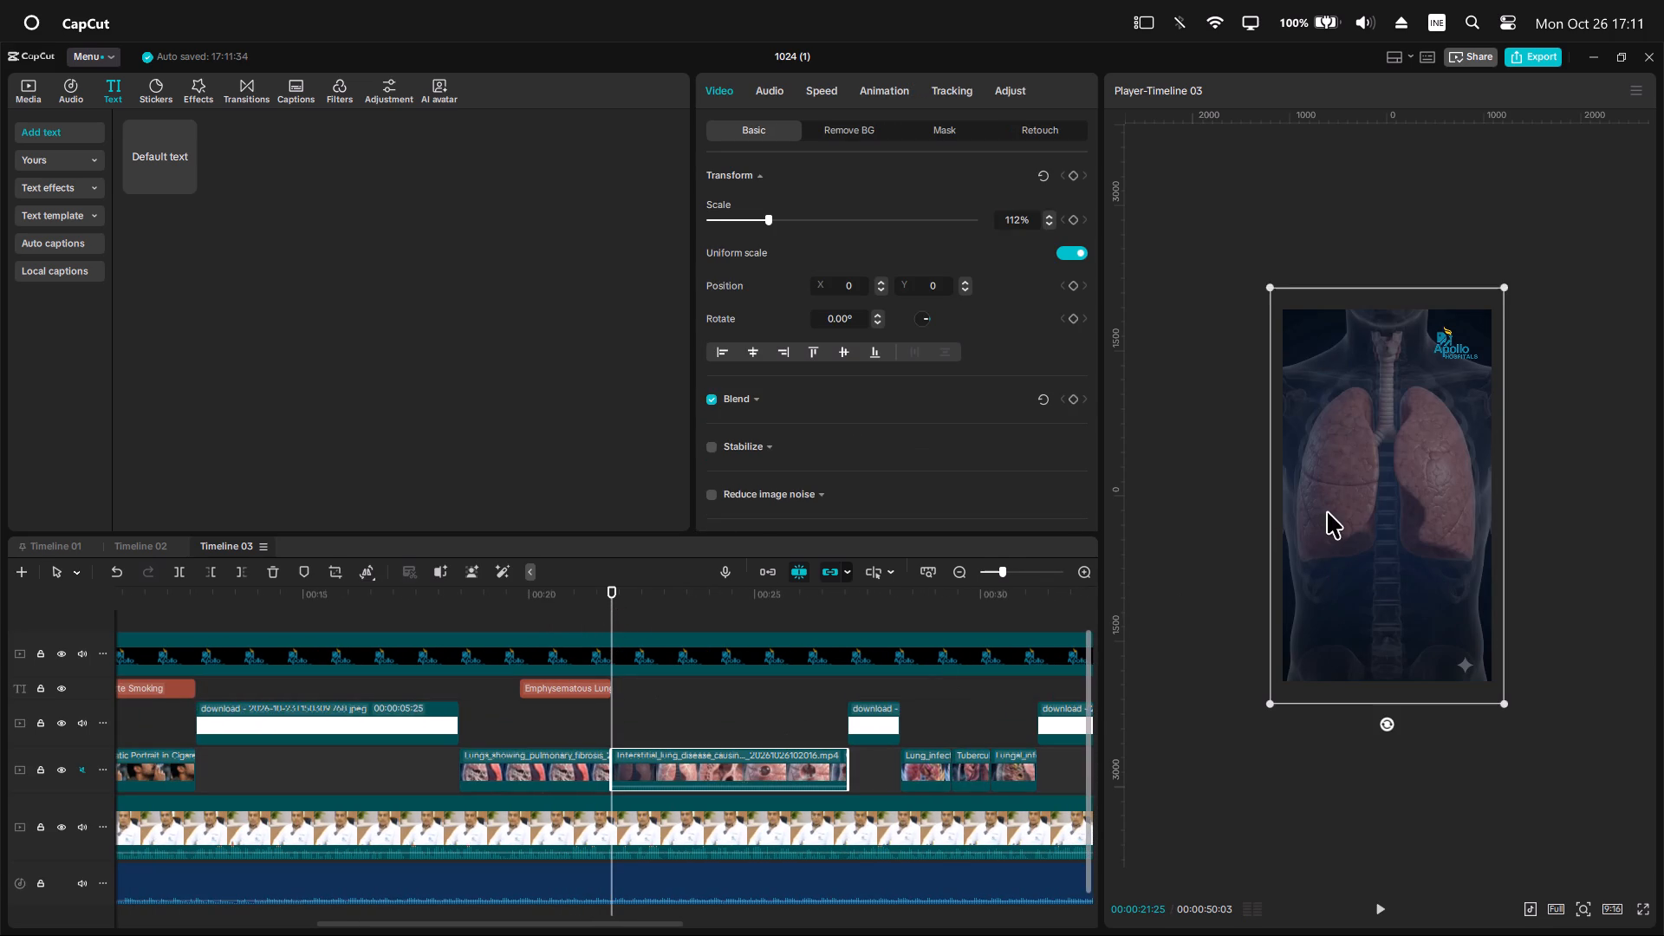
left_click_drag(1327, 510, 1332, 522)
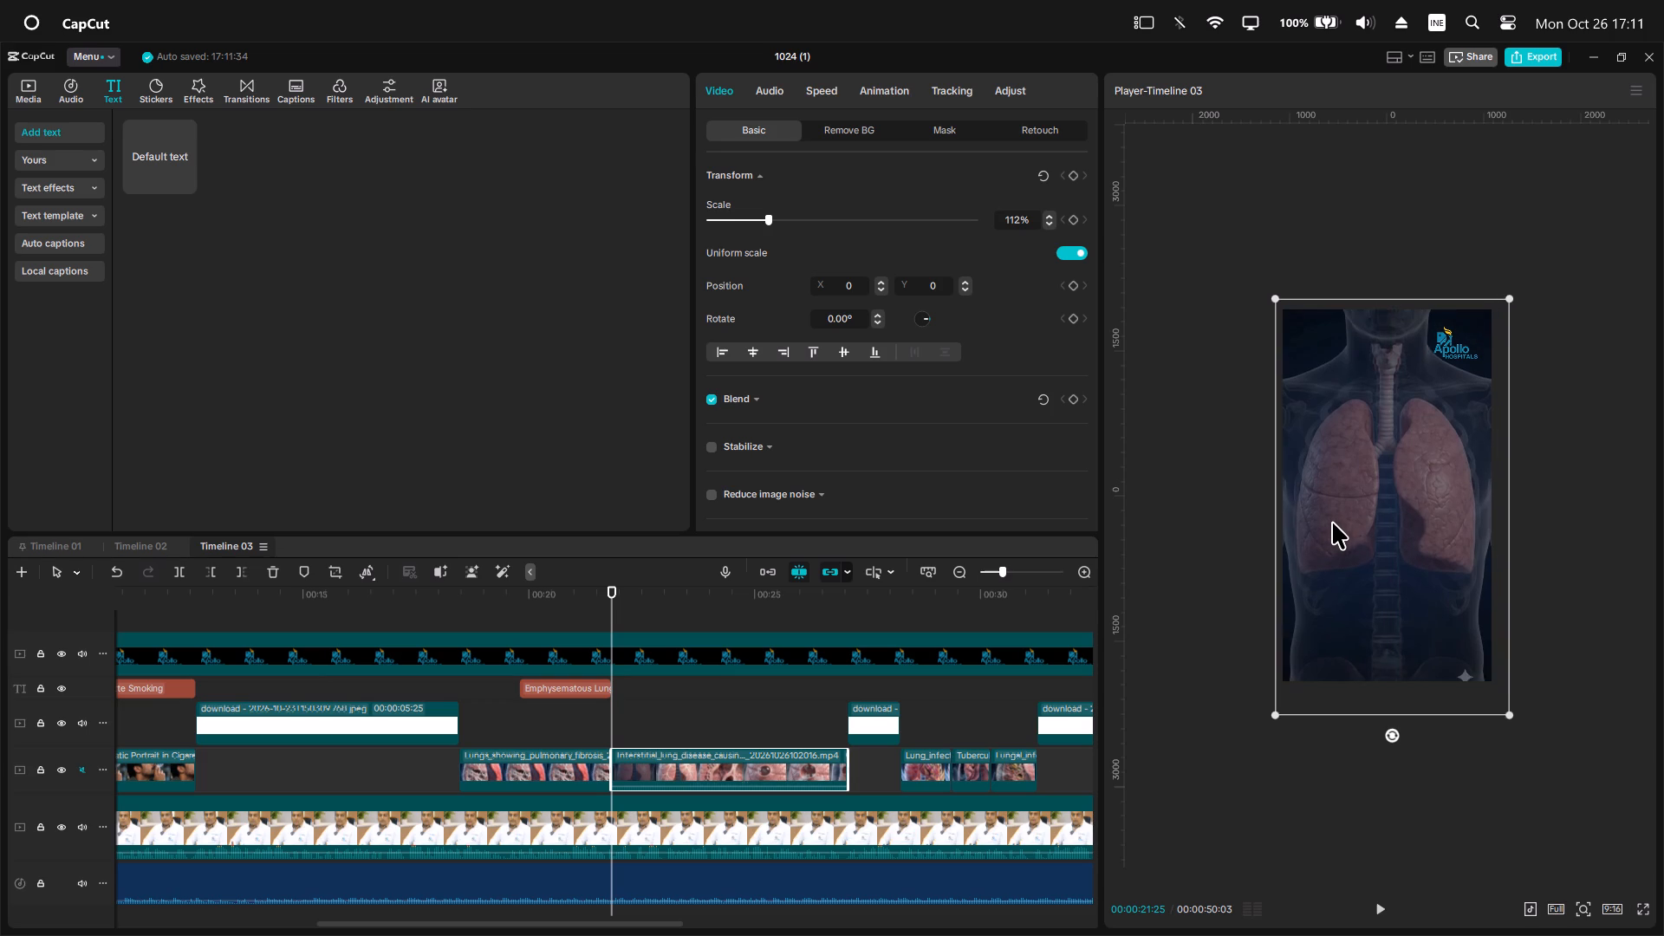
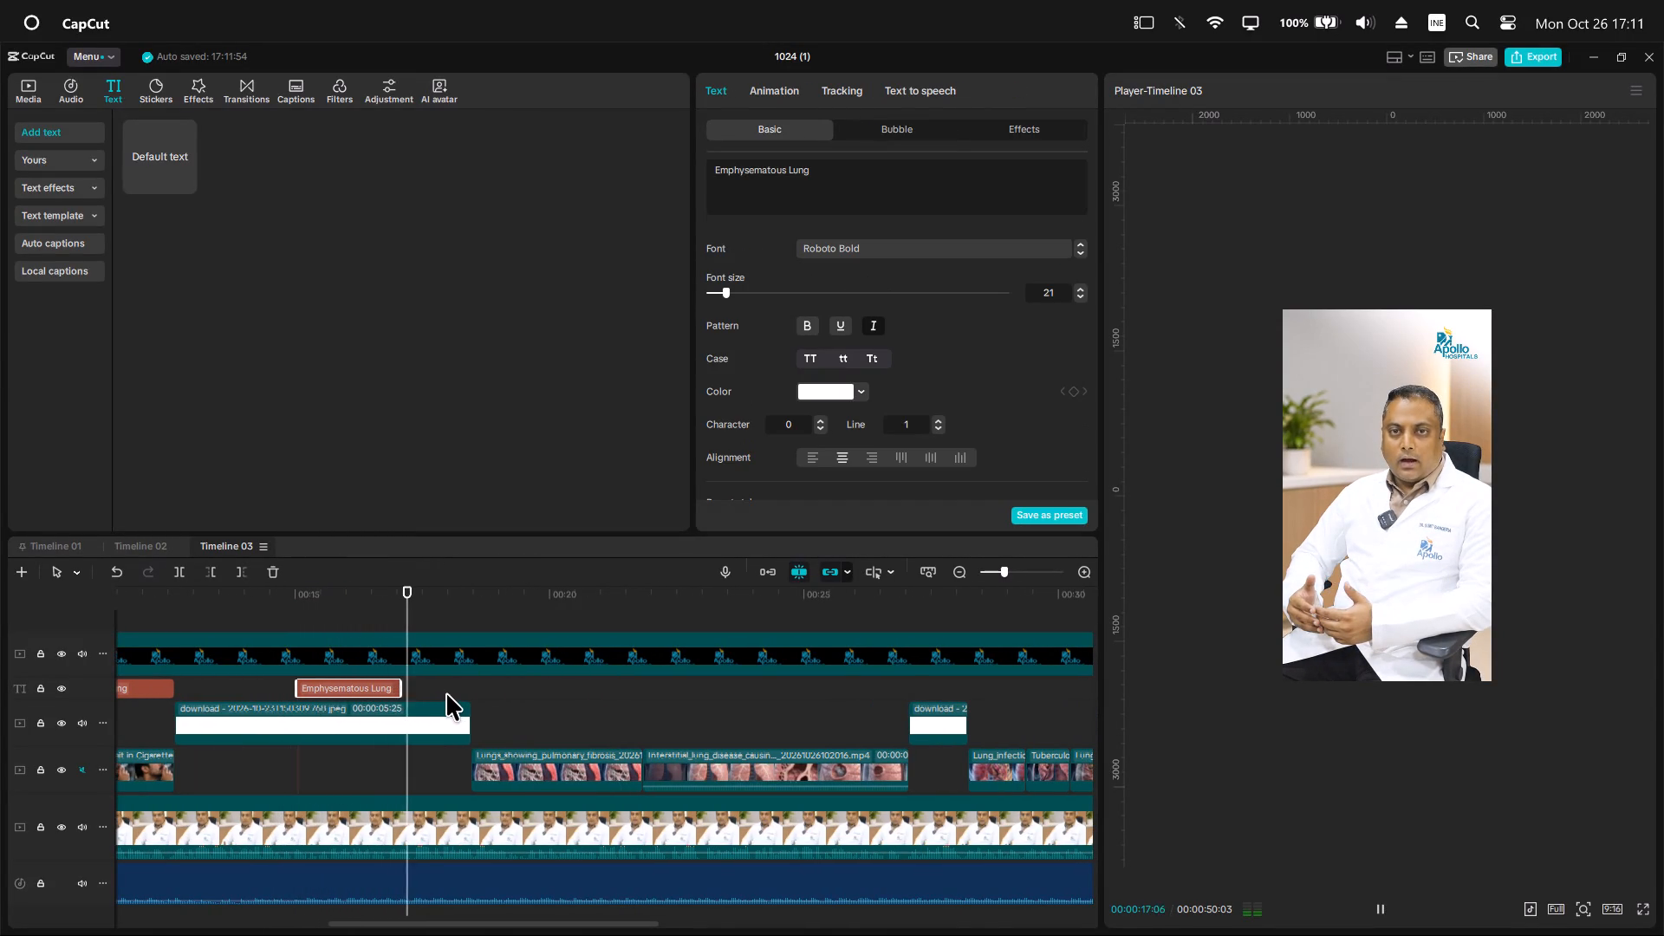
Play back the section after the Emphysematous Lung title and place the playhead at 00:00:18:14, where the pulmonary fibrosis lungs clip starts.
key("space")
key("space")
key("space")
left_click(473, 594)
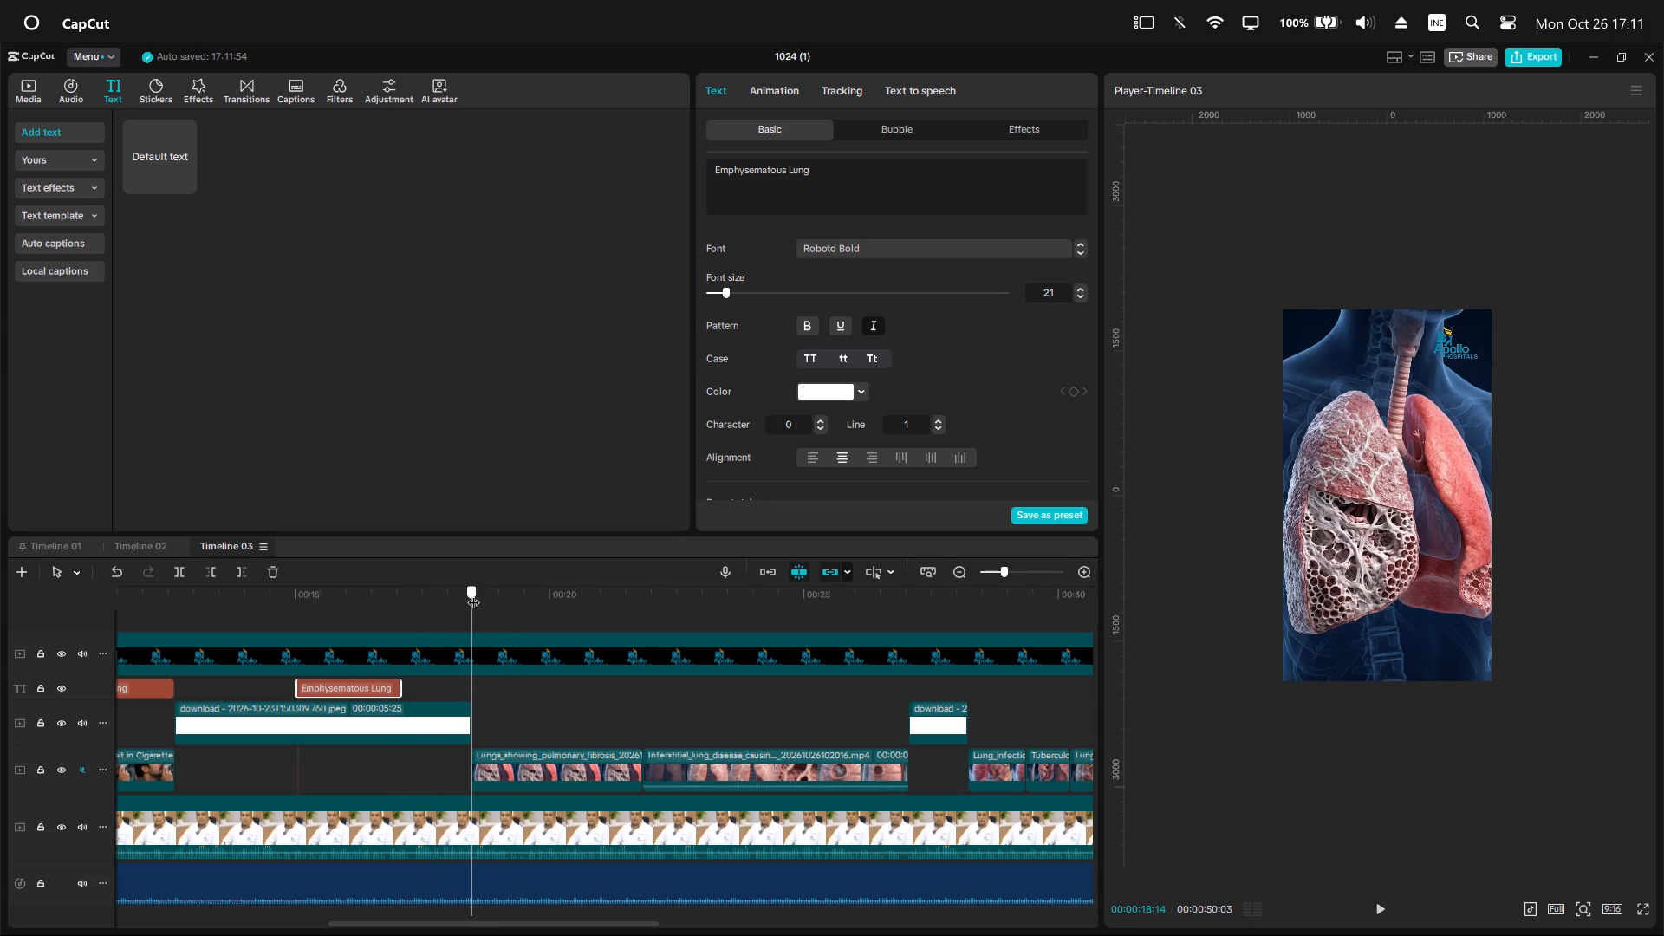
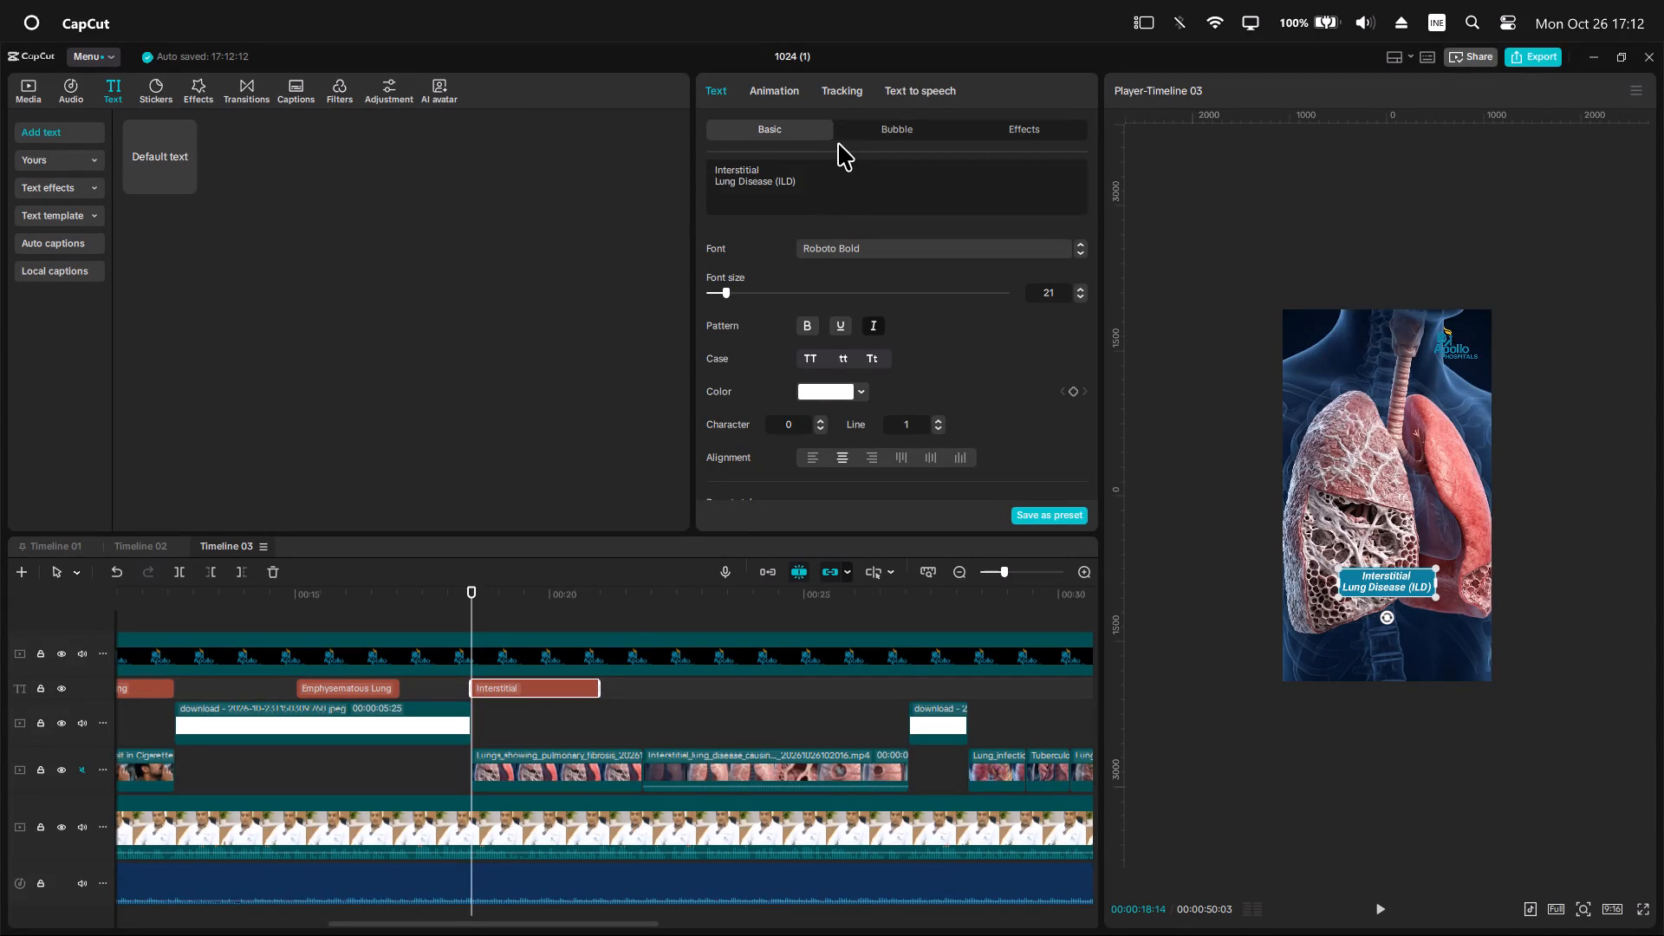
Shift the Interstitial Lung Disease (ILD) title forward in time so it starts about 0.8 seconds after the pulmonary fibrosis lungs clip begins.
left_click_drag(537, 692, 577, 698)
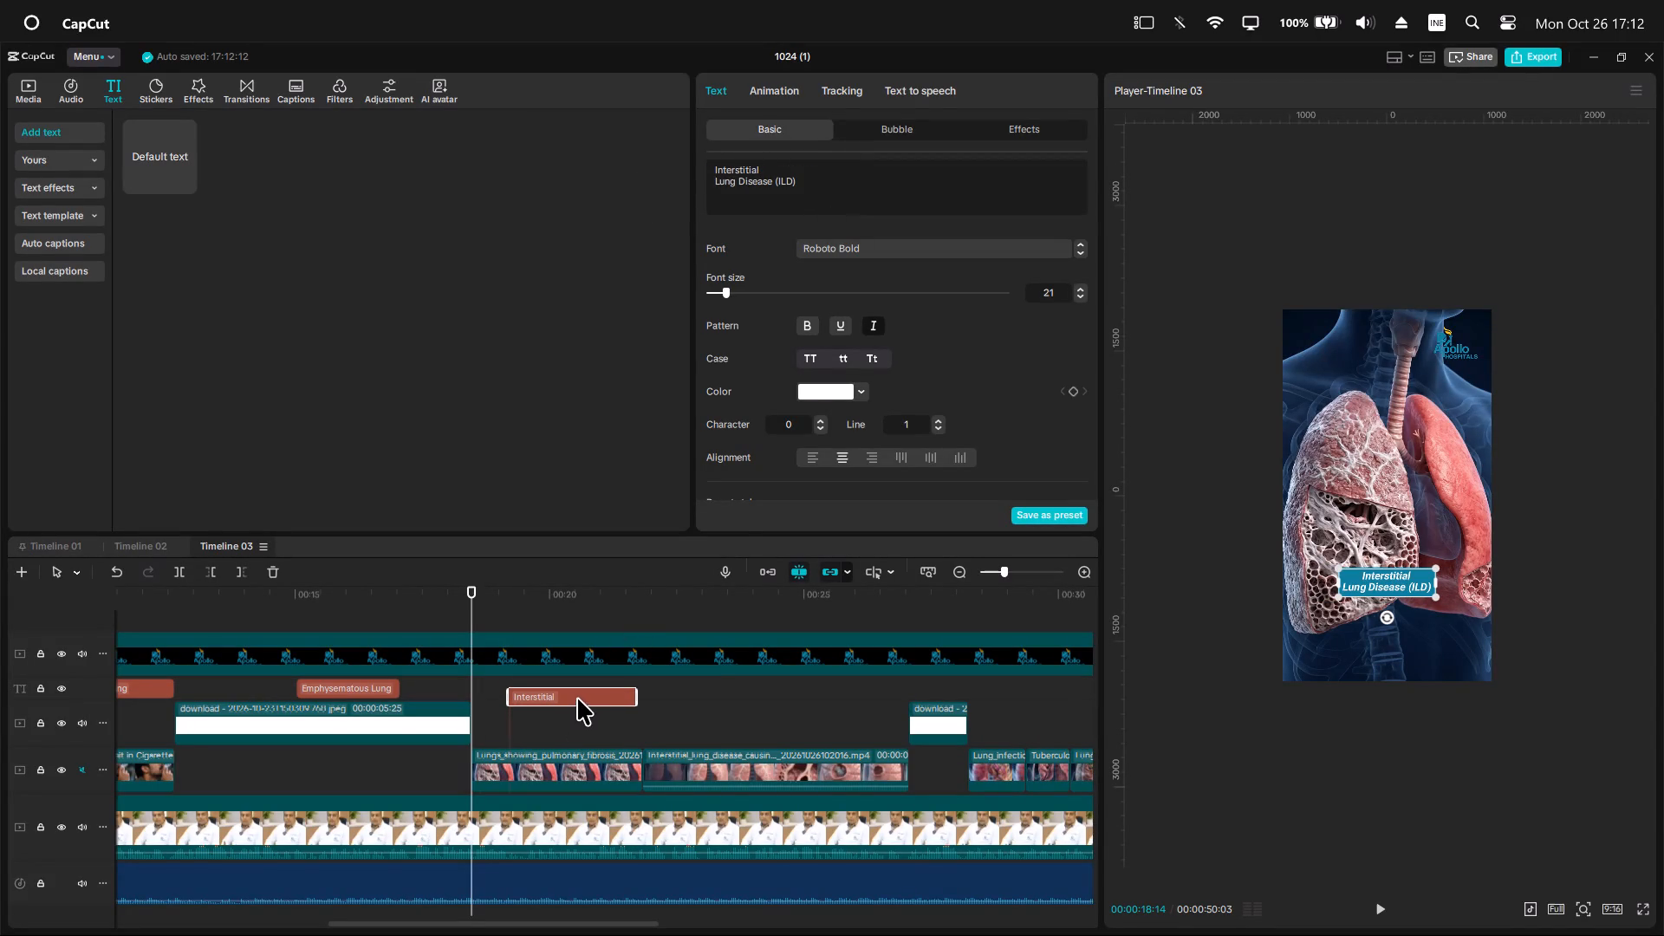
left_click_drag(577, 698, 578, 698)
left_click_drag(595, 710, 595, 699)
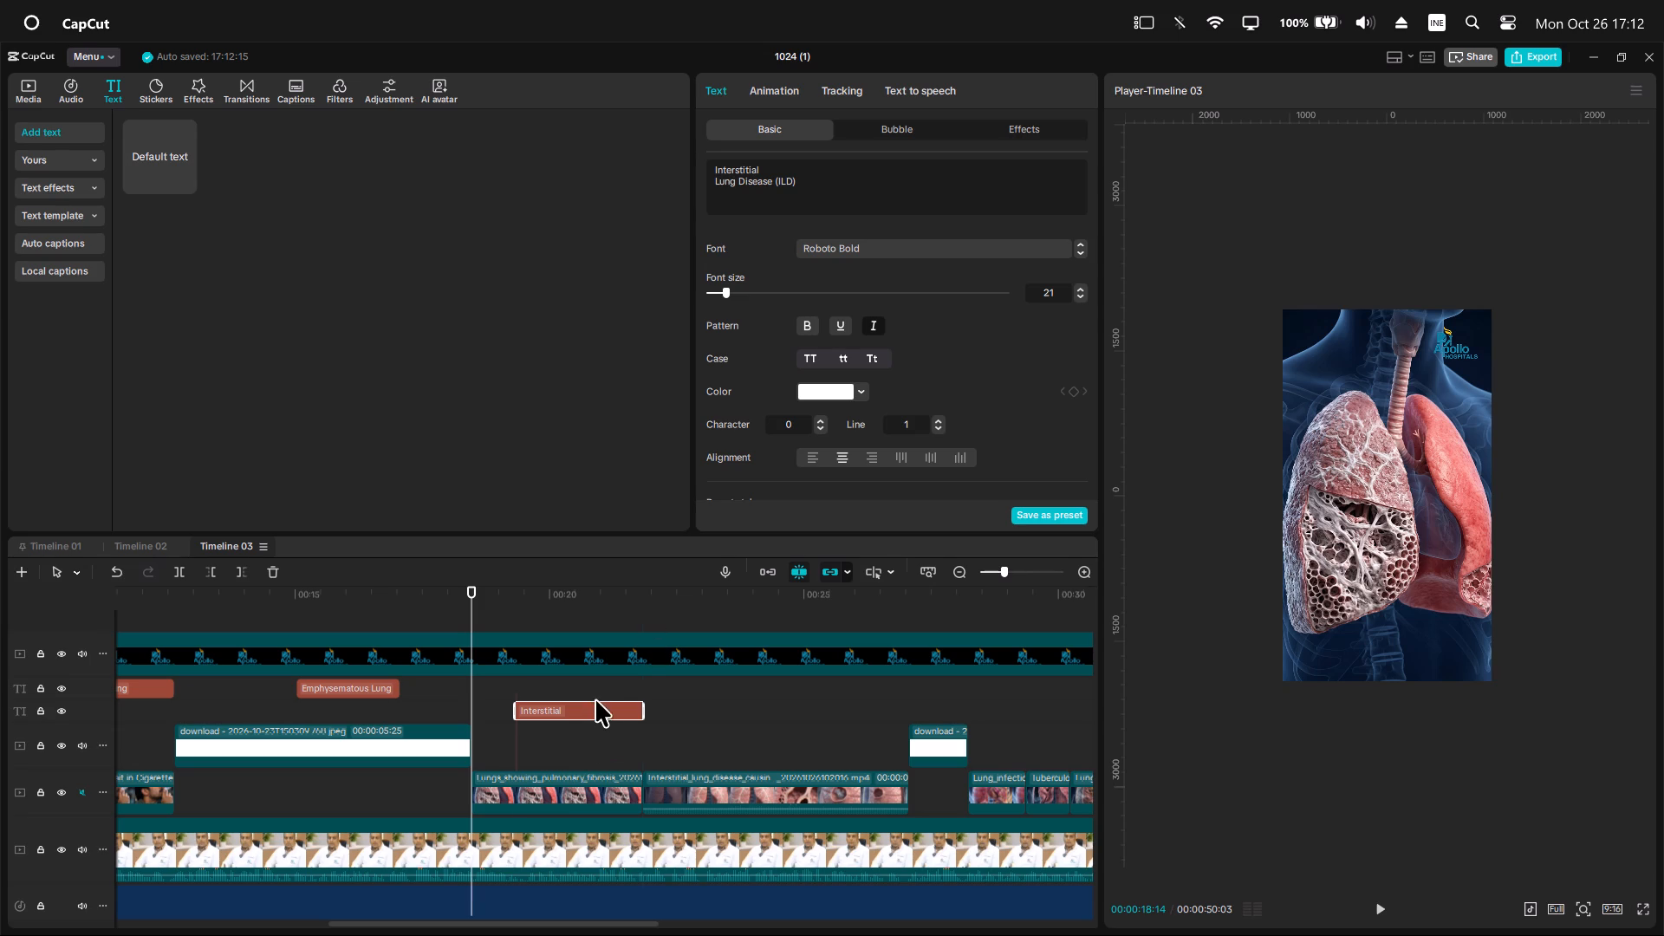
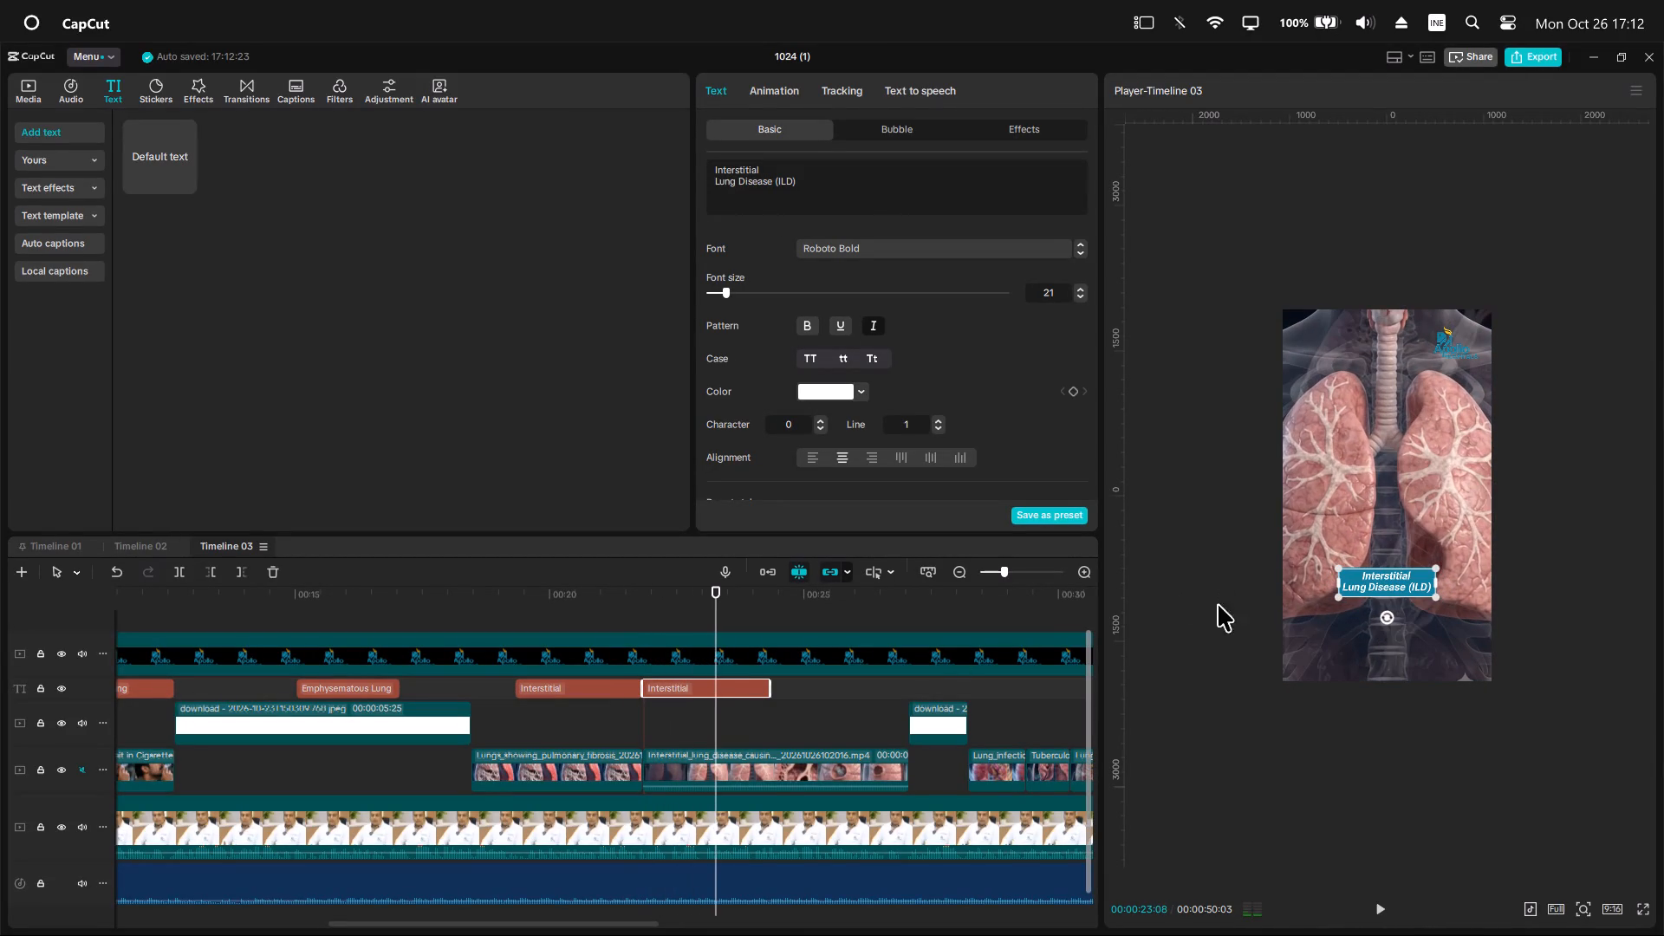
Move the interstitial lung disease clip down in the frame to position Y -230, keeping X at 0, and play it back.
left_click(764, 788)
left_click(1353, 625)
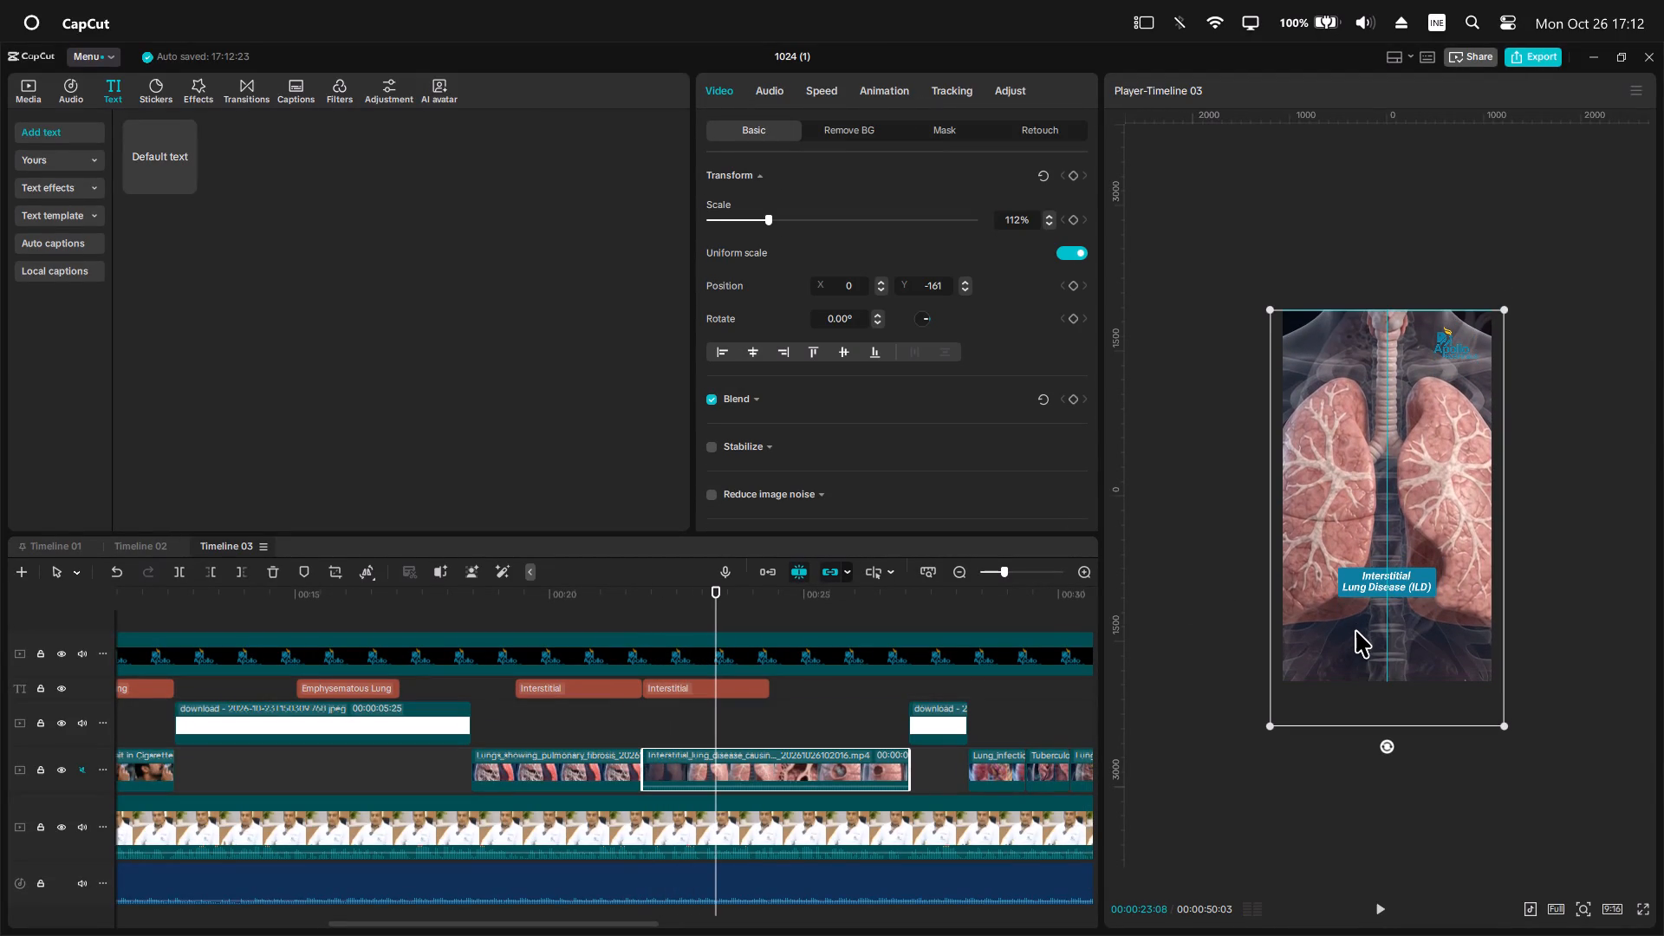
key("space")
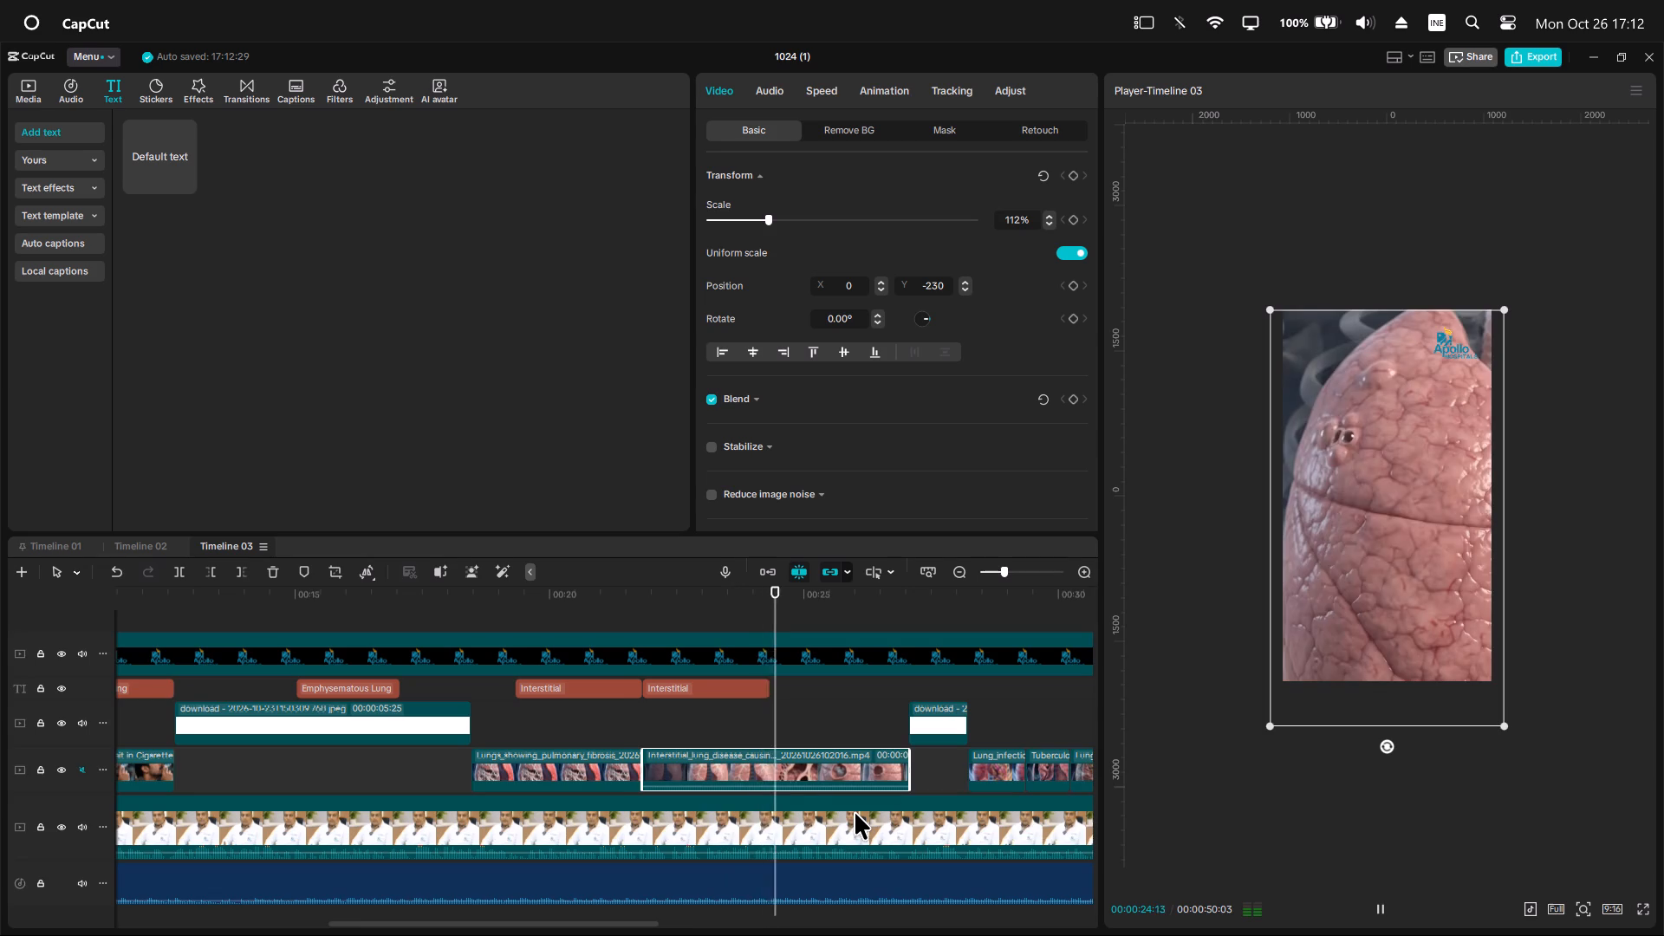
scroll(855, 812, "down", 1, "alt")
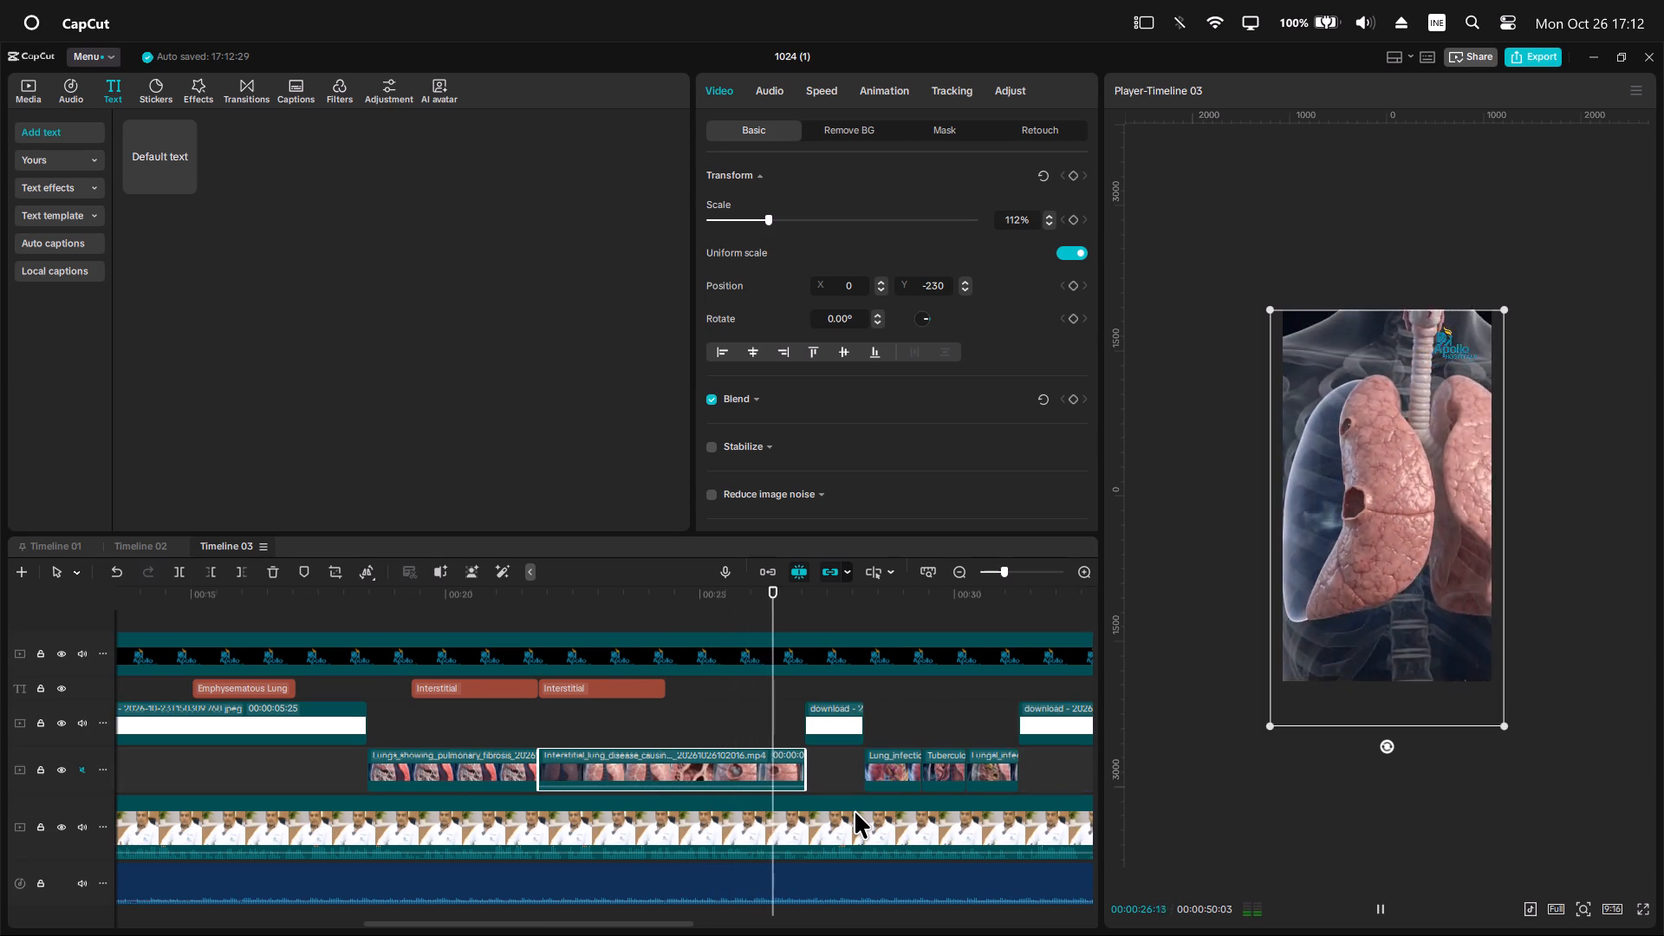
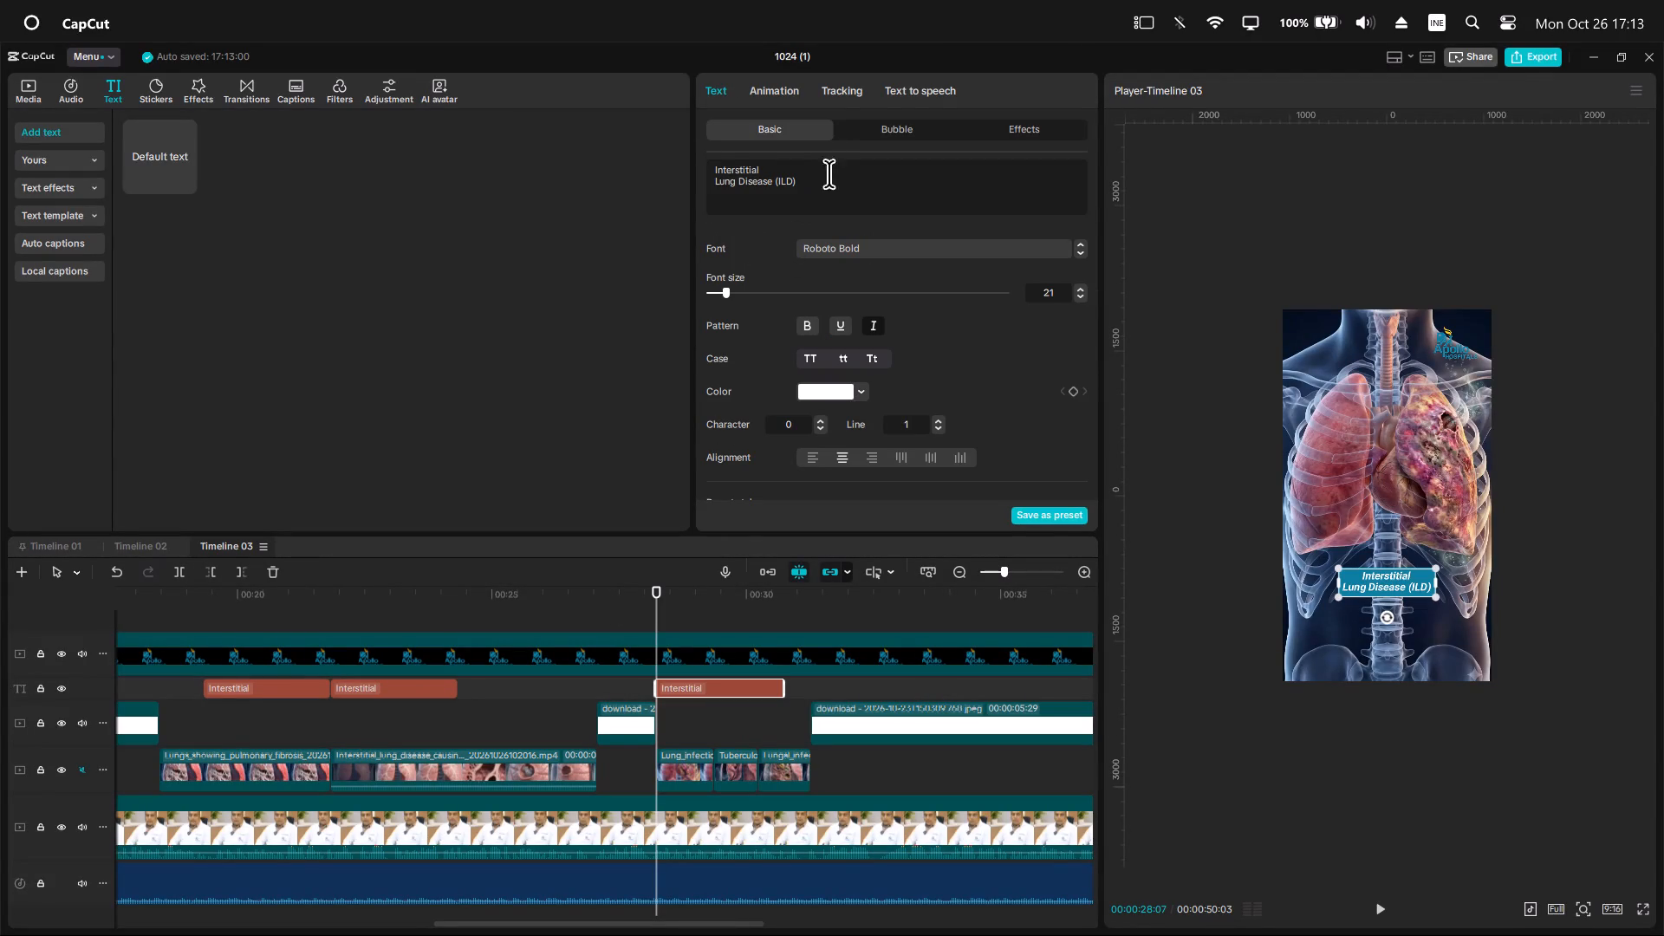
Replace the text of the title over the lung infection clip with "Infections" and enlarge the title in the frame.
left_click_drag(827, 179, 674, 146)
key("ctrl+v")
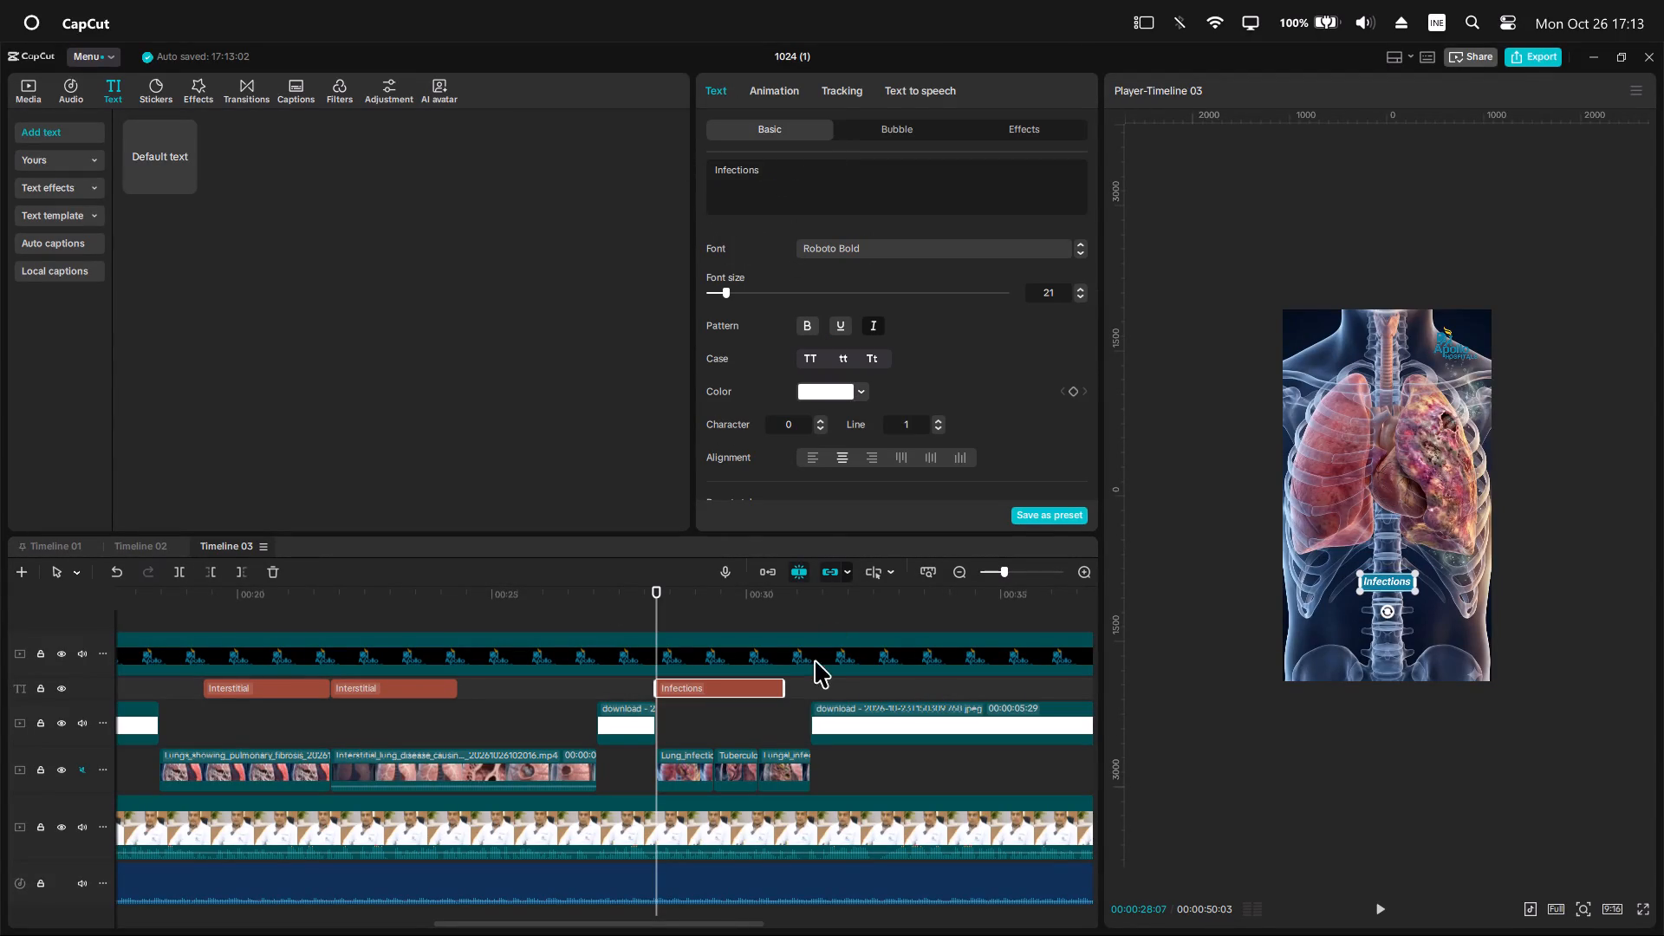
scroll(1485, 645, "up", 1, "ctrl")
scroll(1387, 652, "up", 2, "ctrl")
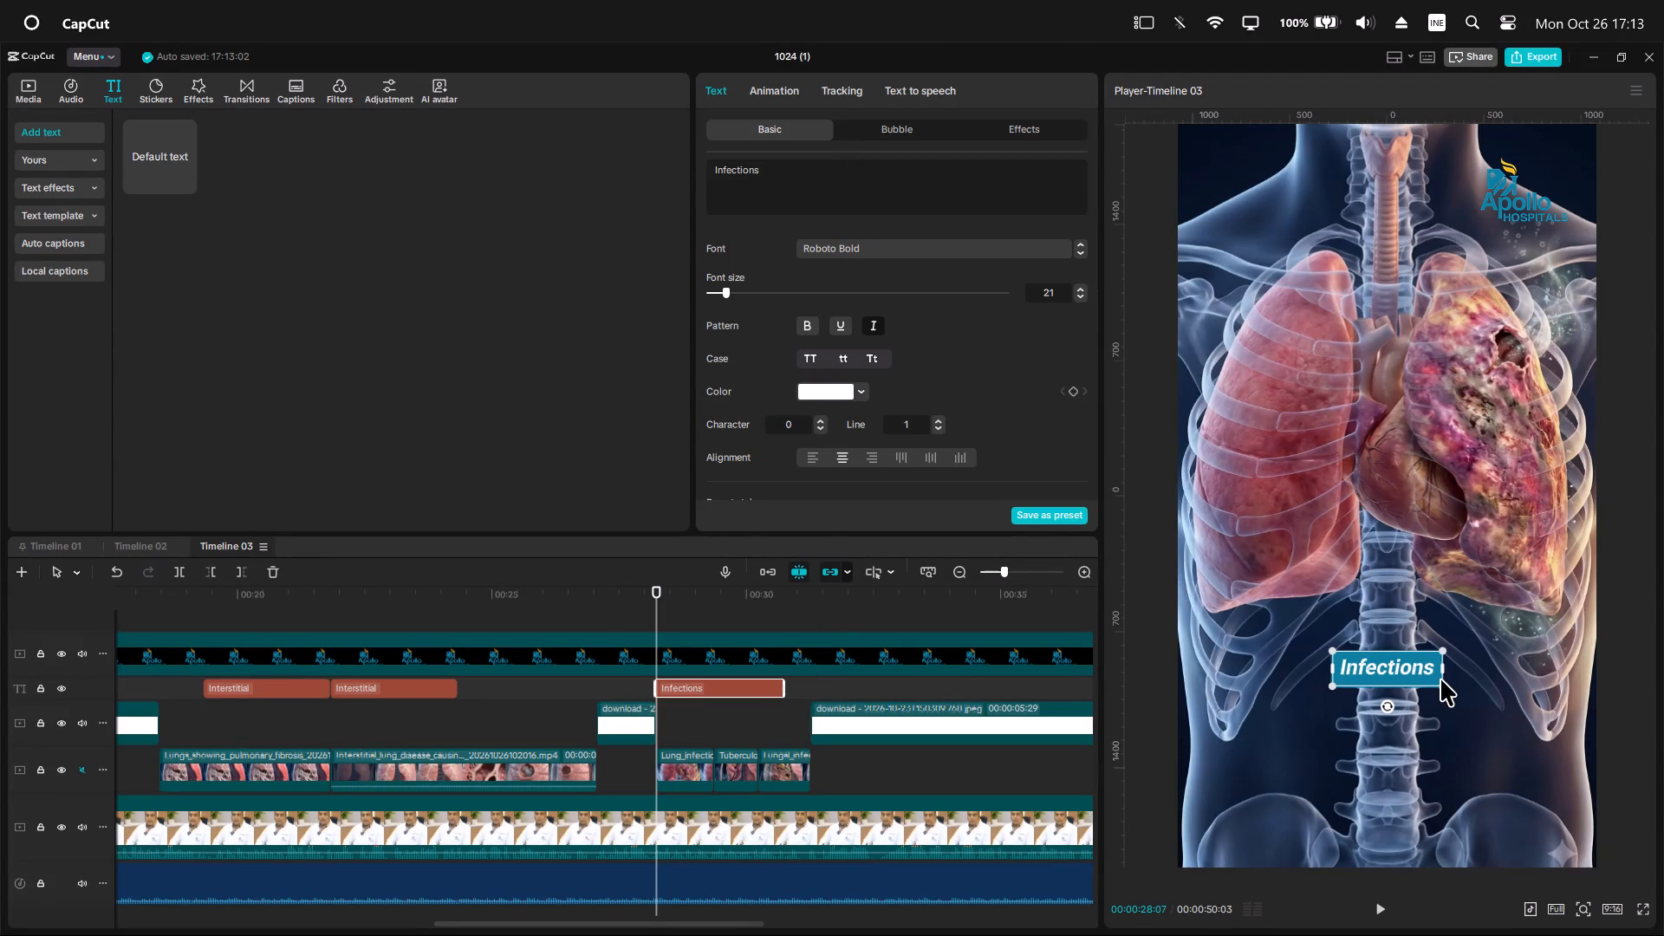
left_click_drag(1445, 687, 1479, 704)
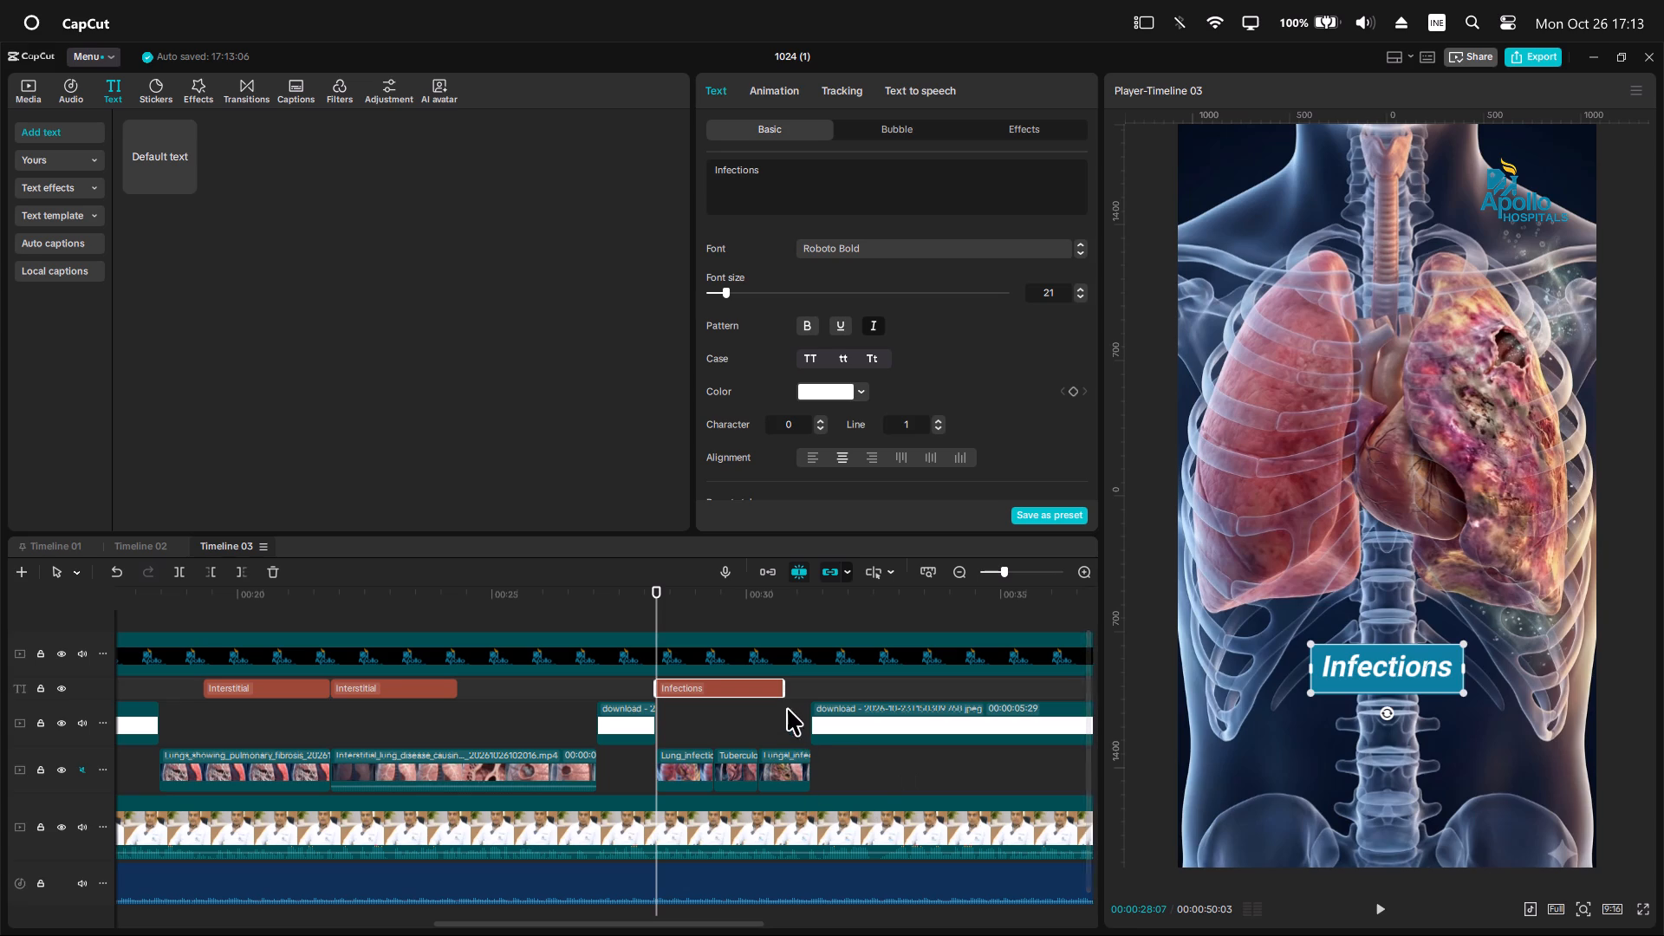
Extend the "Infections" title on the timeline so it ends together with the fungal infection clip.
left_click_drag(788, 686, 815, 690)
Move the lung infection clip down in the frame to position Y -230, keeping X at 0.
left_click_drag(724, 599, 717, 599)
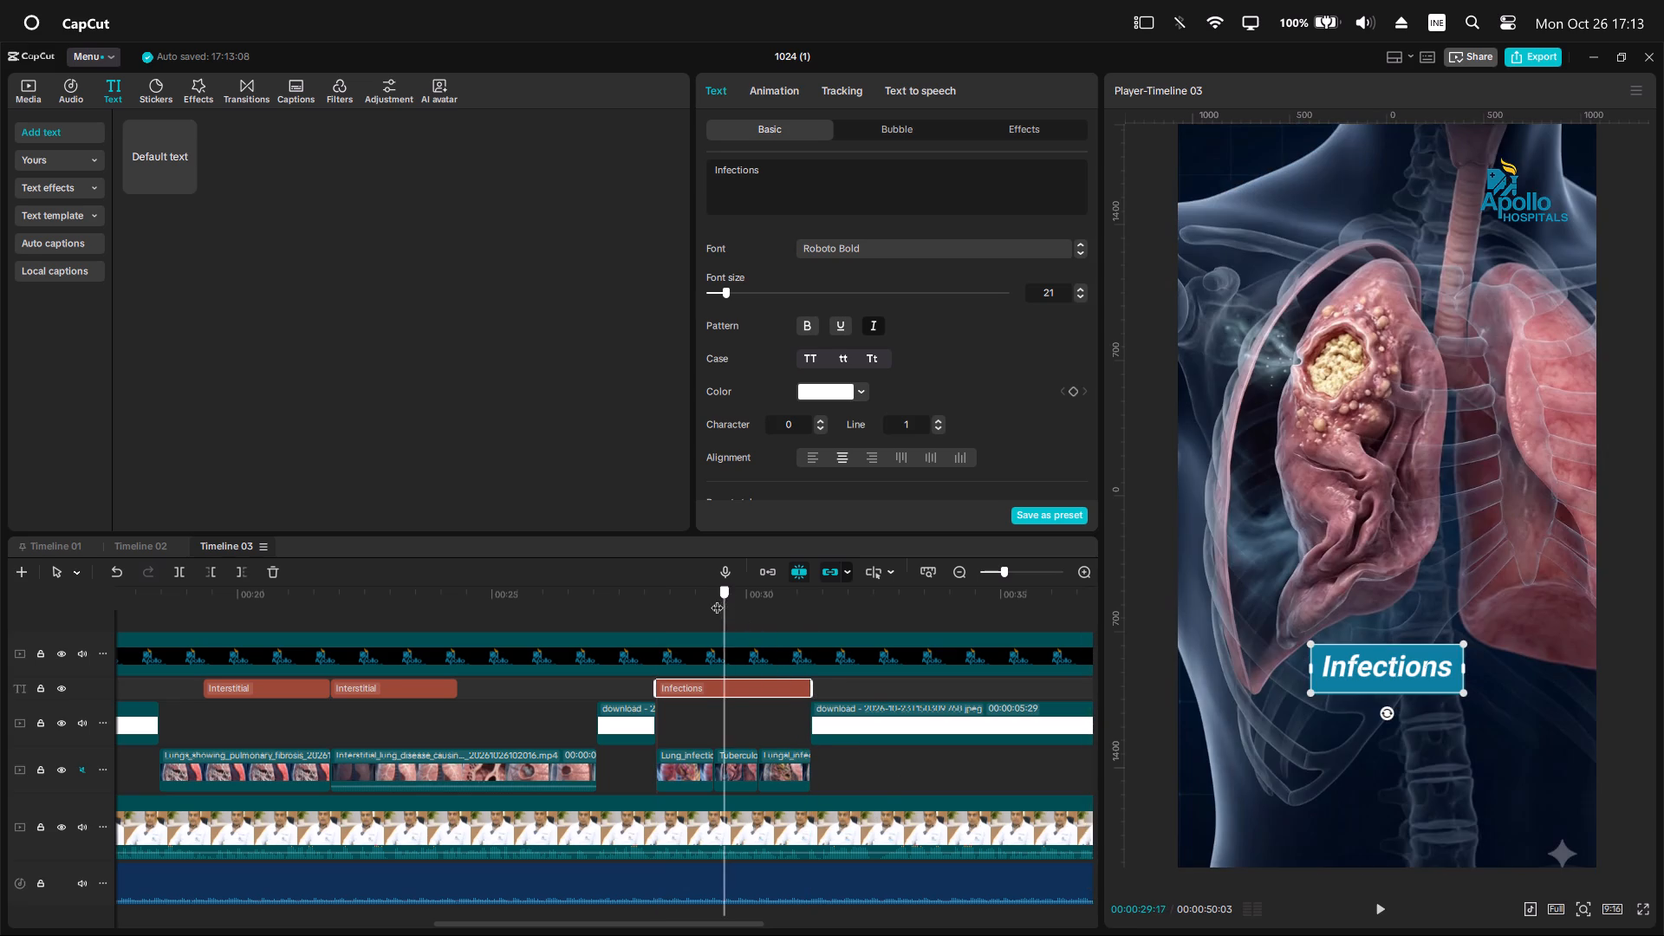
left_click_drag(717, 599, 710, 601)
left_click(704, 774)
scroll(784, 763, "down", 4, "ctrl")
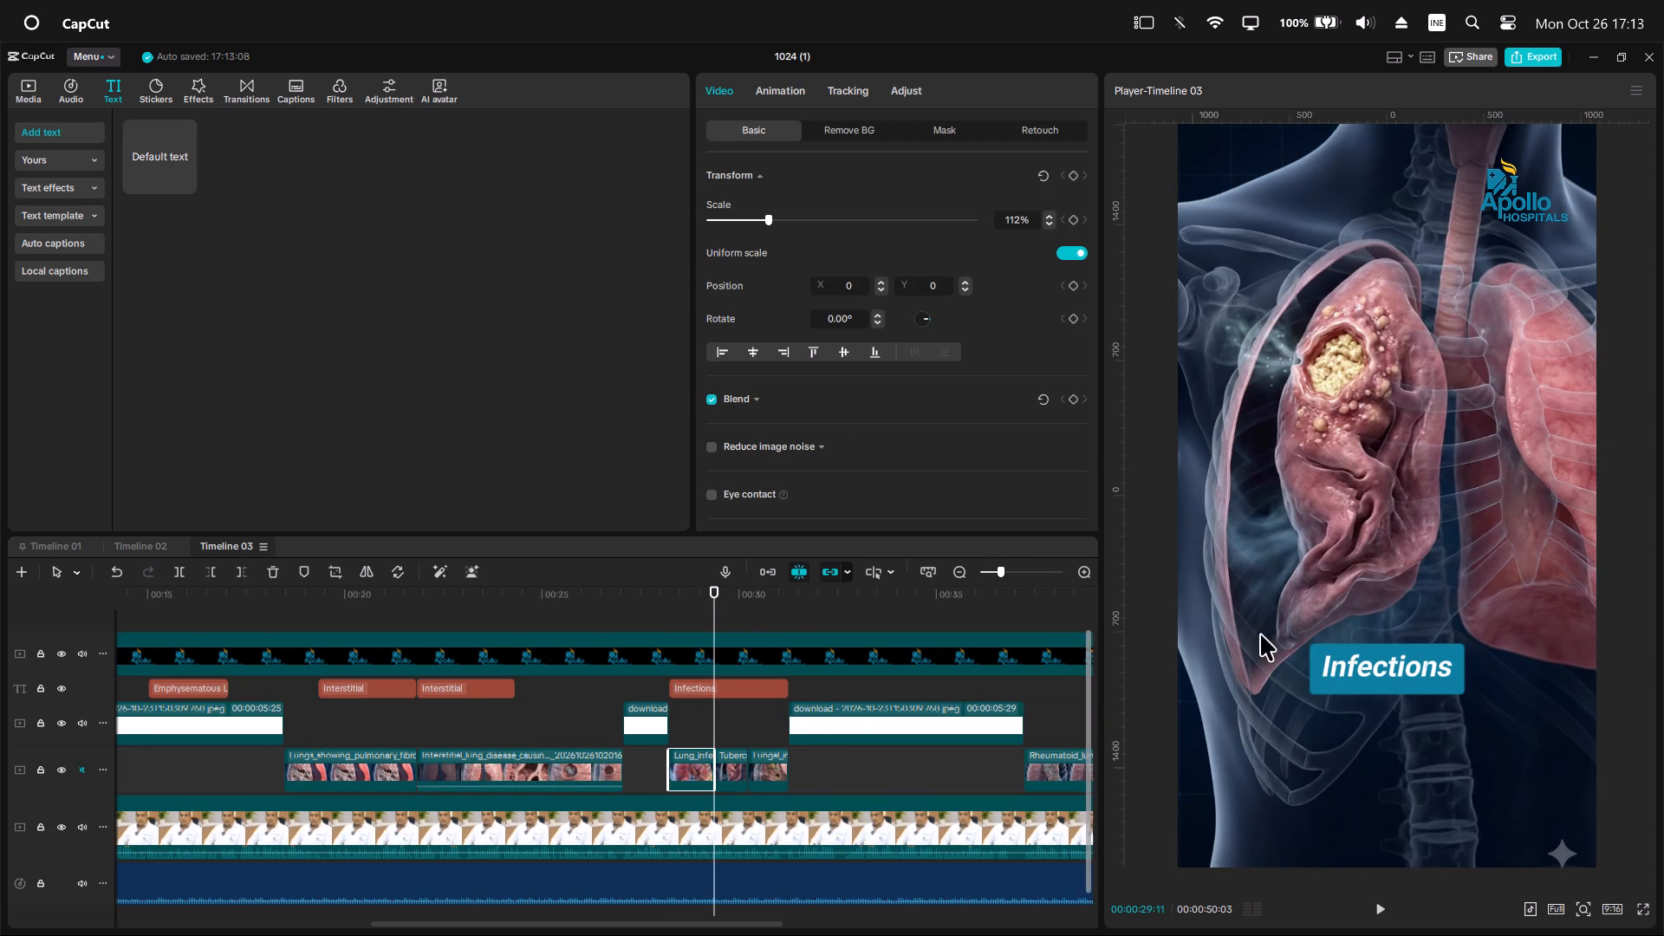
scroll(1260, 634, "down", 5, "ctrl")
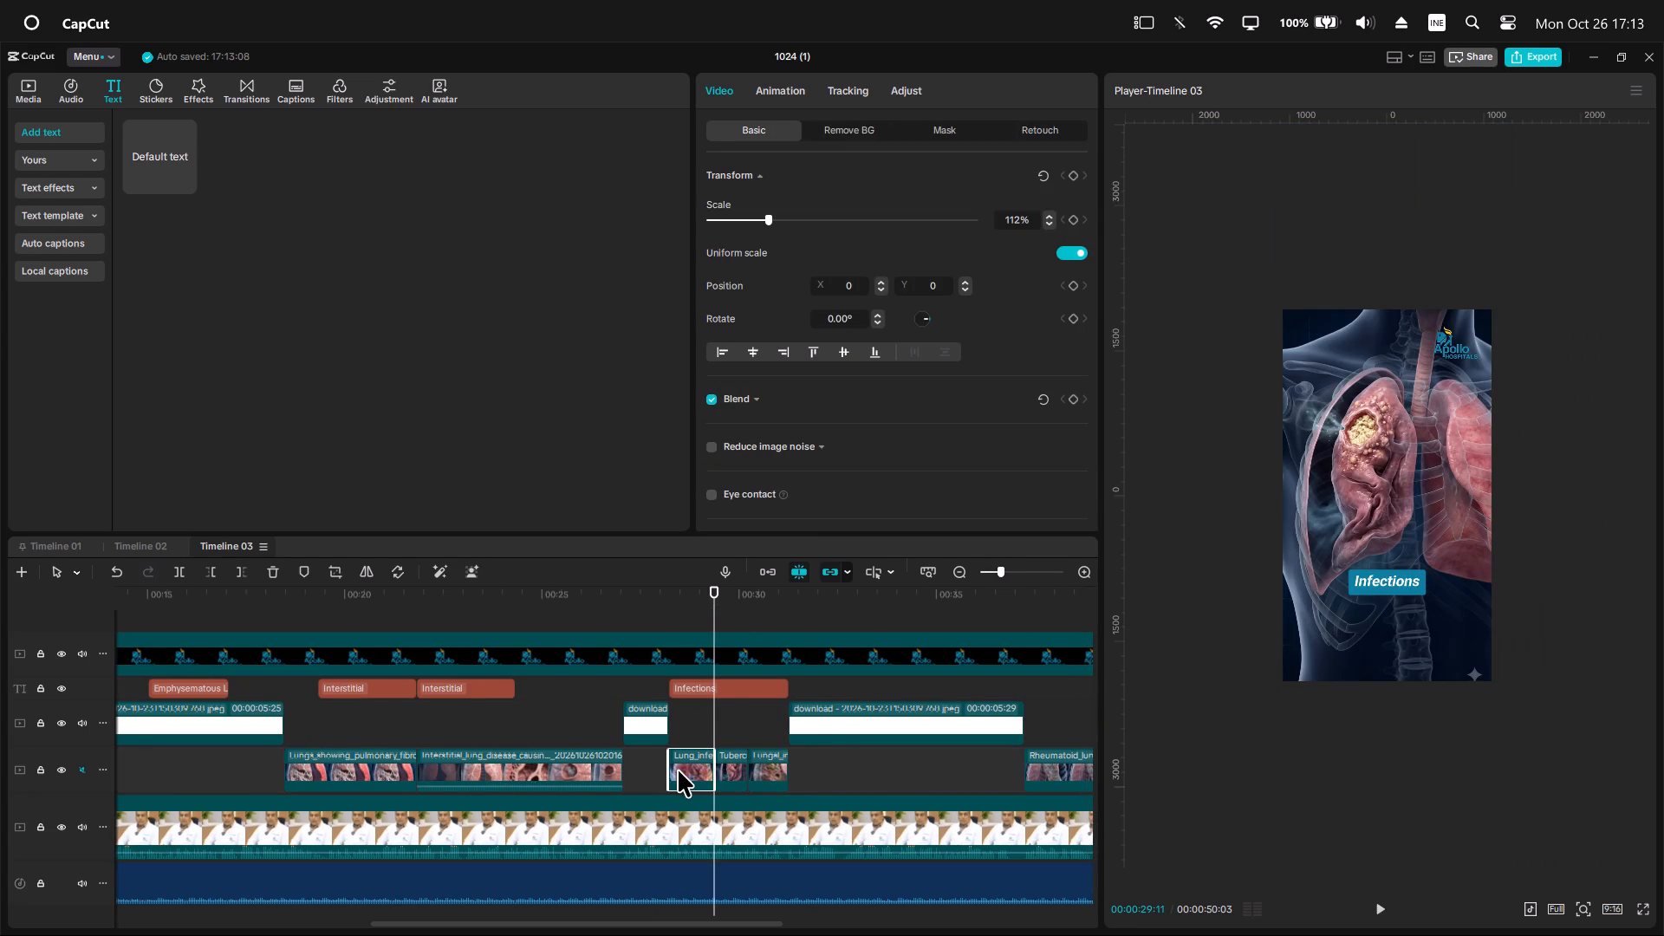
left_click(678, 770)
left_click_drag(696, 607, 686, 613)
left_click_drag(1331, 534, 1338, 553)
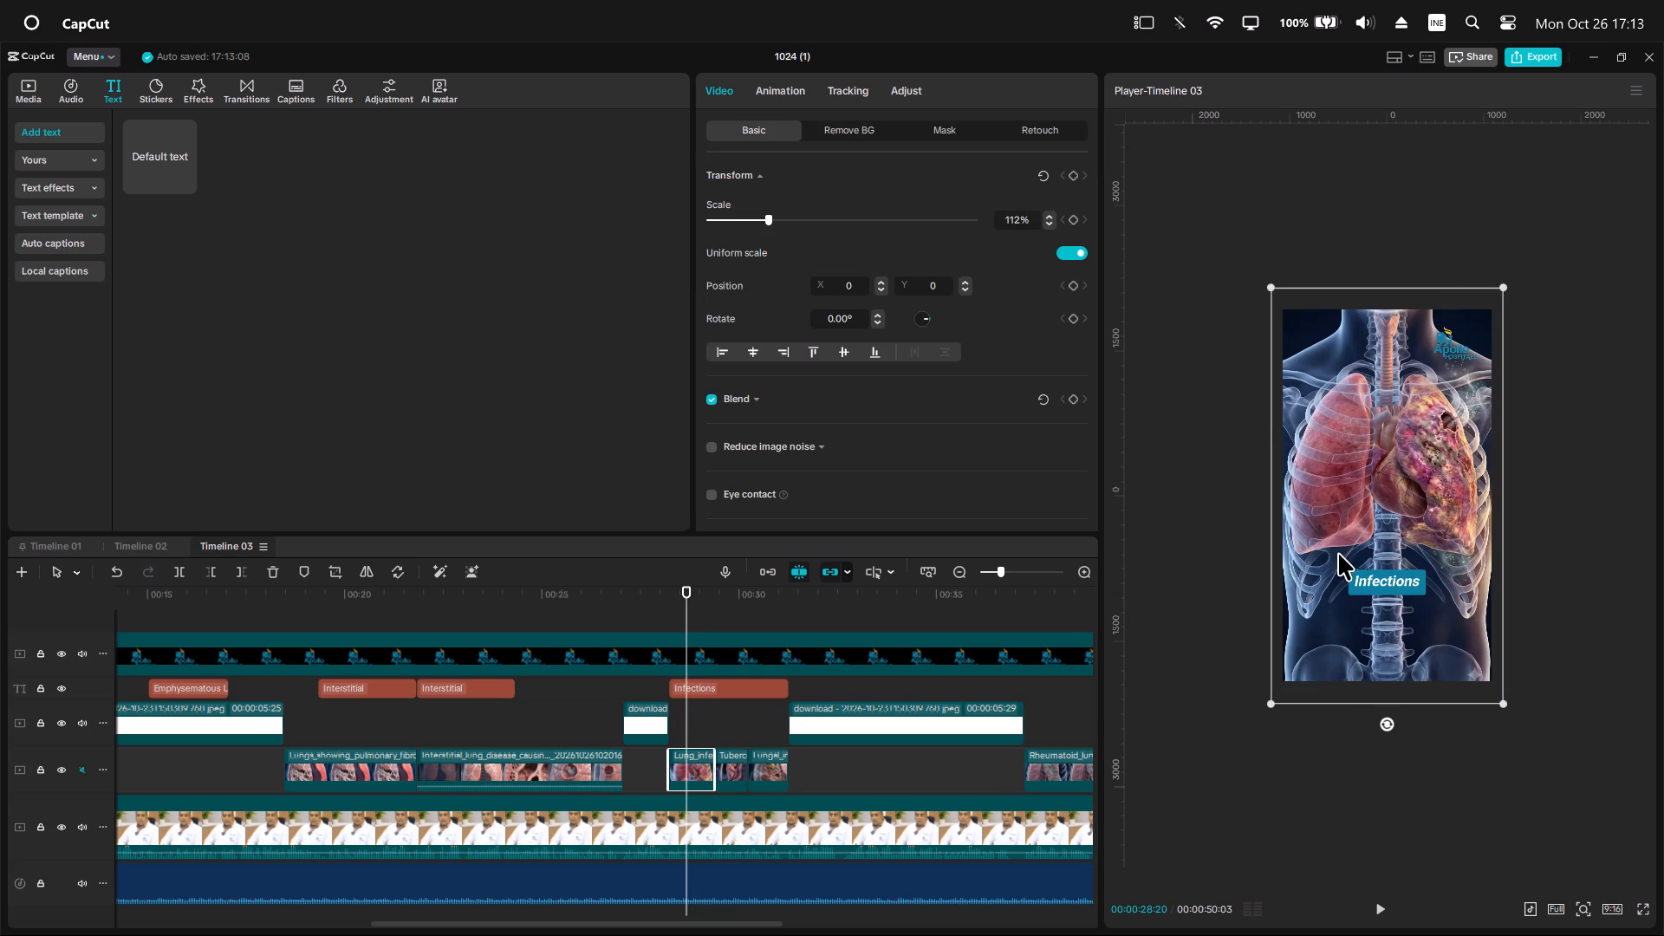
left_click_drag(1338, 553, 1330, 558)
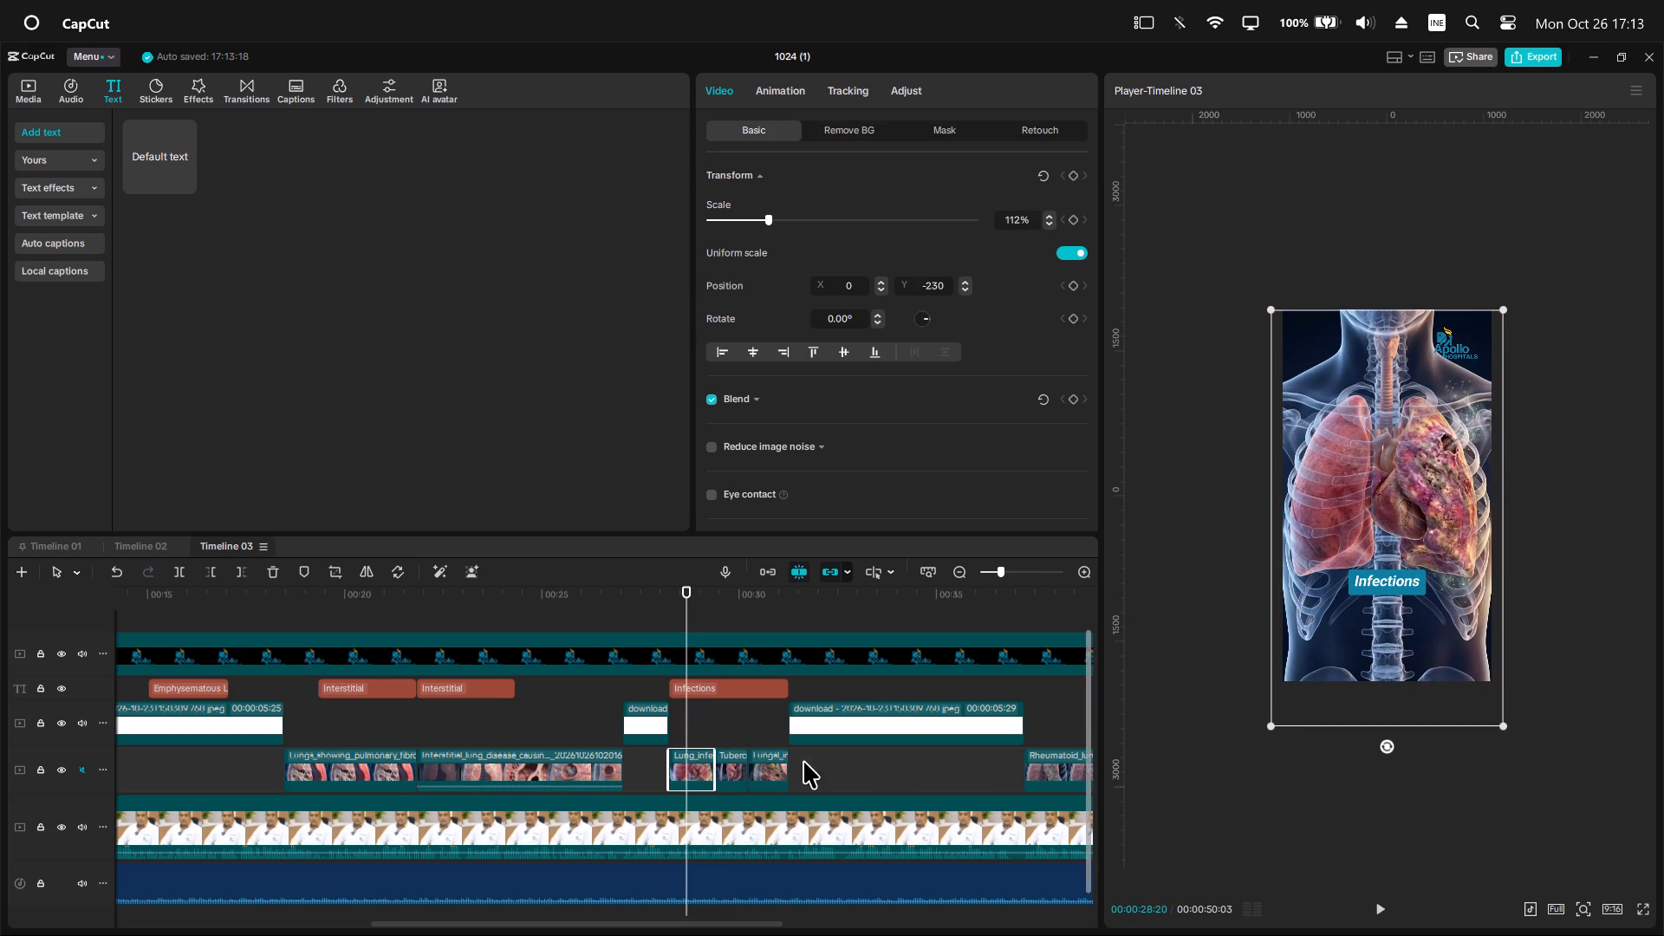
Move the tuberculosis clip down in the frame to position Y -230, keeping X at 0.
left_click(745, 775)
double_click(734, 607)
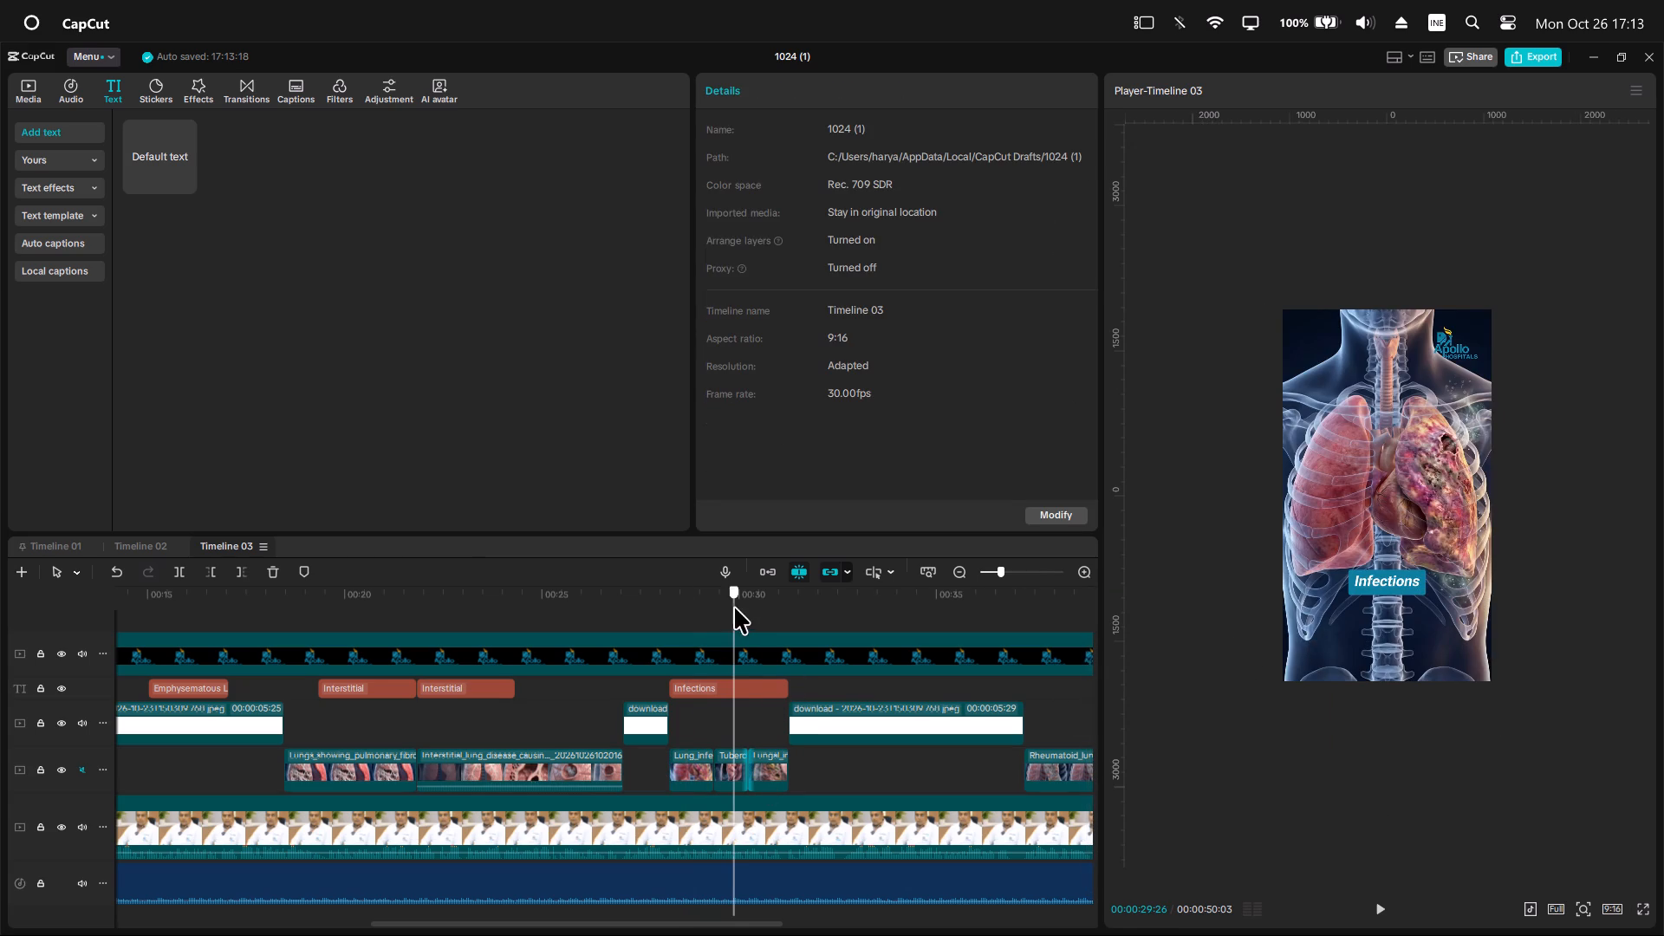
left_click(724, 790)
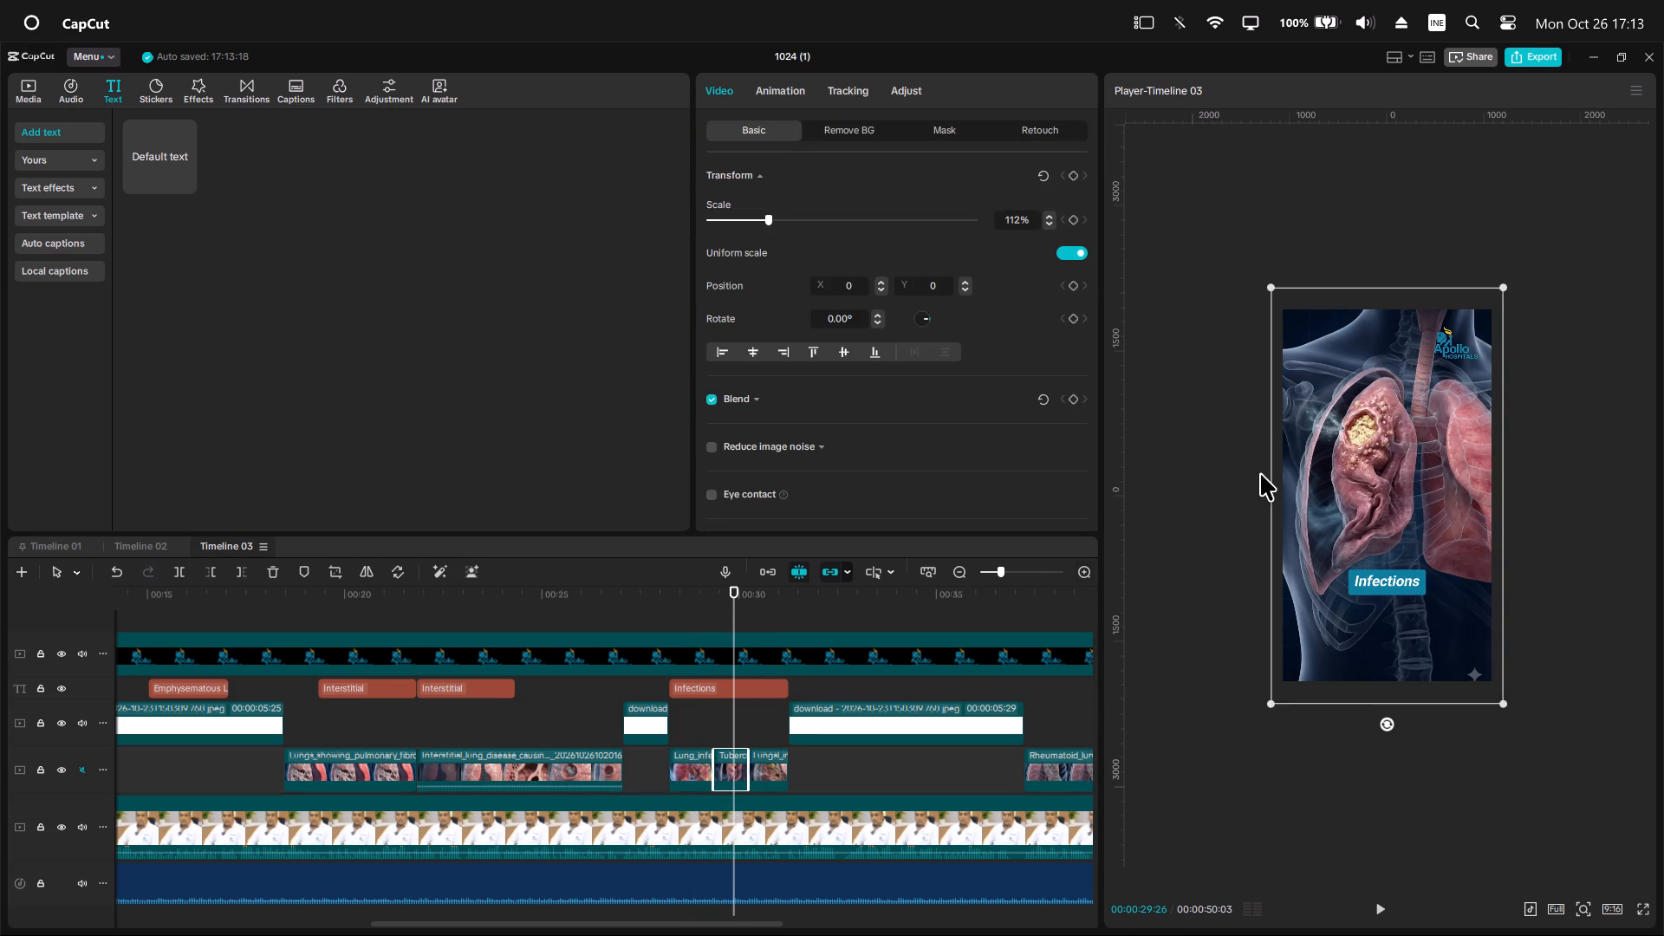
left_click_drag(1289, 454, 1286, 473)
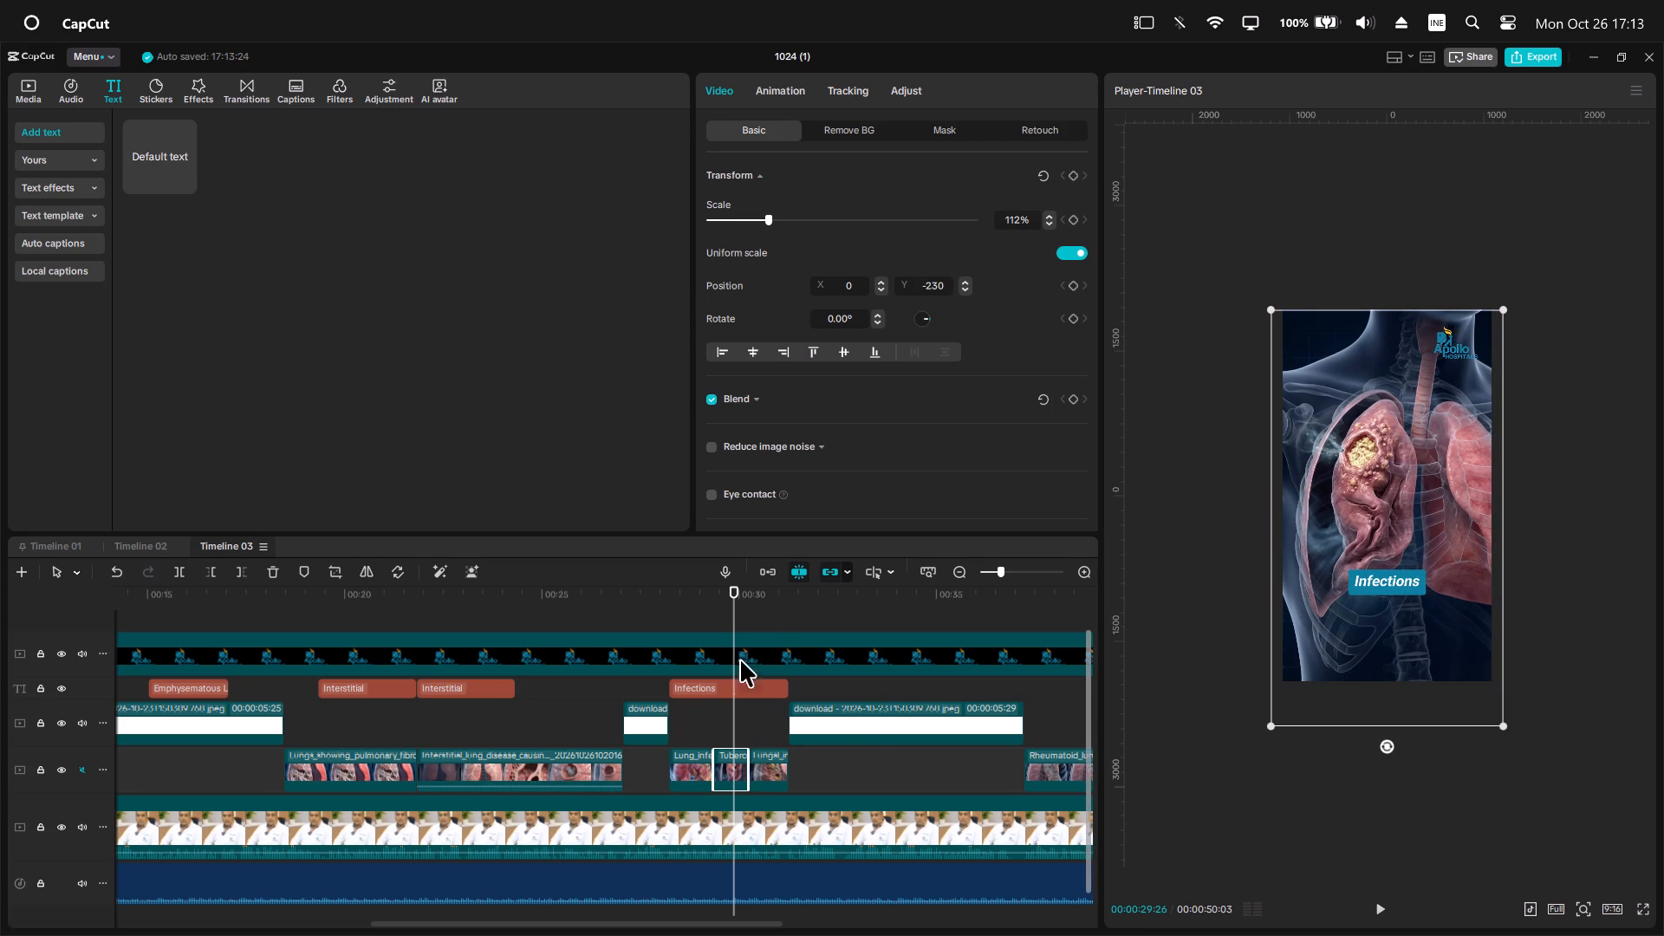
Move the fungal infection clip slightly down in the frame behind the "Infections" title.
left_click(773, 601)
left_click(774, 773)
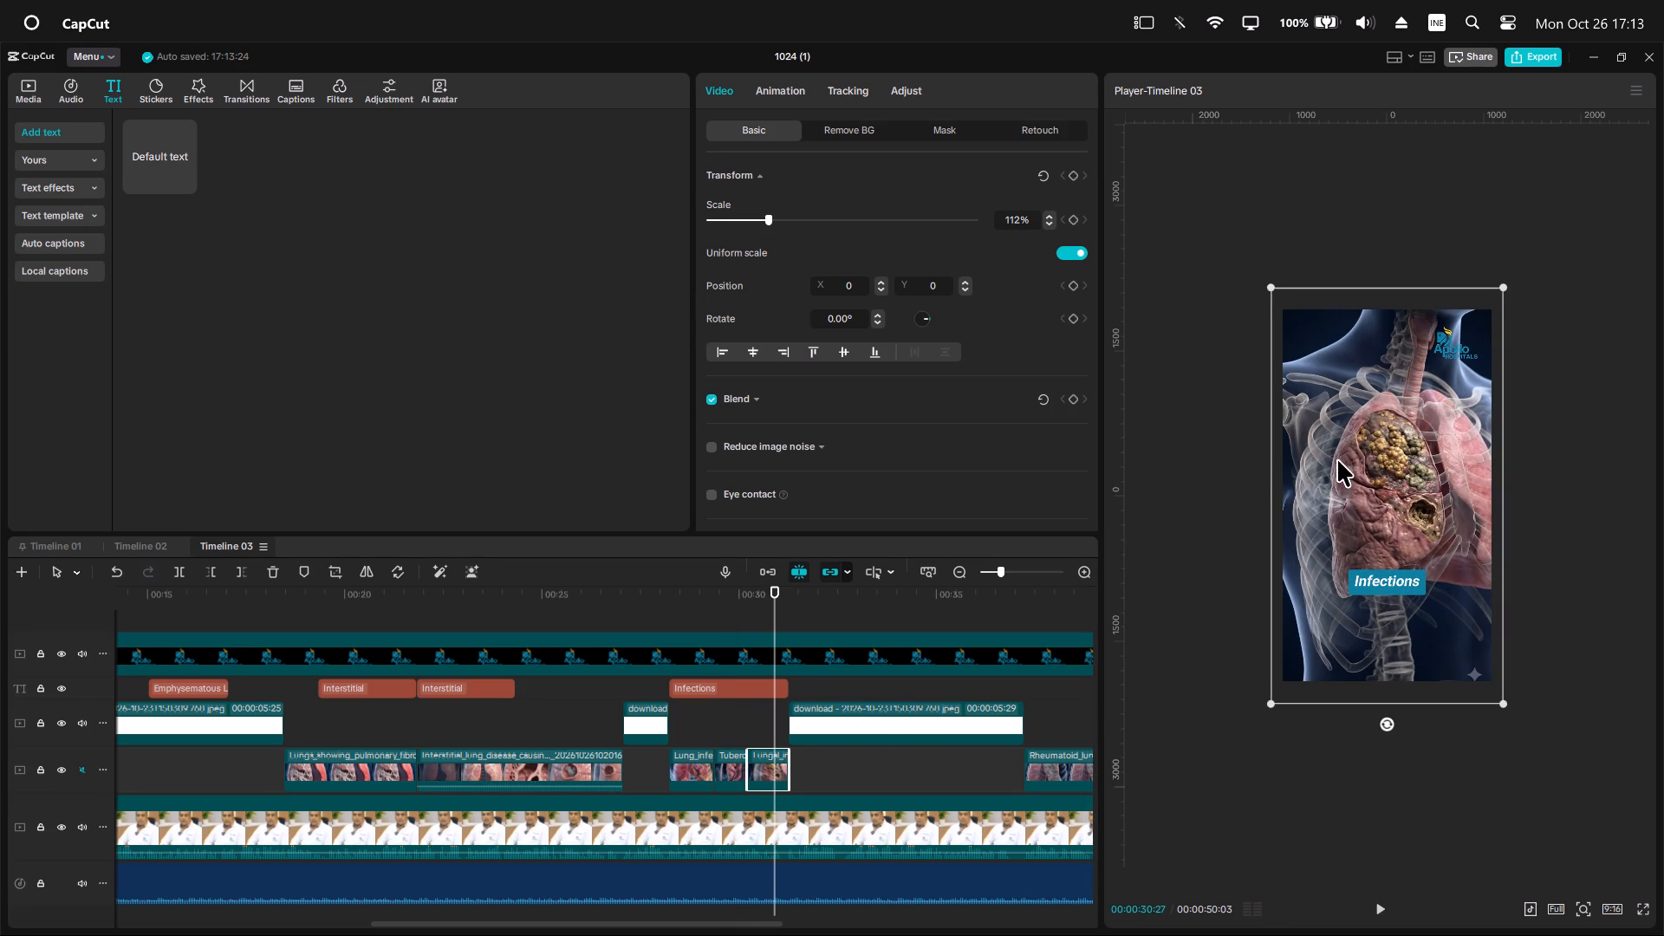
left_click_drag(1338, 456, 1337, 473)
Nudge the tuberculosis clip's vertical position up to Y -221.
left_click(736, 613)
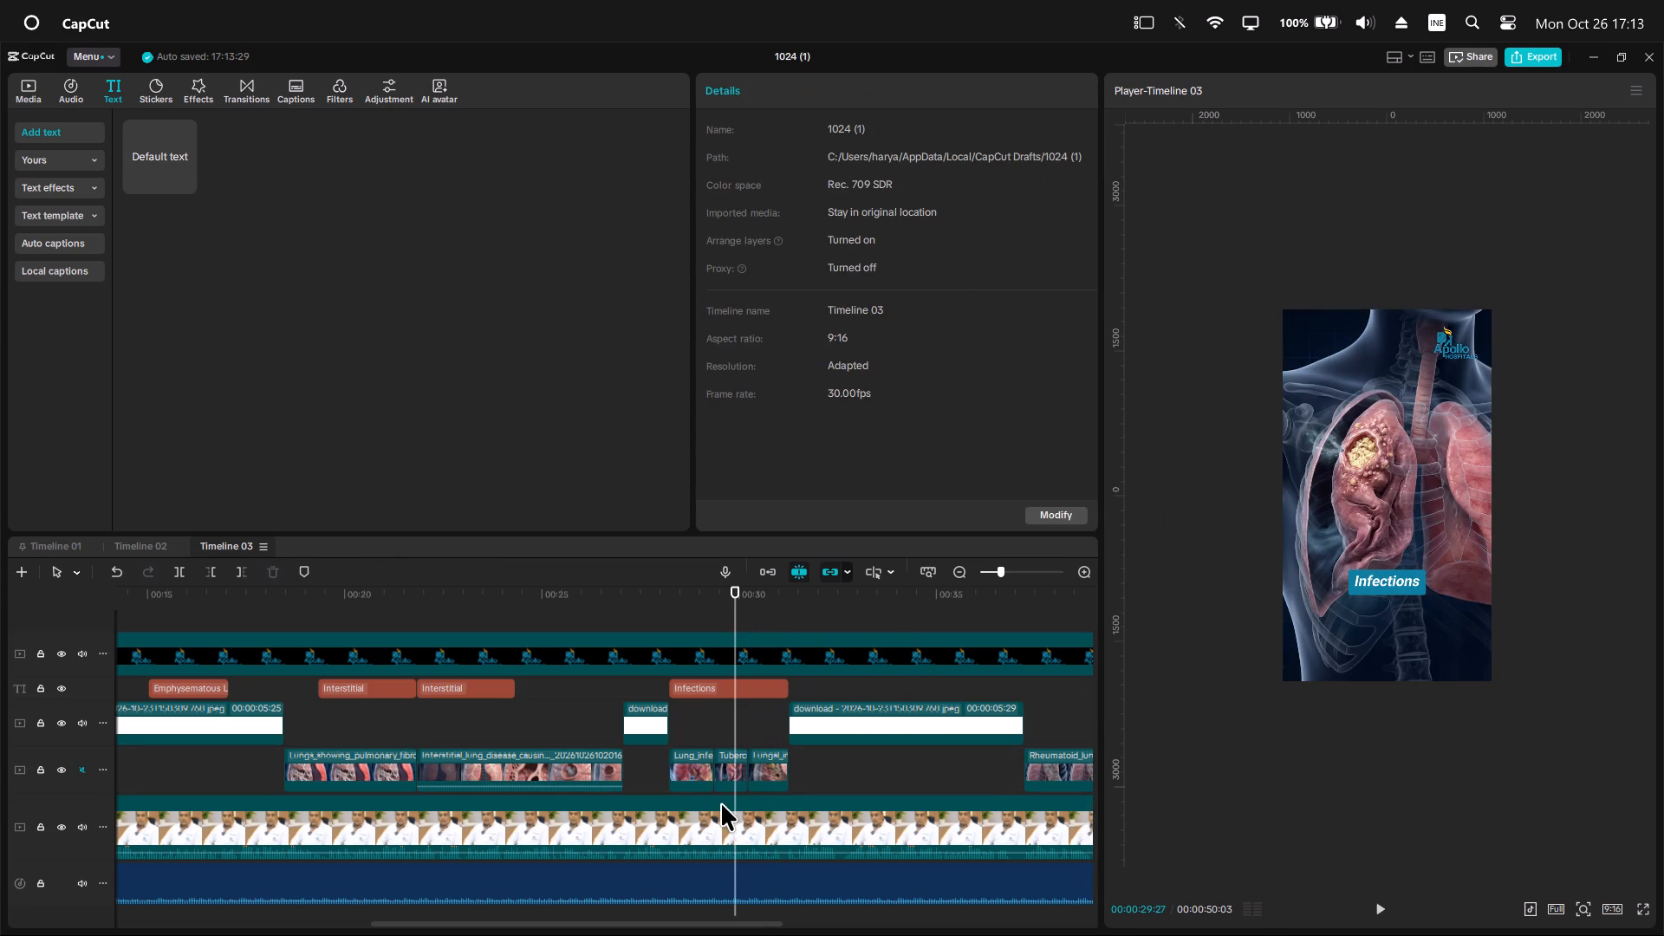
left_click(724, 796)
left_click(739, 765)
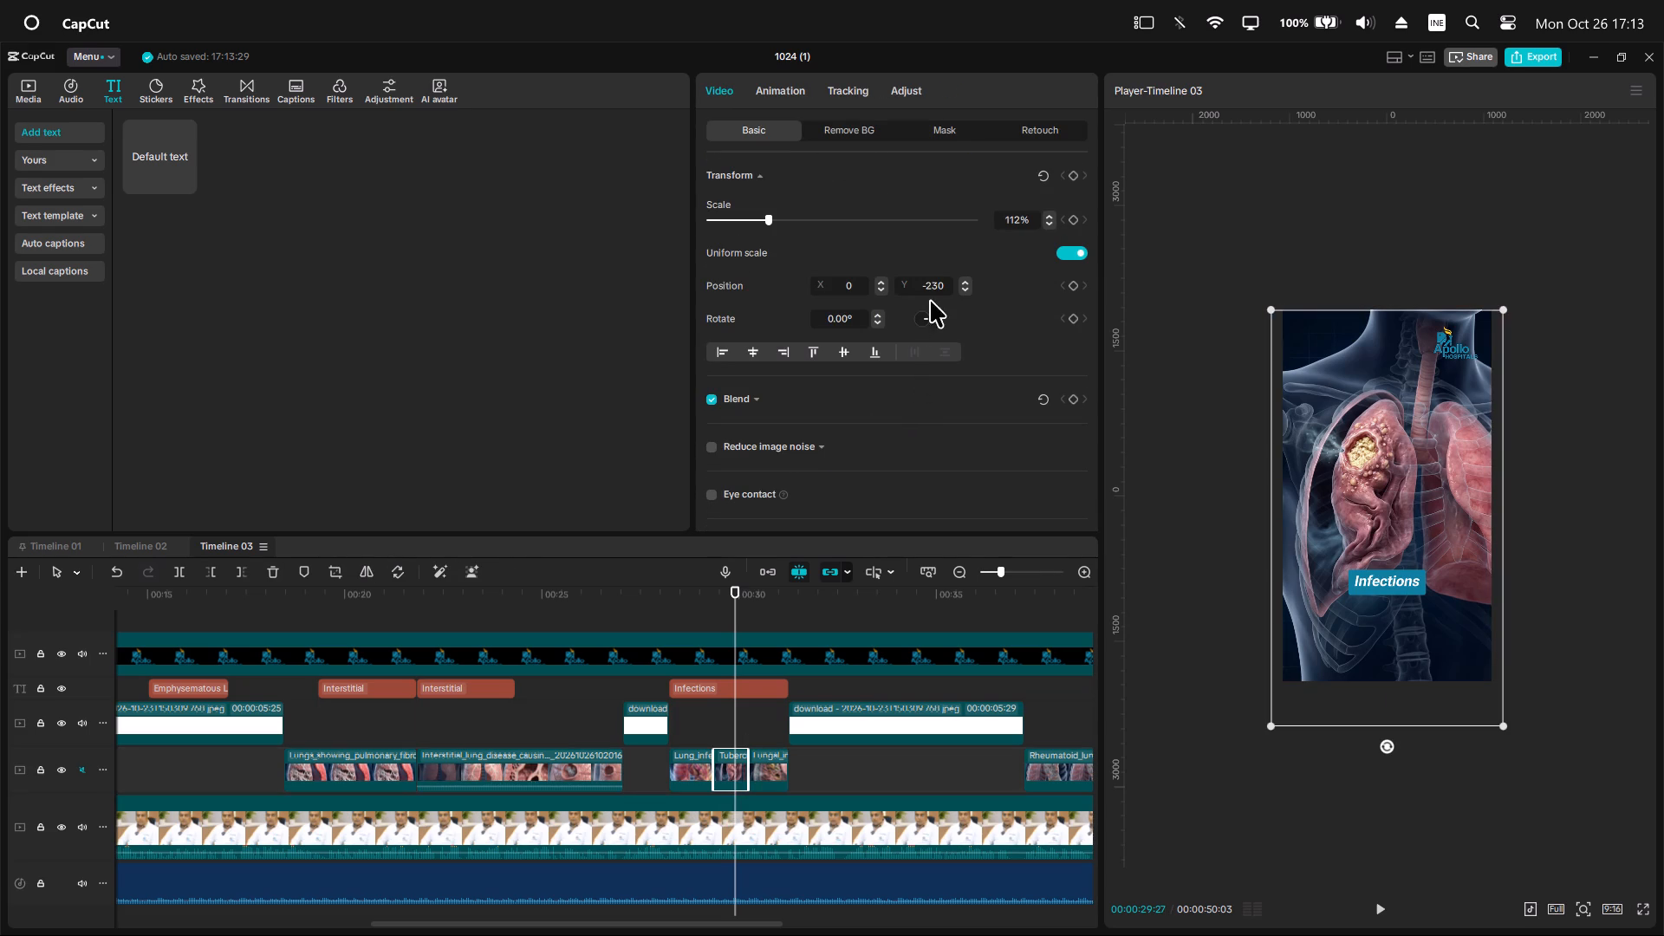
left_click(968, 282)
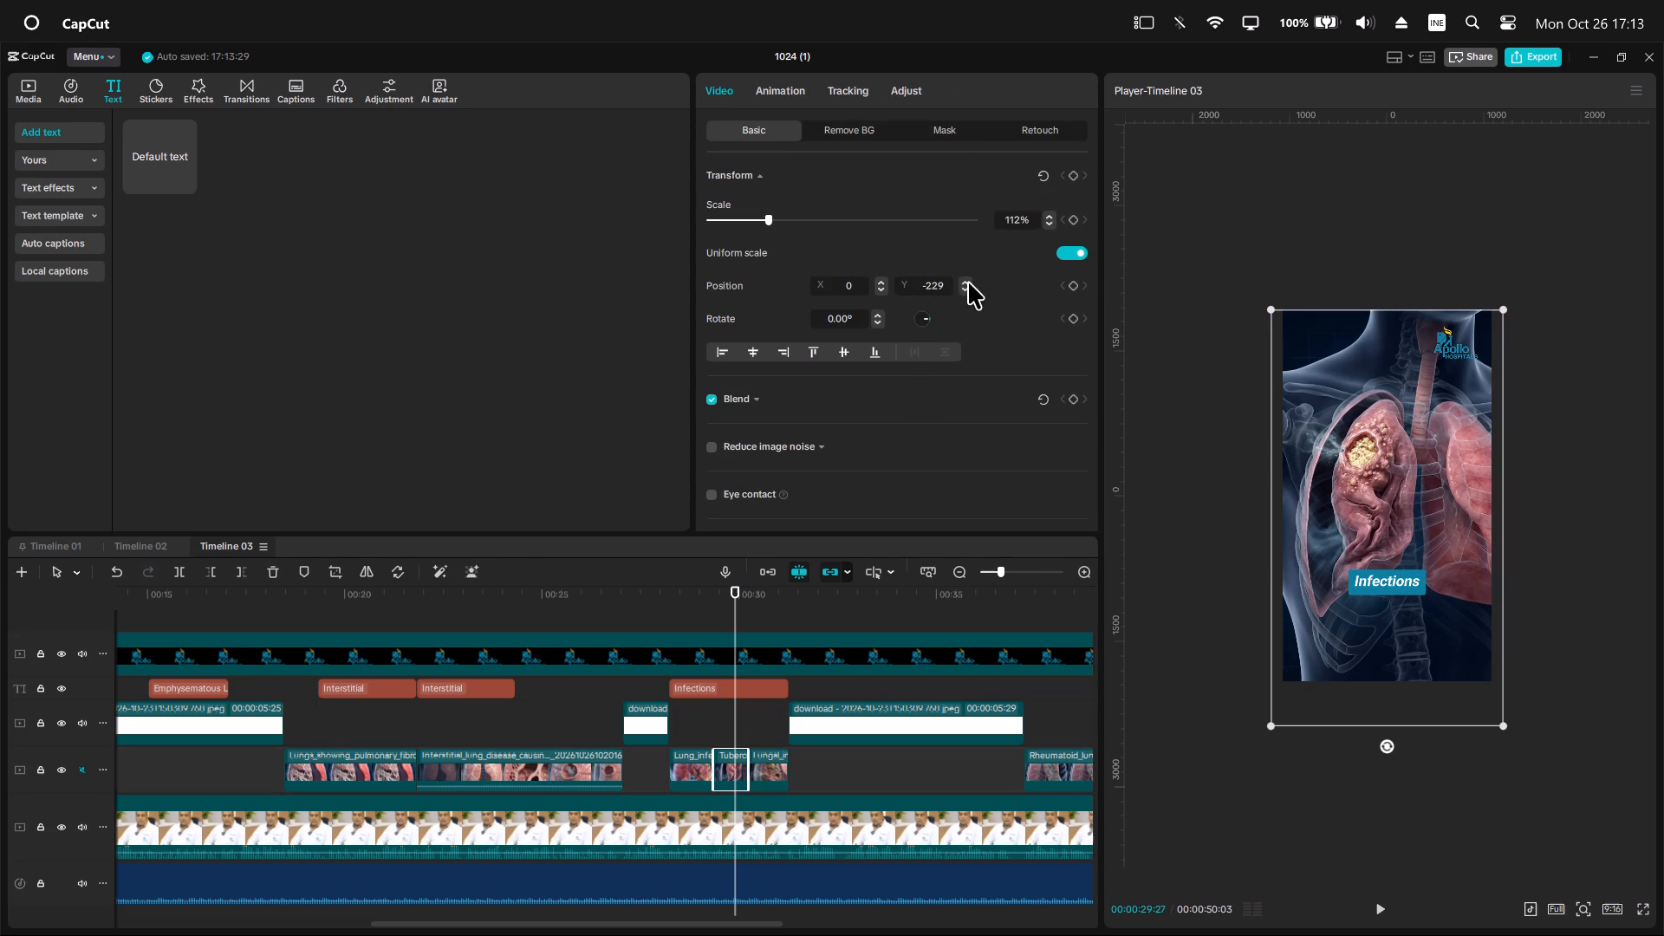
left_click(968, 282)
Nudge the lung infection clip's vertical position up to Y -217.
left_click(696, 595)
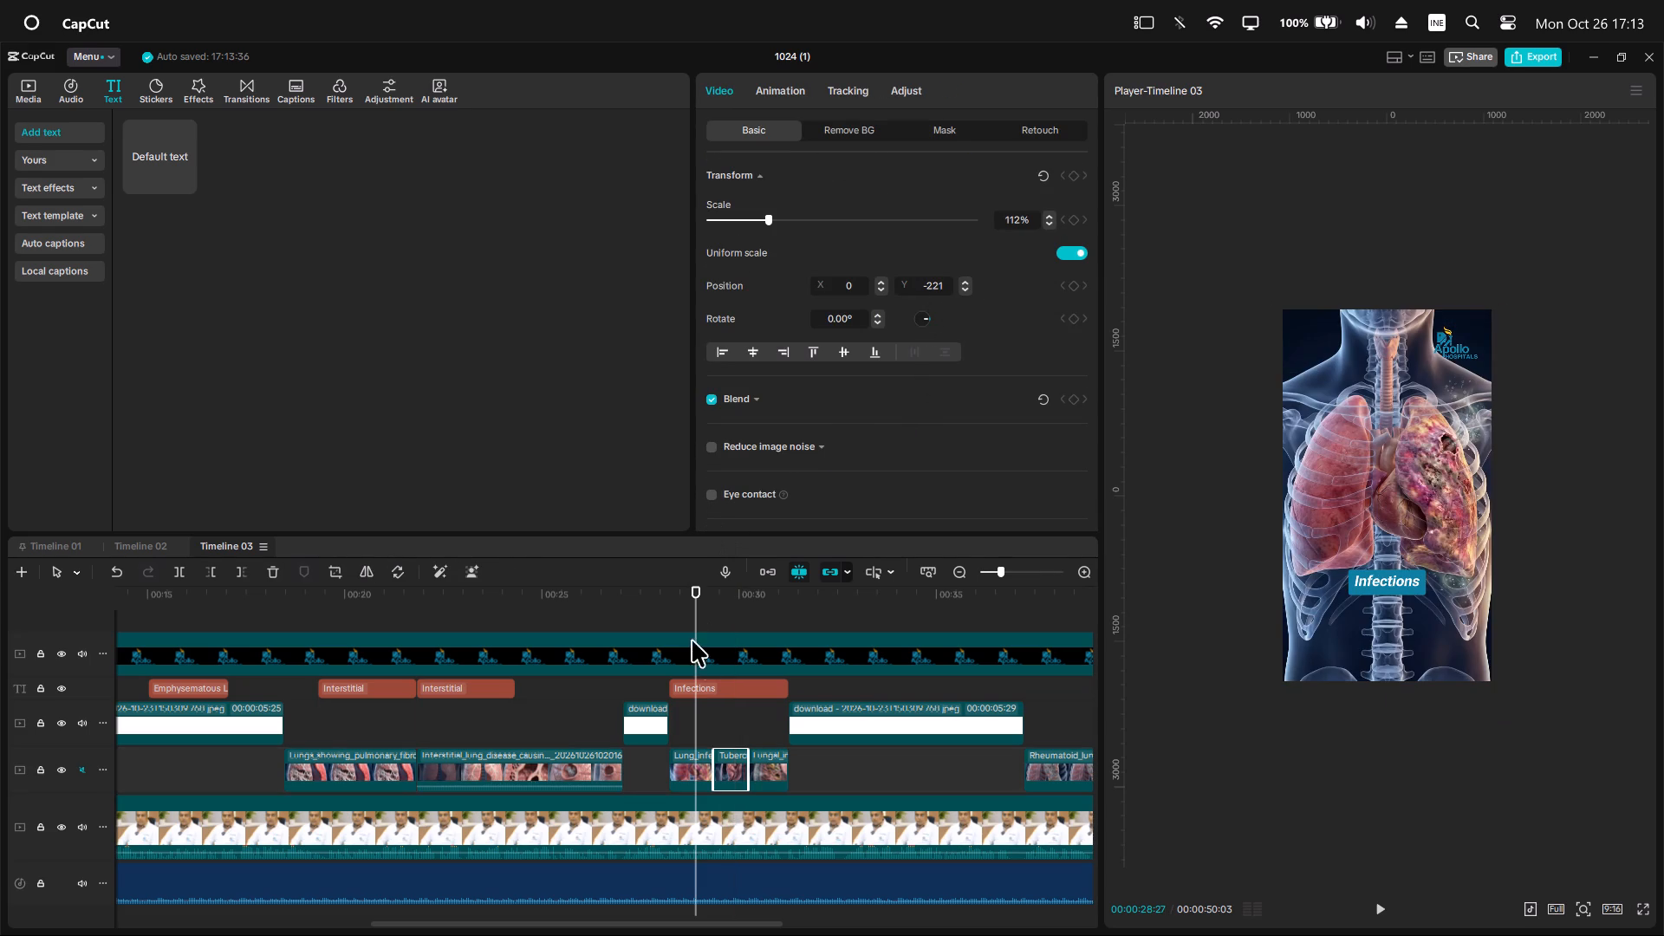
left_click(692, 779)
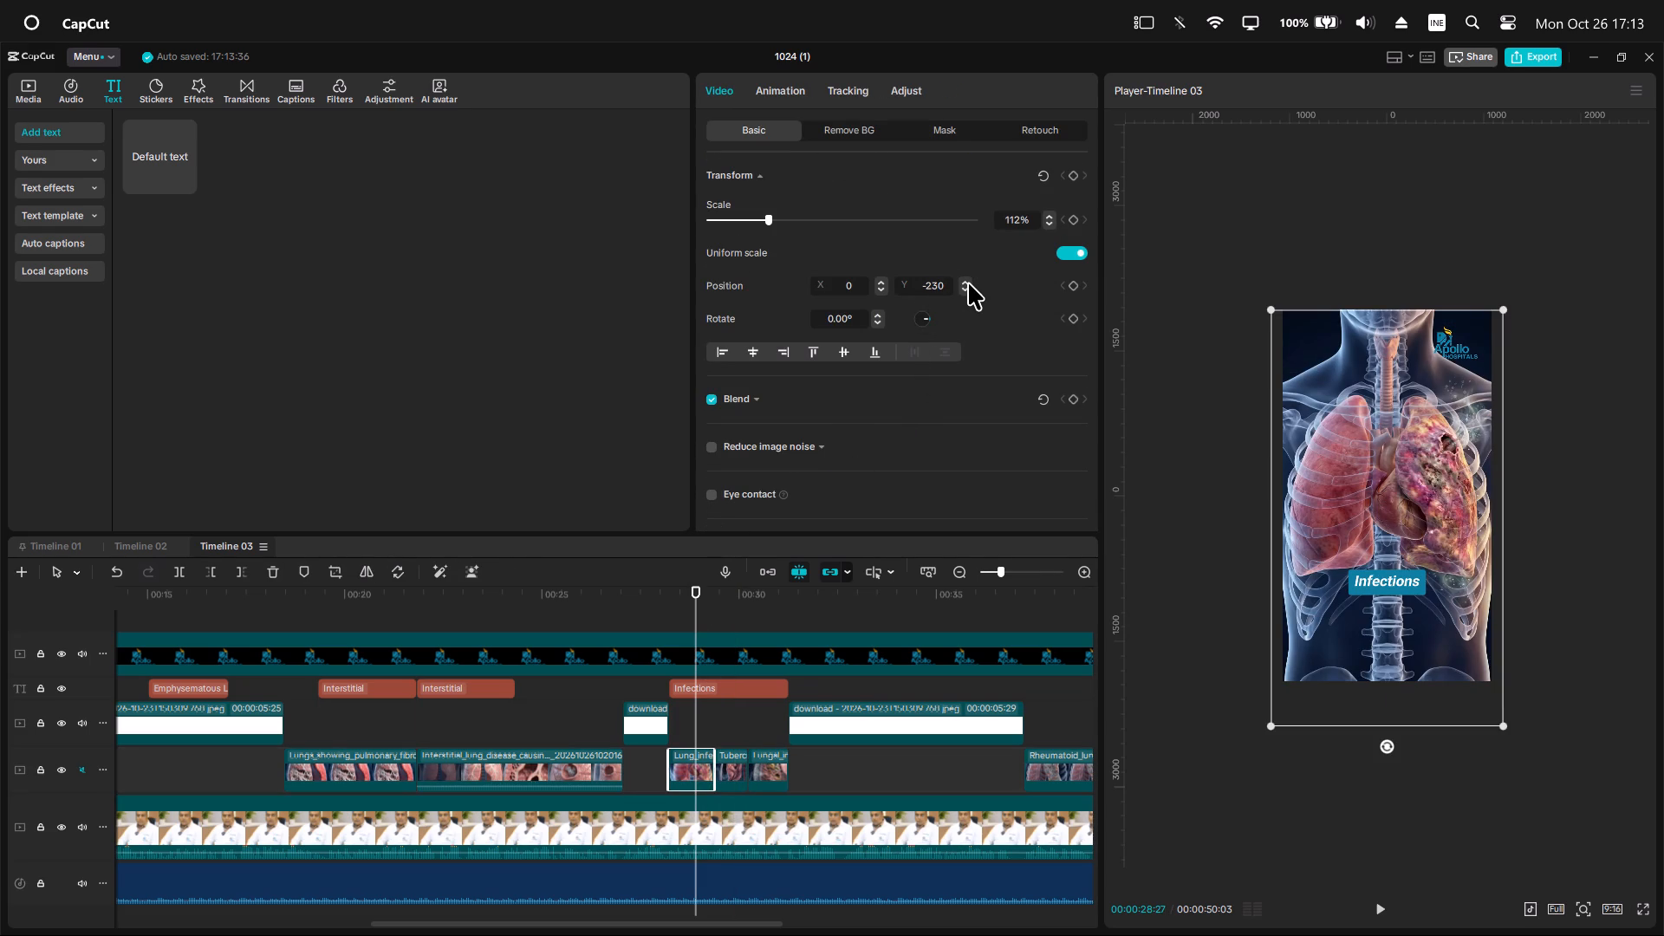
left_click(967, 283)
triple_click(967, 283)
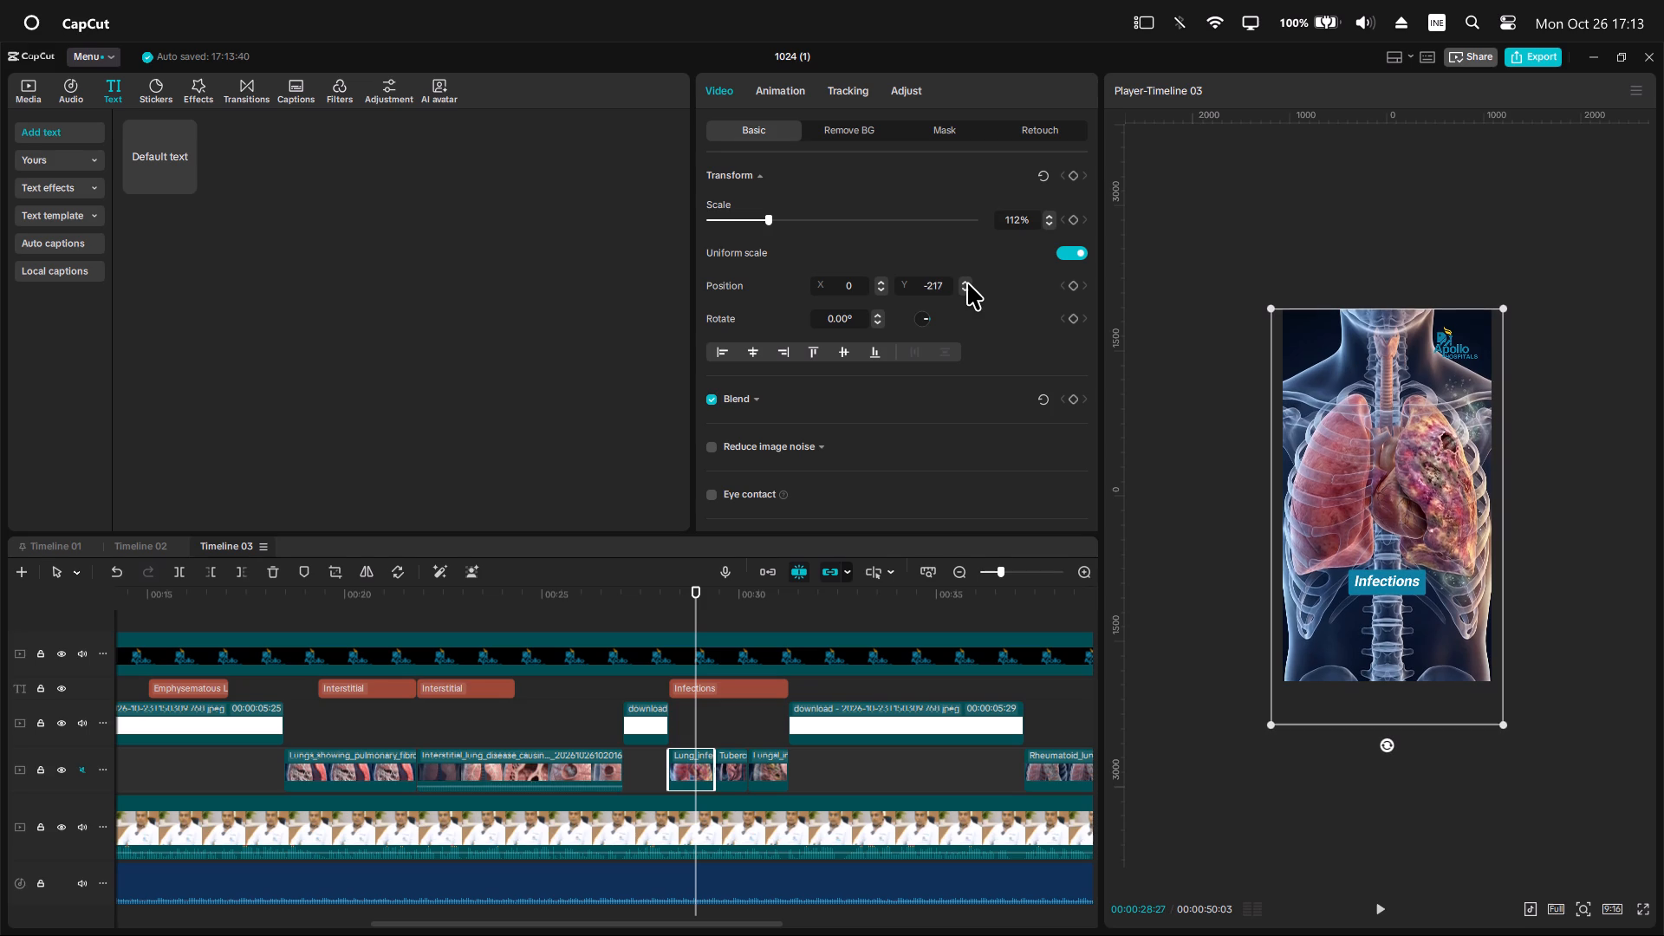
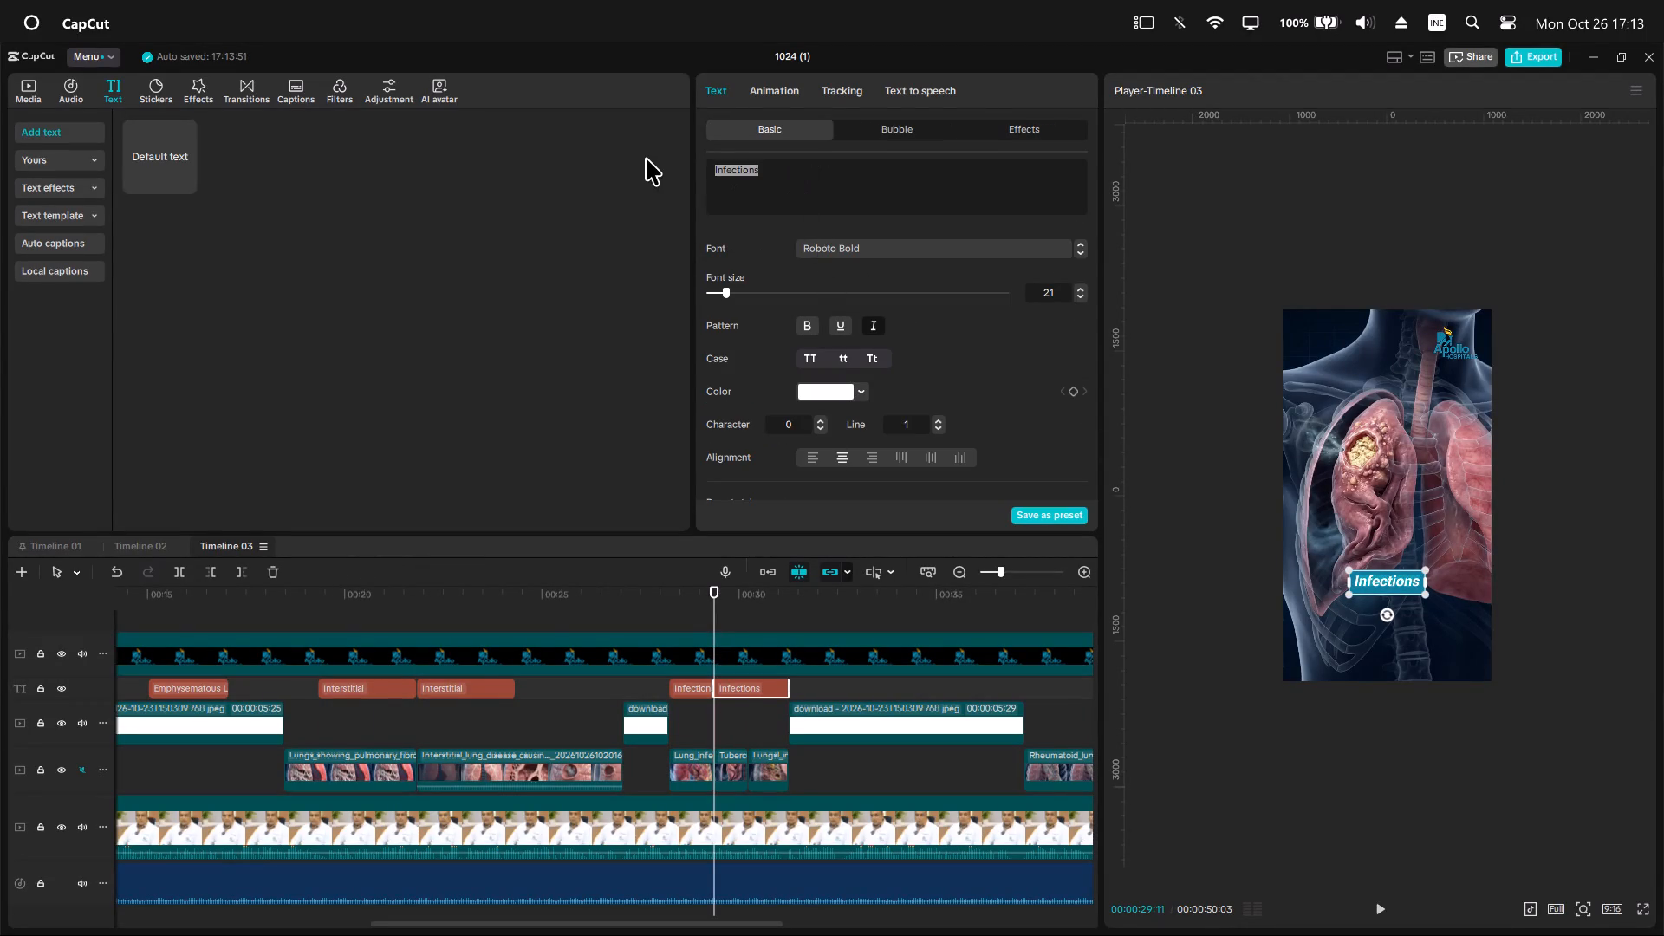
Replace the text of the second "Infections" title with "Tuberculosis" and check it against the tuberculosis and fungal infection clips.
key("ctrl+v")
left_click(718, 600)
key("space")
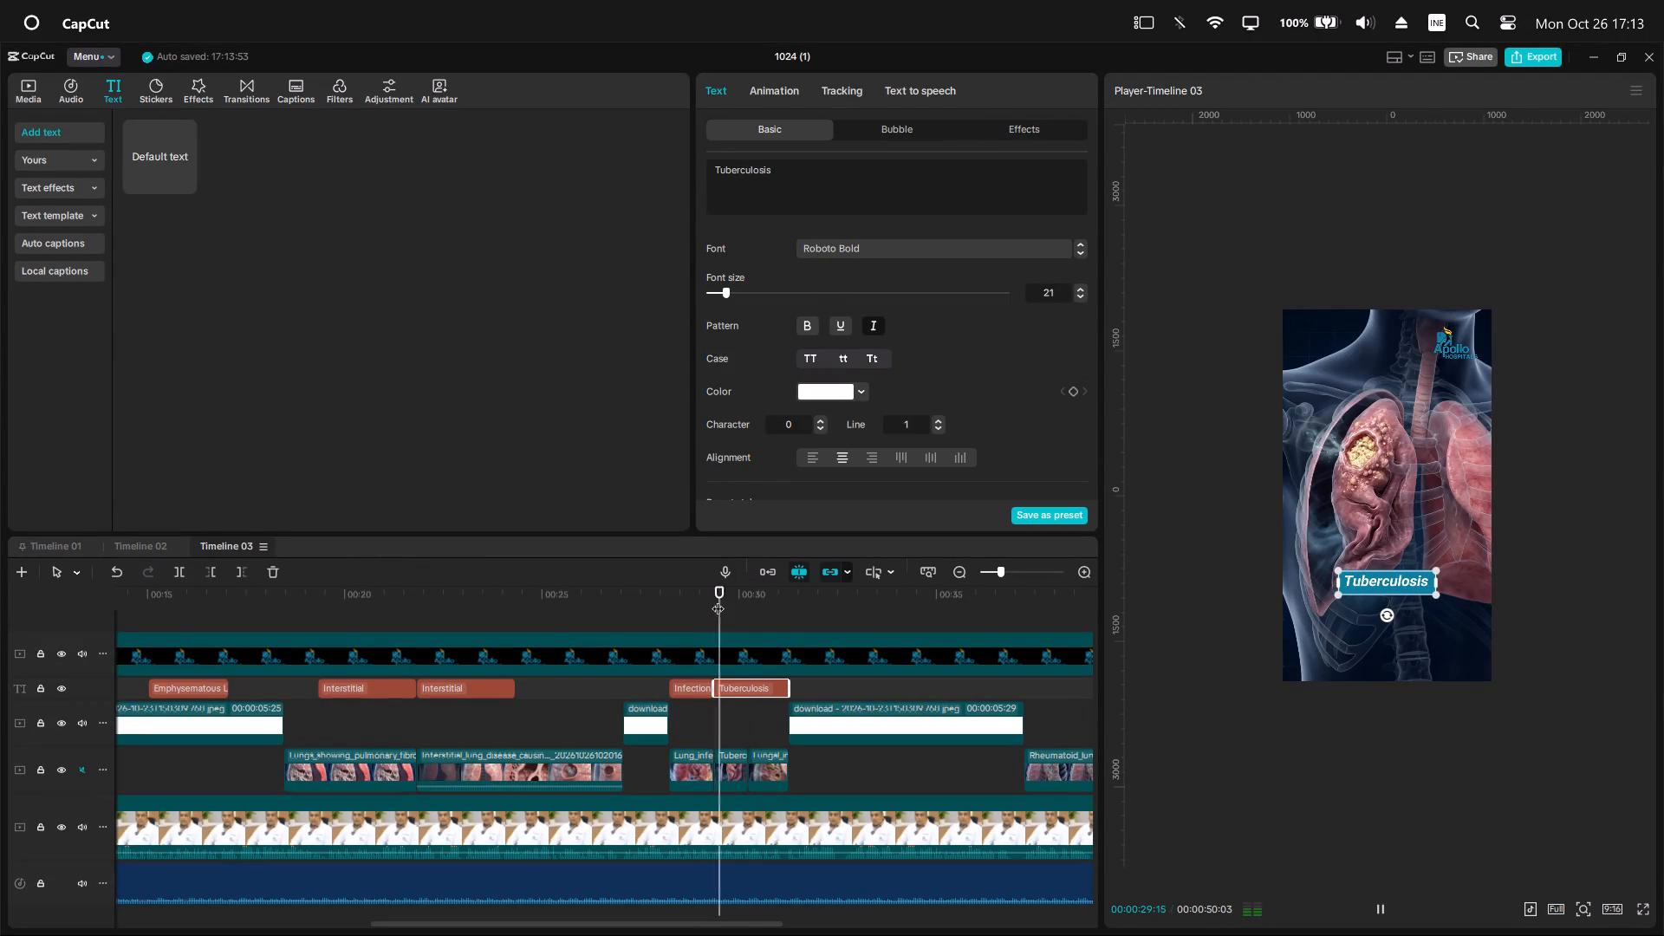
key("space")
left_click(748, 603)
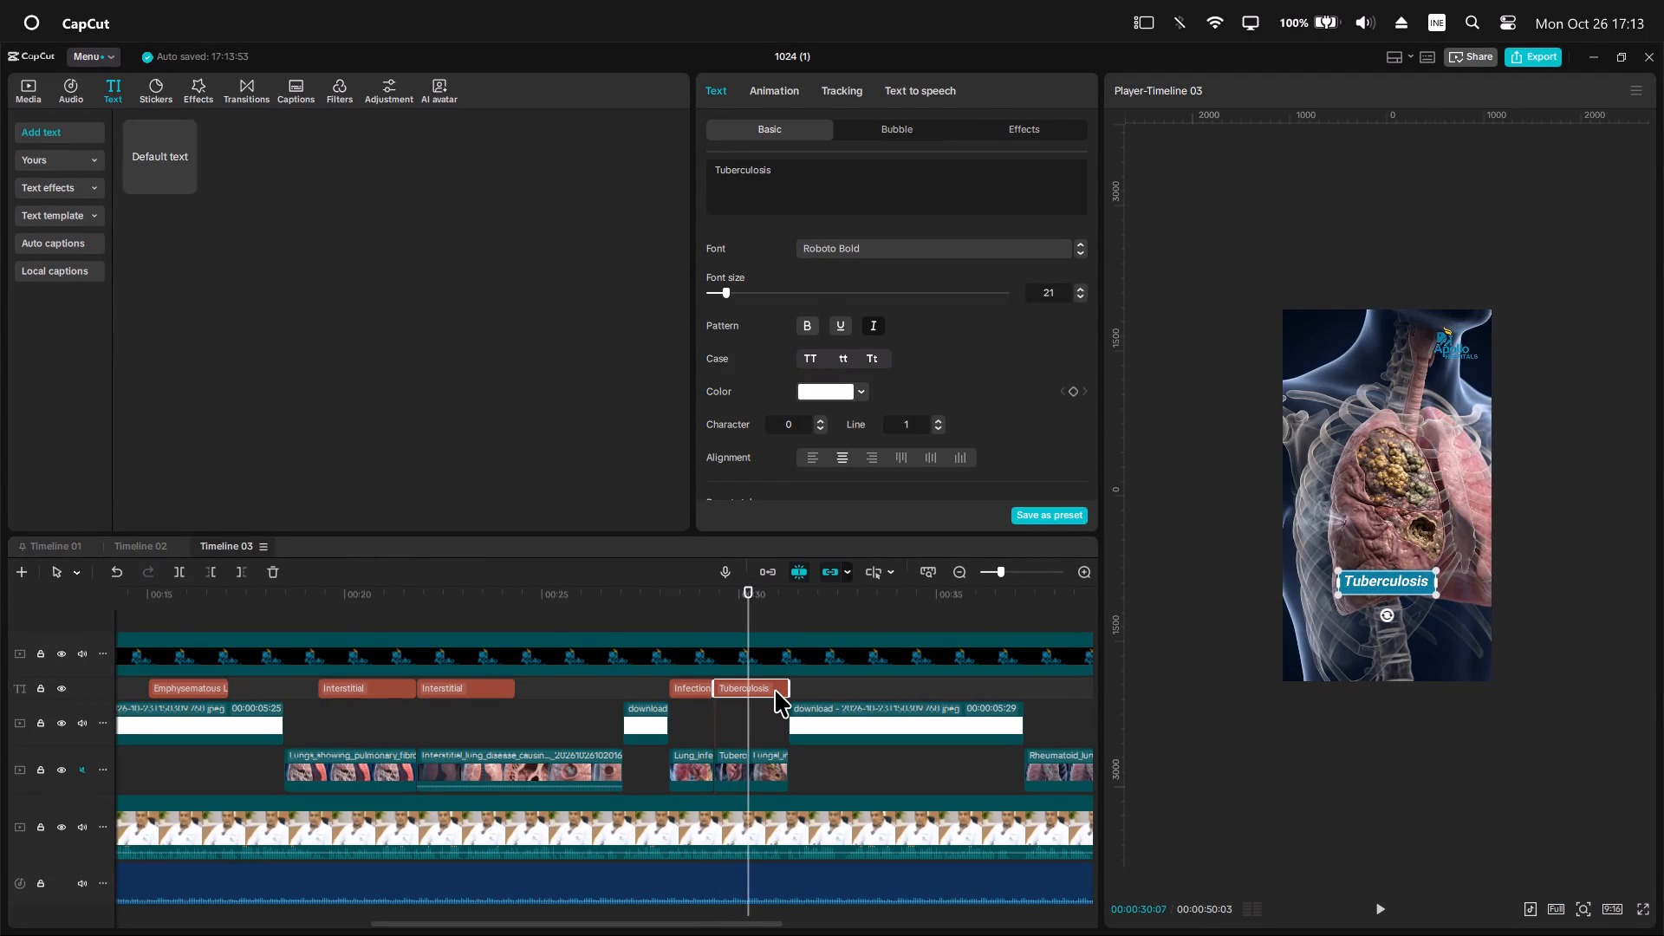
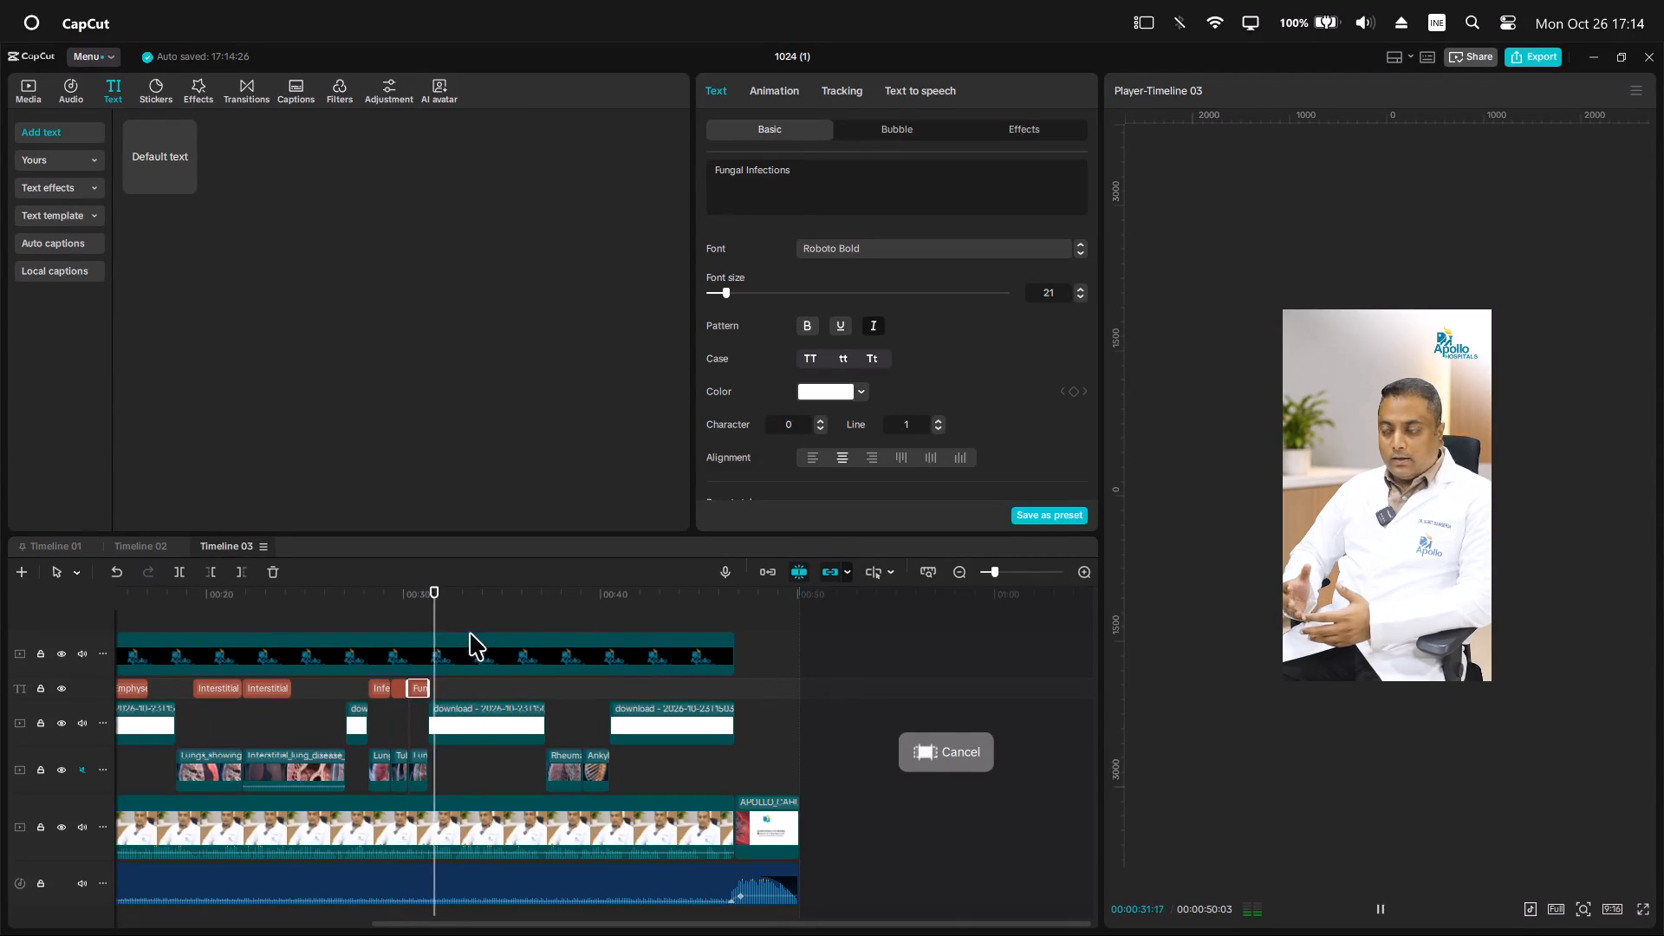
Find the next spoken condition after the fungal infection clip and paste a copy of the "Fungal Infections" title at 00:00:34:24.
scroll(520, 653, "up", 4, "ctrl")
scroll(522, 654, "down", 1, "alt")
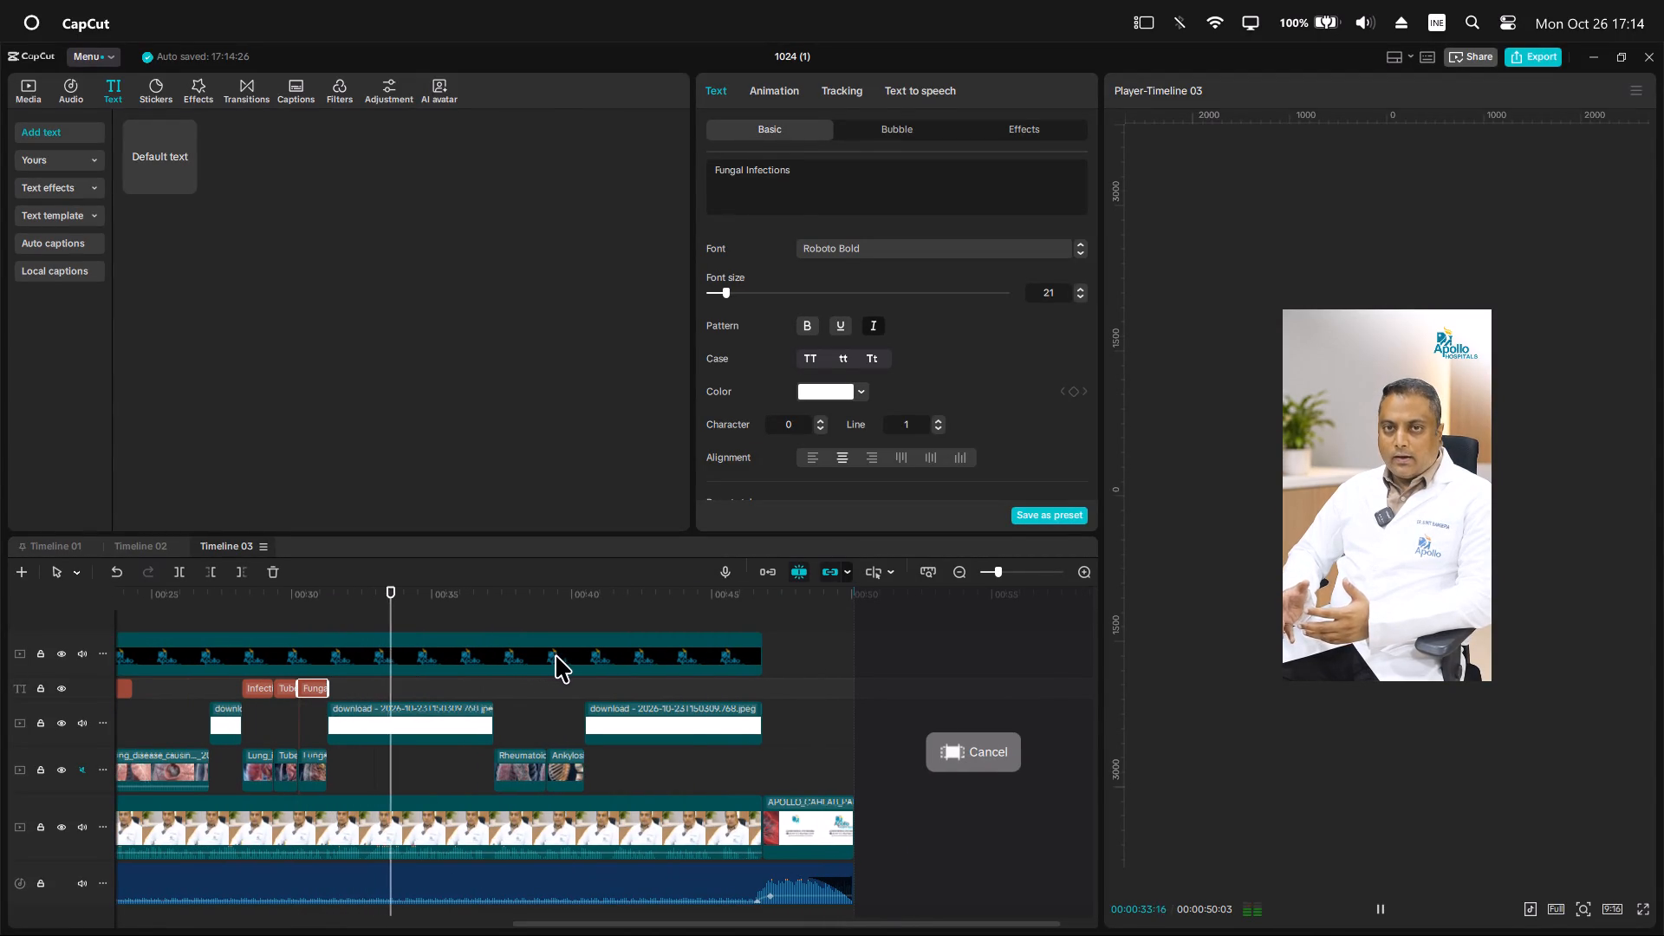
key("space")
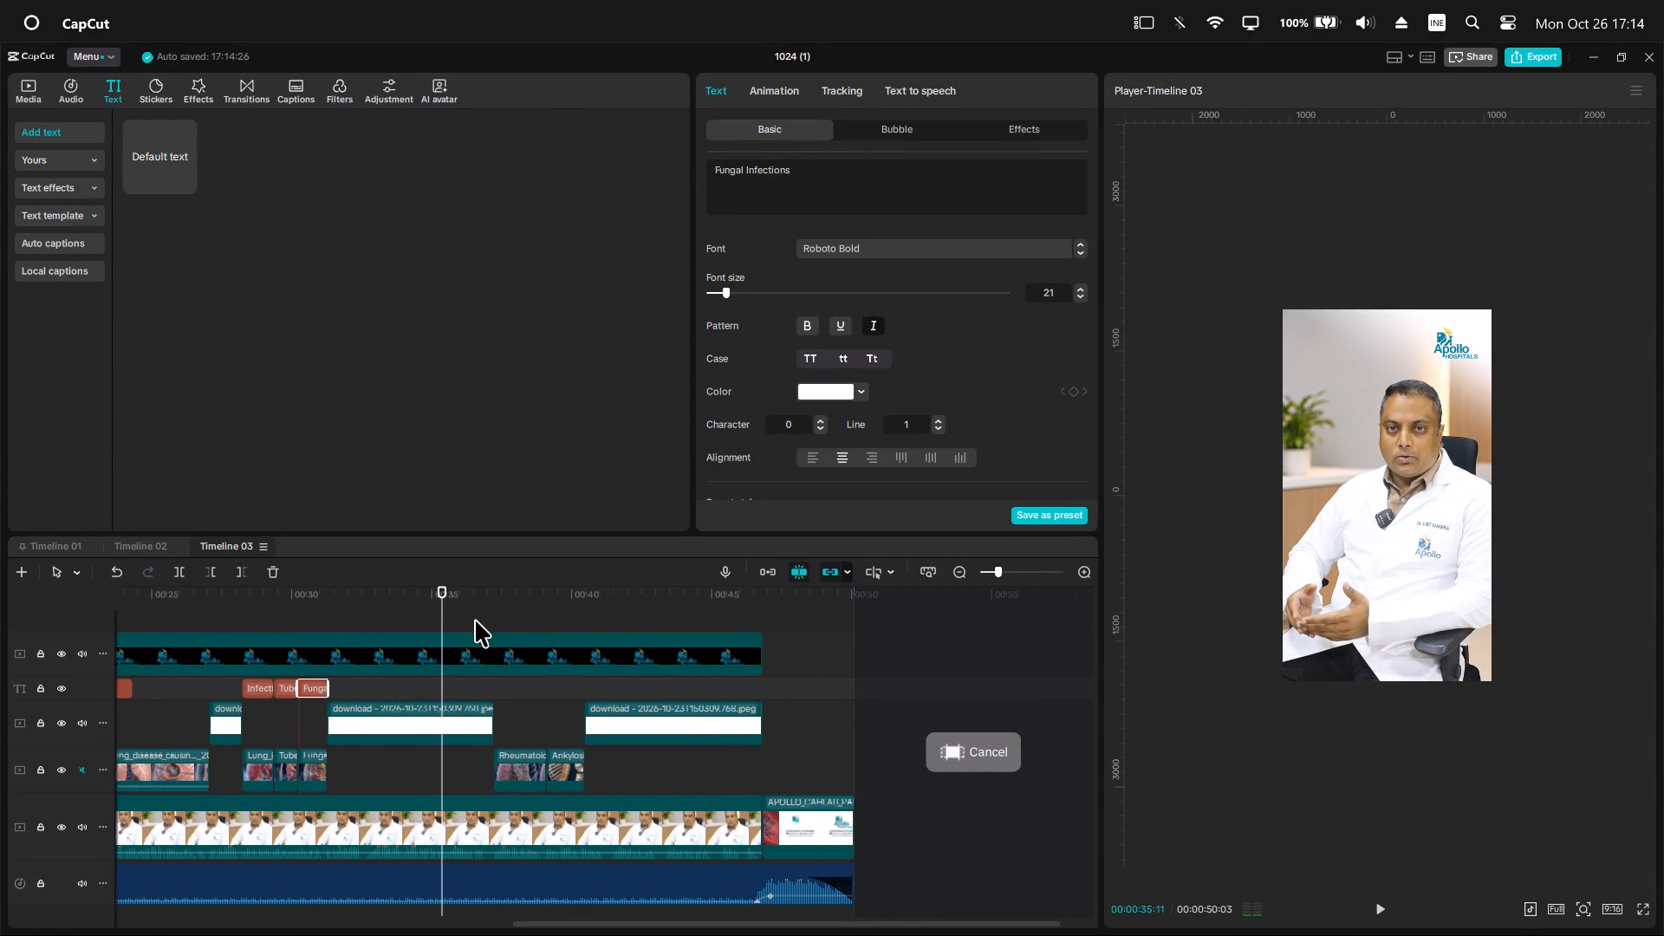
left_click(406, 598)
key("space")
key("space")
key("space")
key("space")
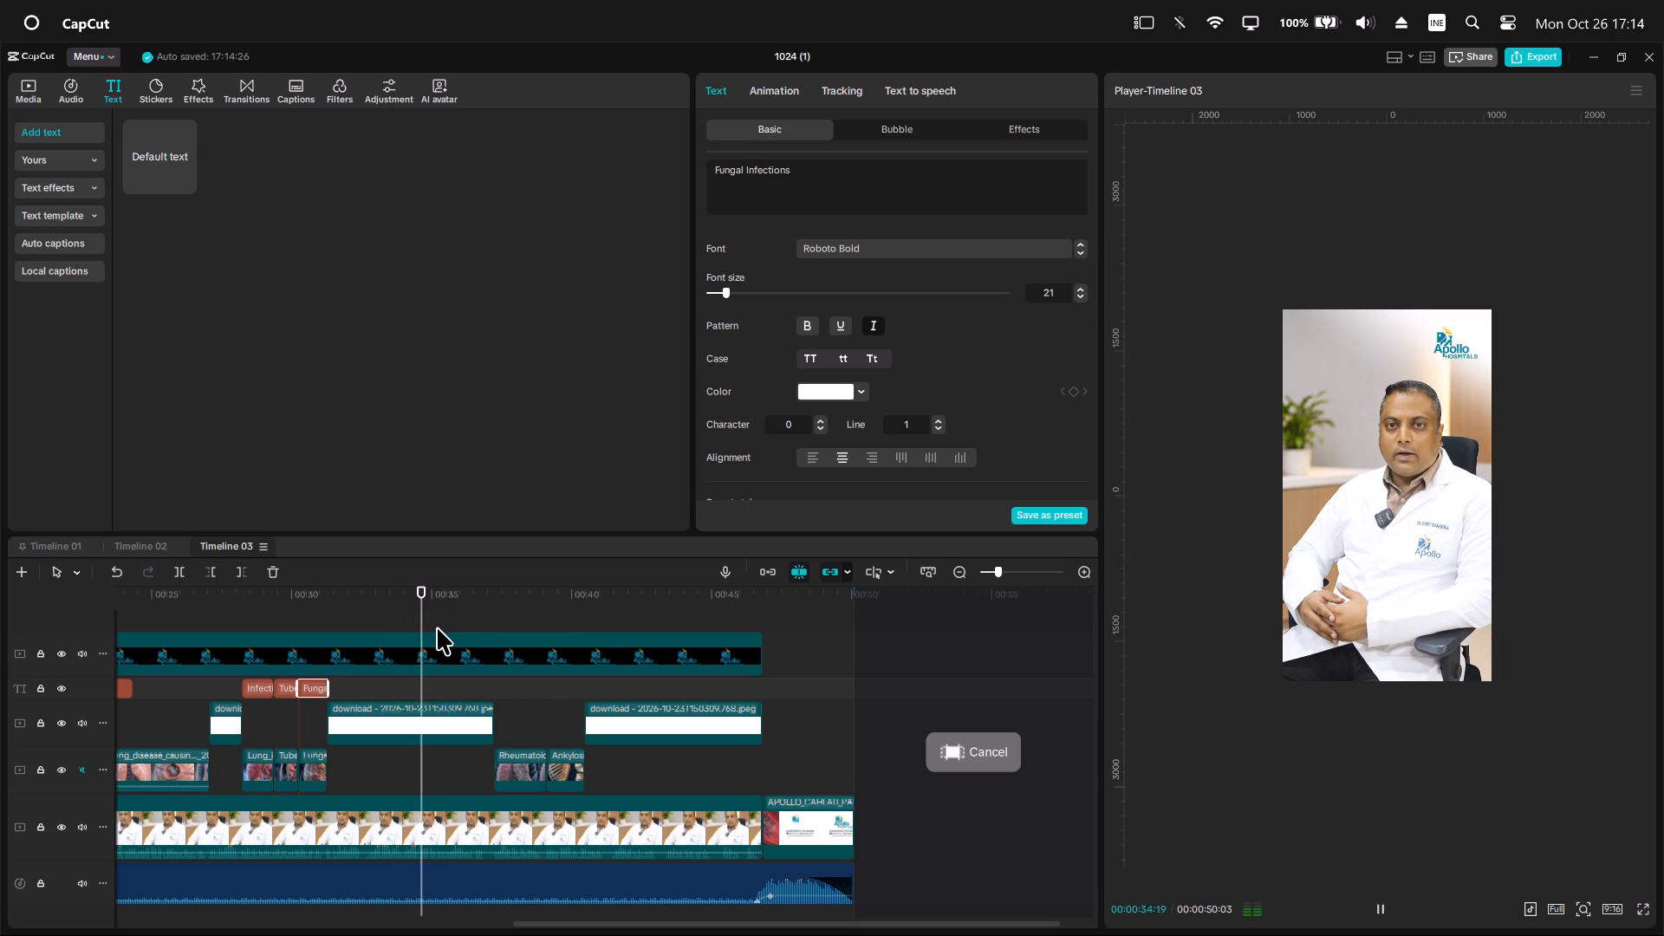
key("space")
key("space")
left_click(430, 598)
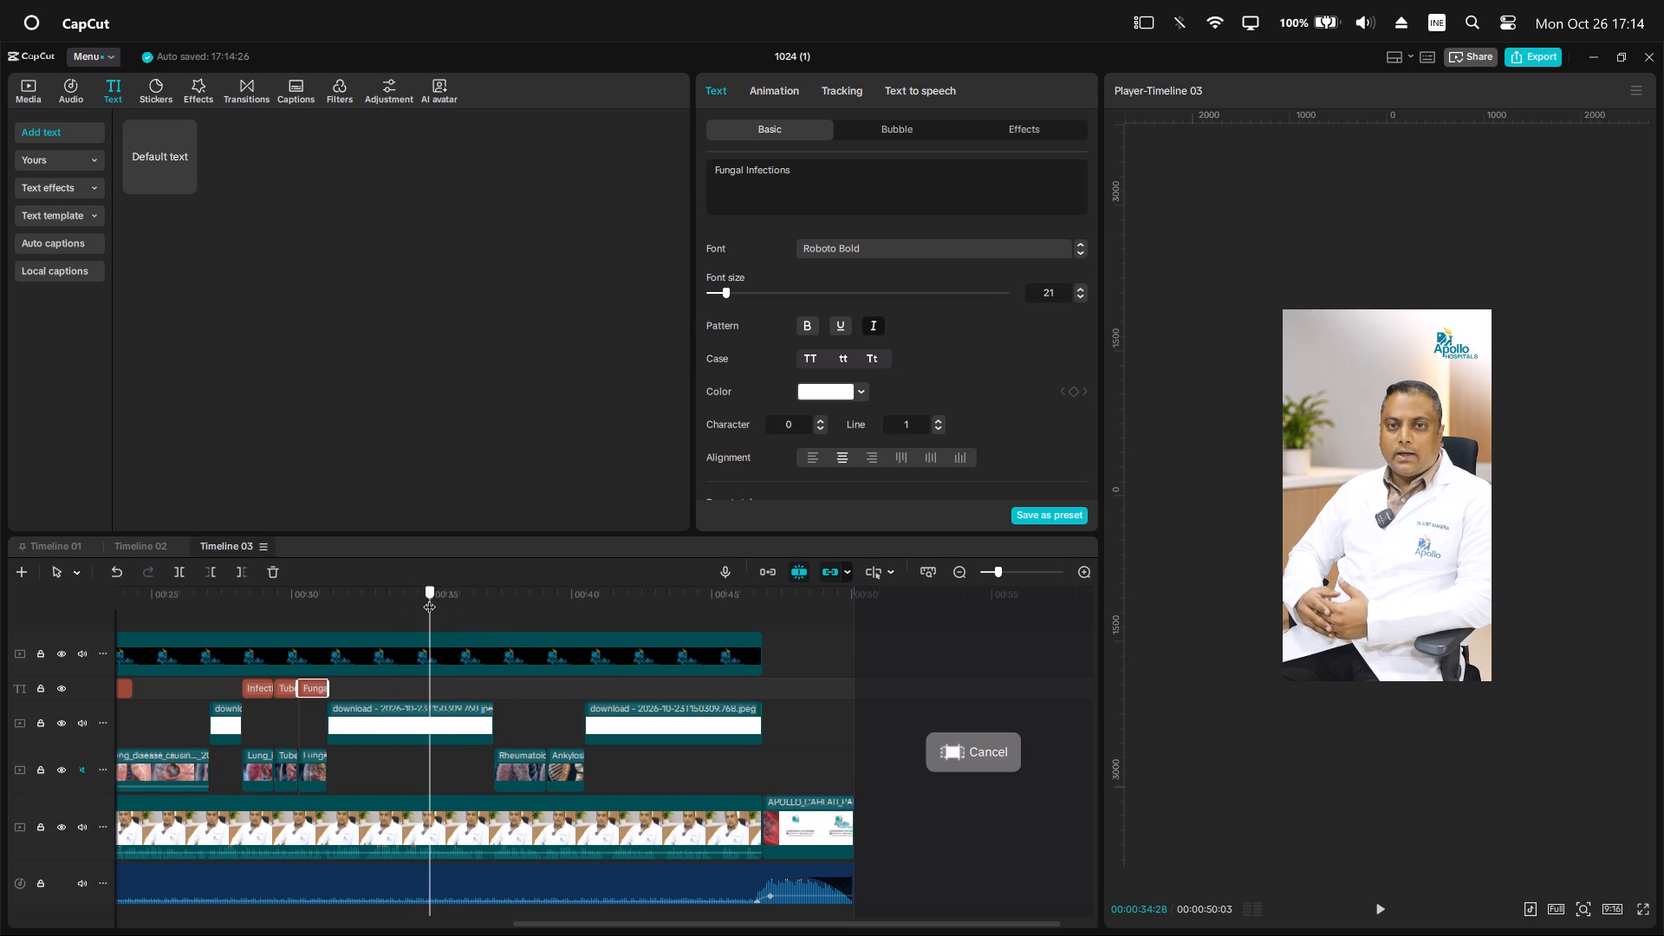
left_click(305, 694)
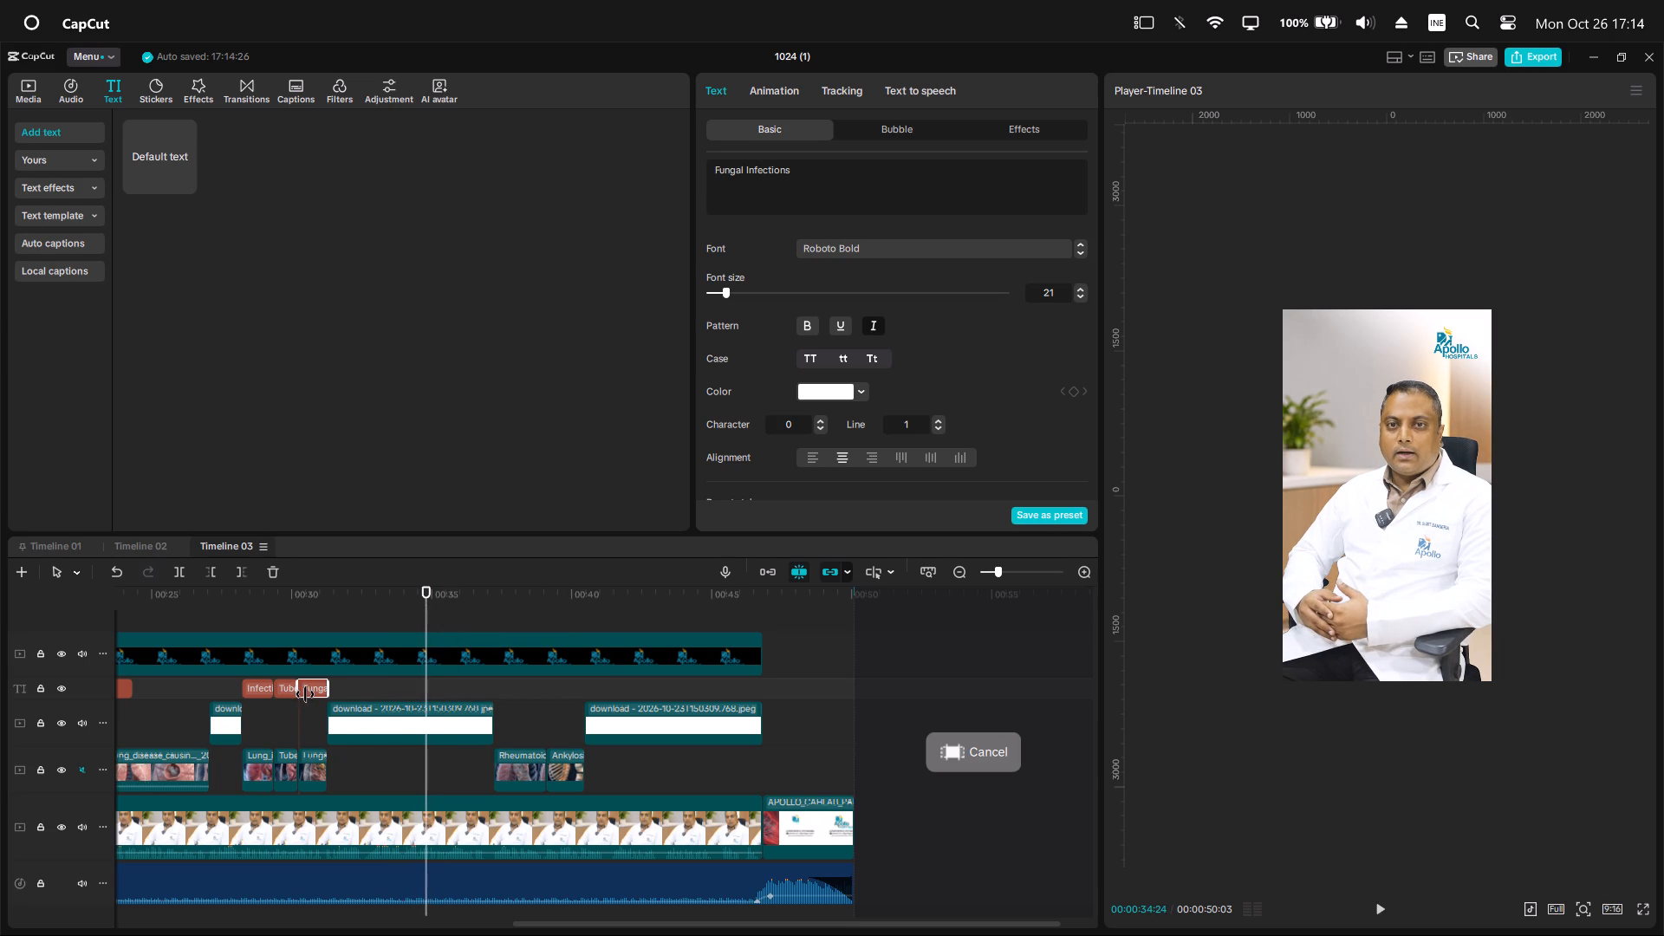
key("ctrl+c")
key("ctrl+v")
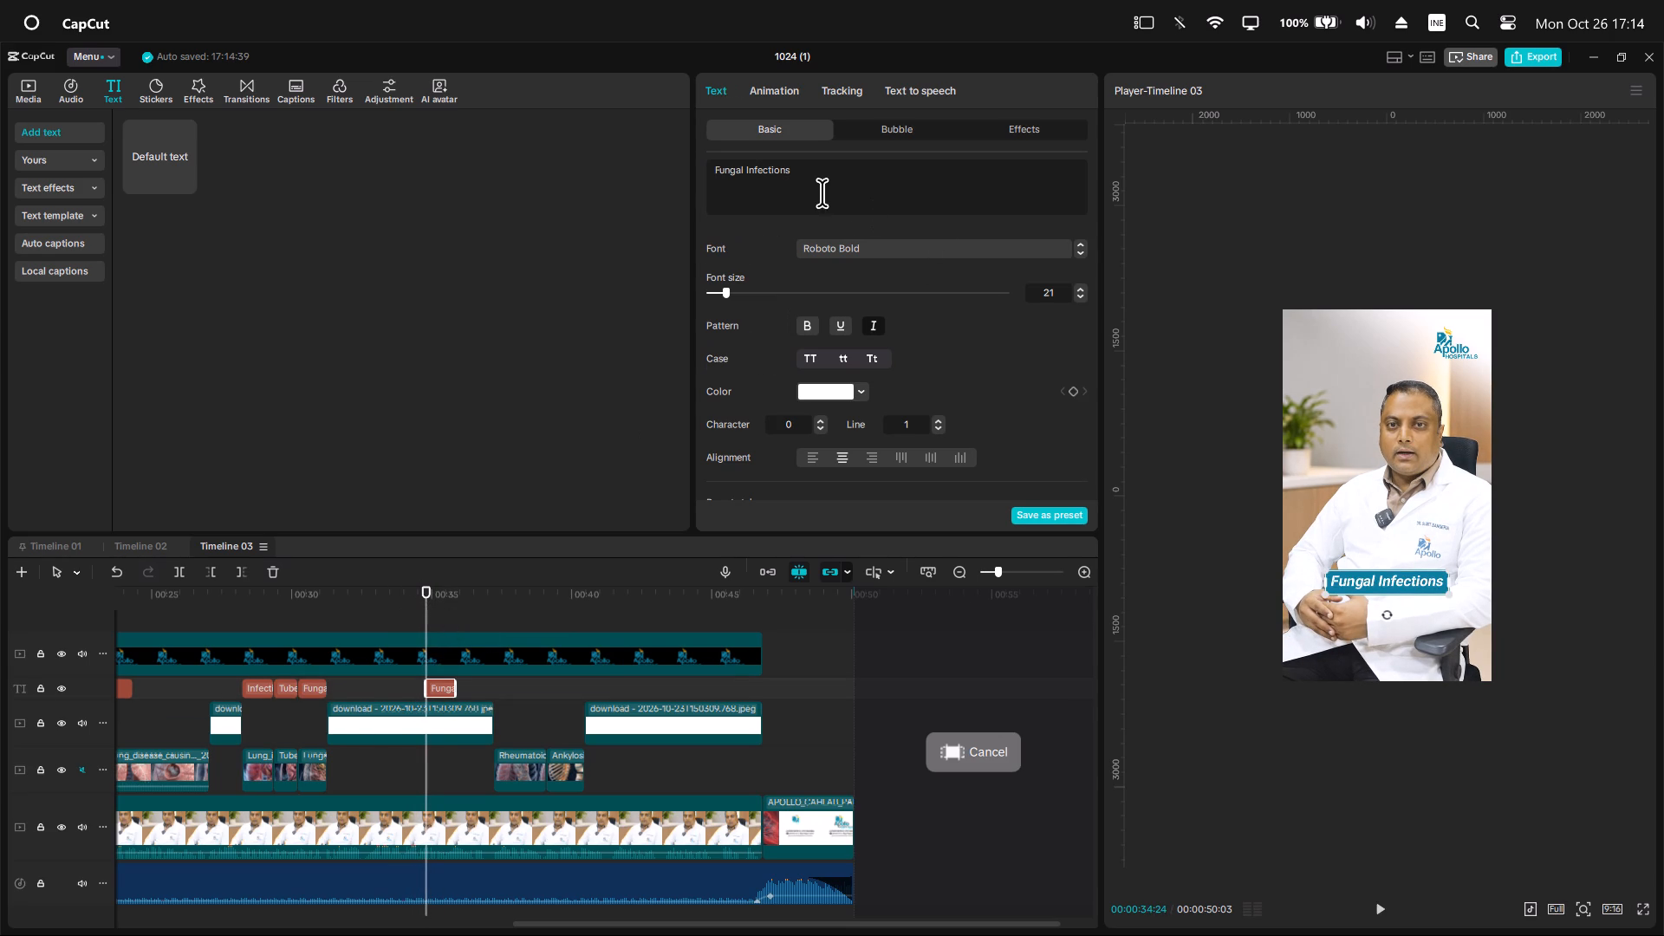
Replace the copied title's text with "Connective Tissue Disorde" and place the text cursor just before "Disorde".
left_click_drag(806, 177, 647, 146)
key("ctrl+v")
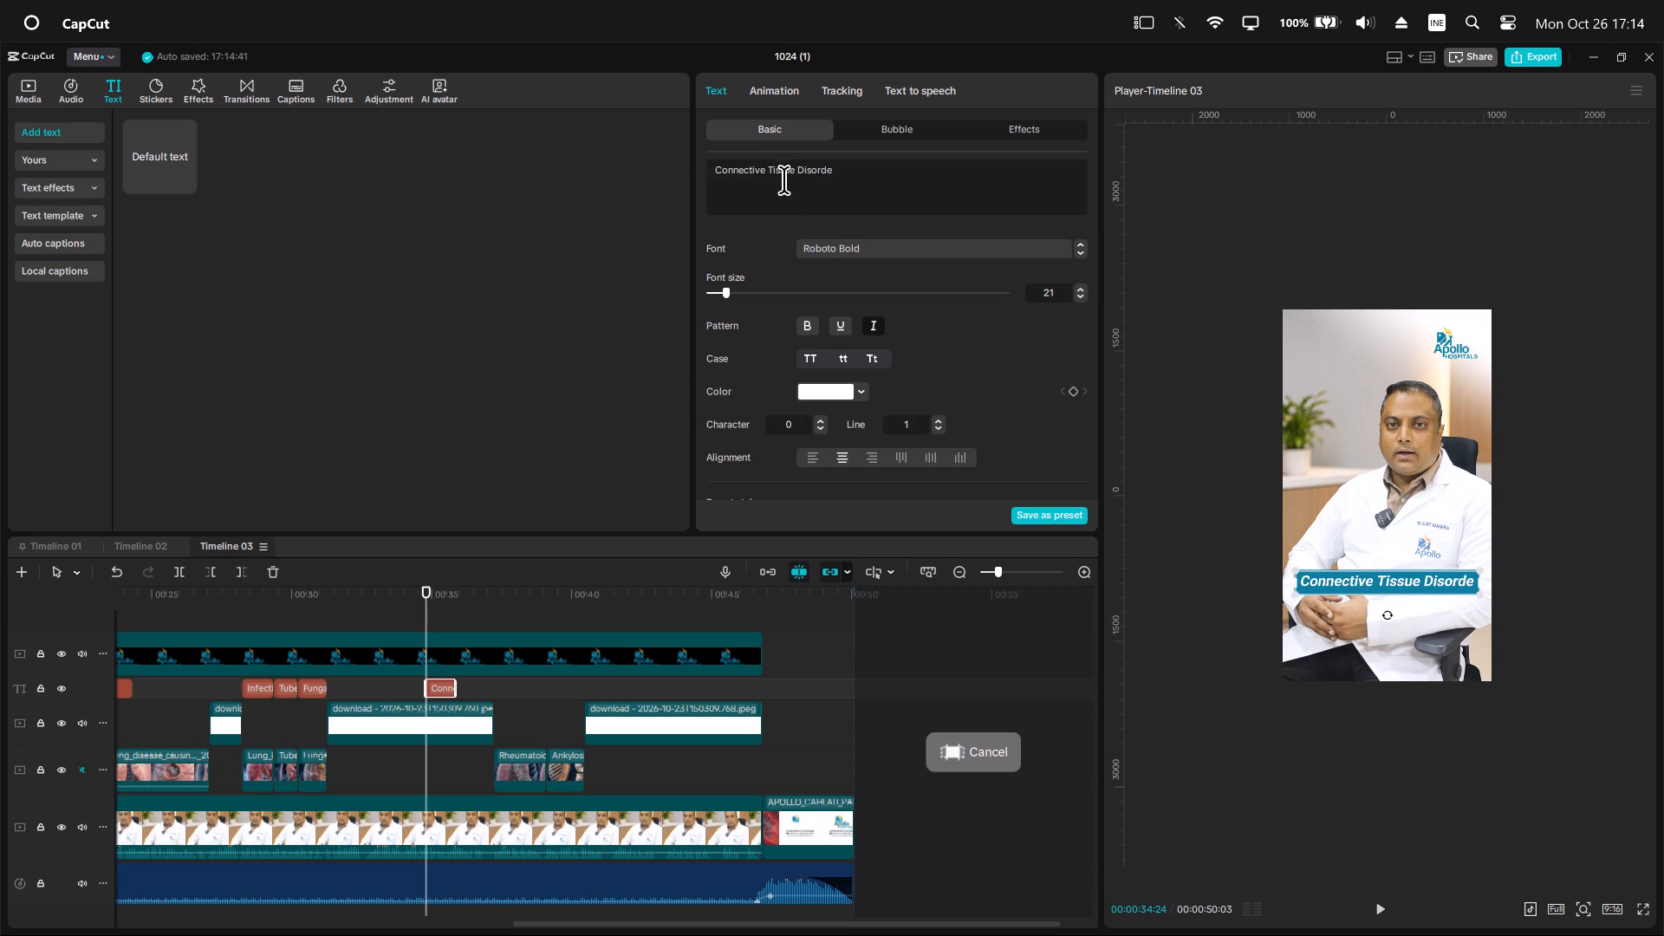
left_click(793, 172)
key("Right")
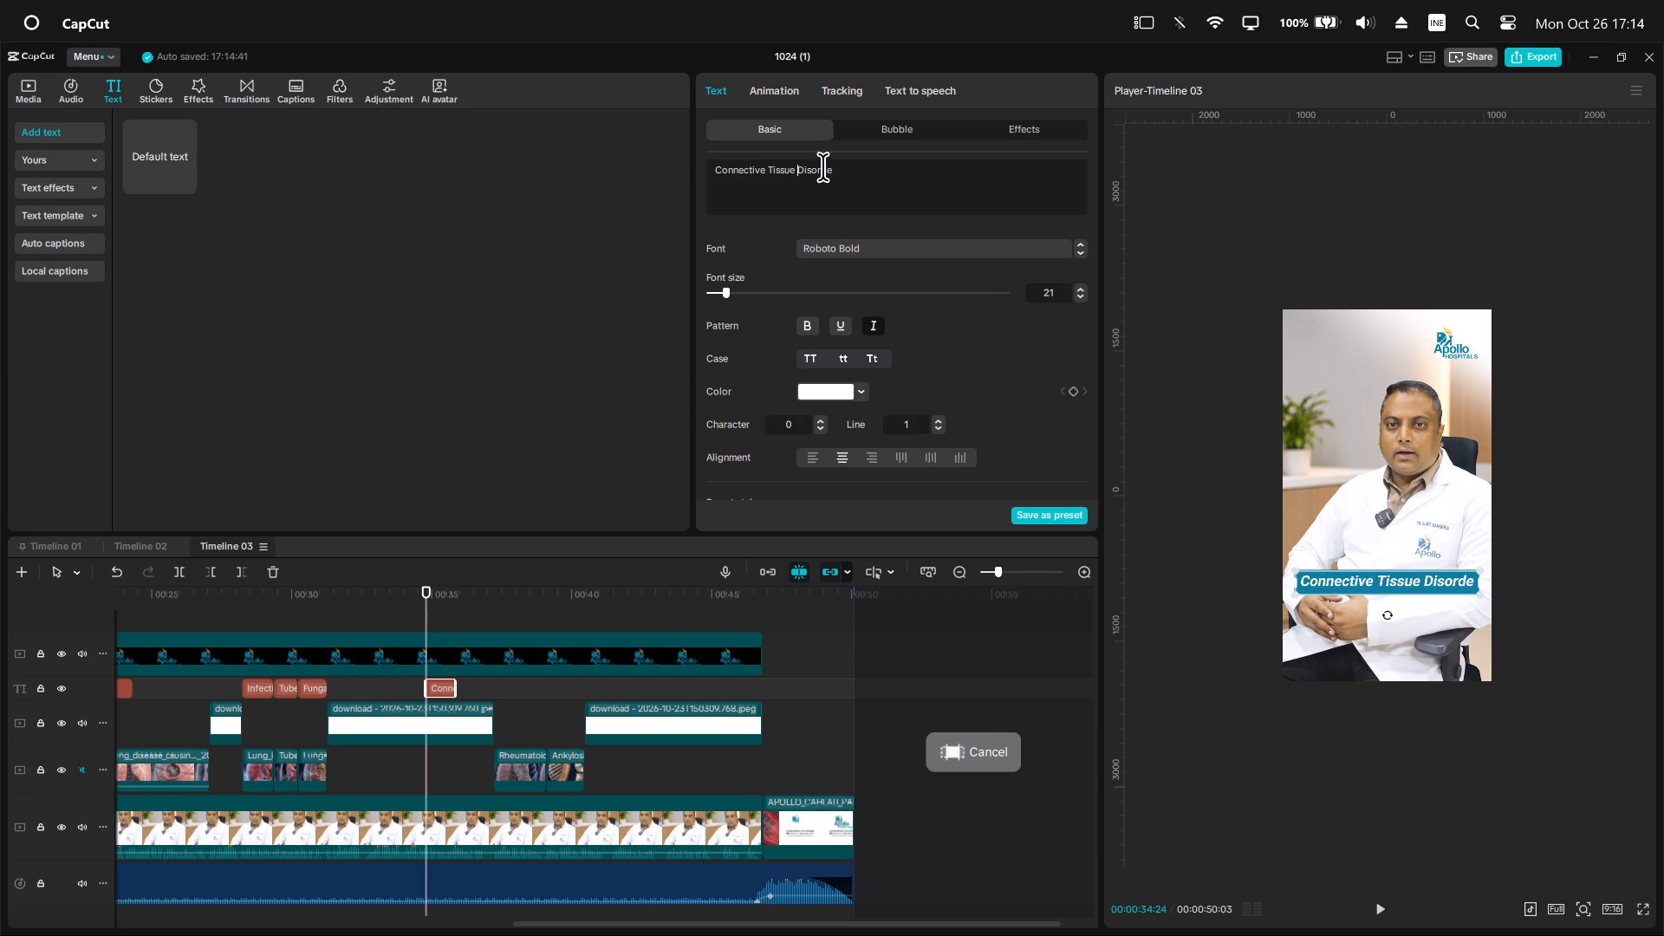
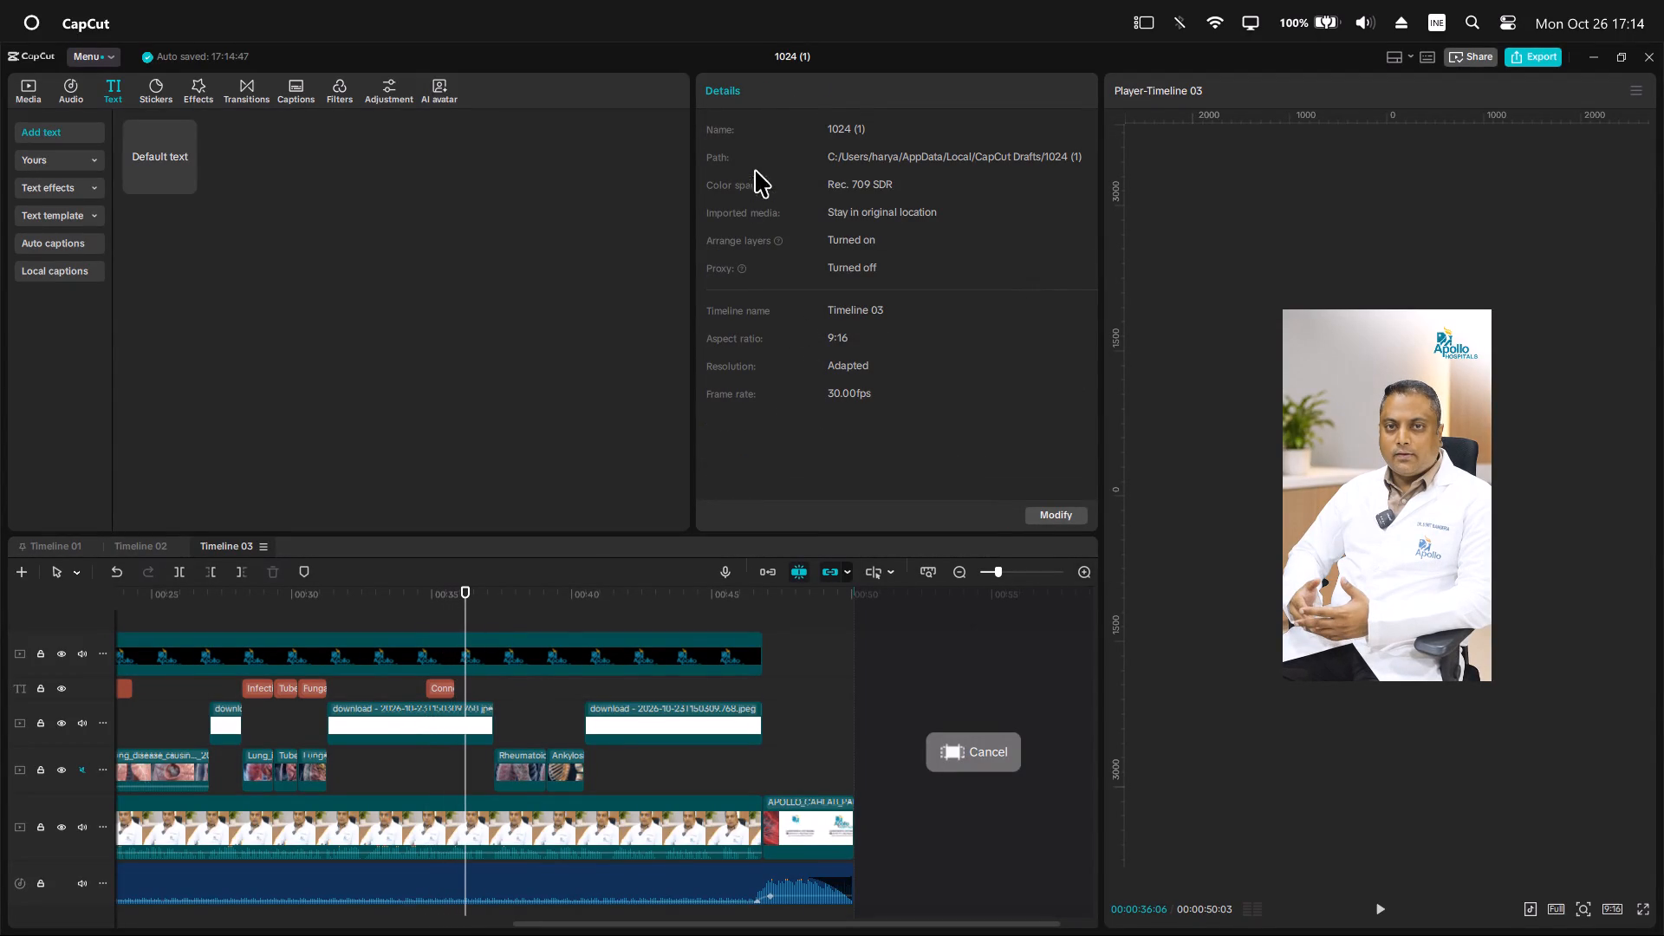
Select the "Connective Tissue Disorde" title on the timeline and open its text for editing at the end of "Disorde".
left_click(437, 690)
left_click(767, 182)
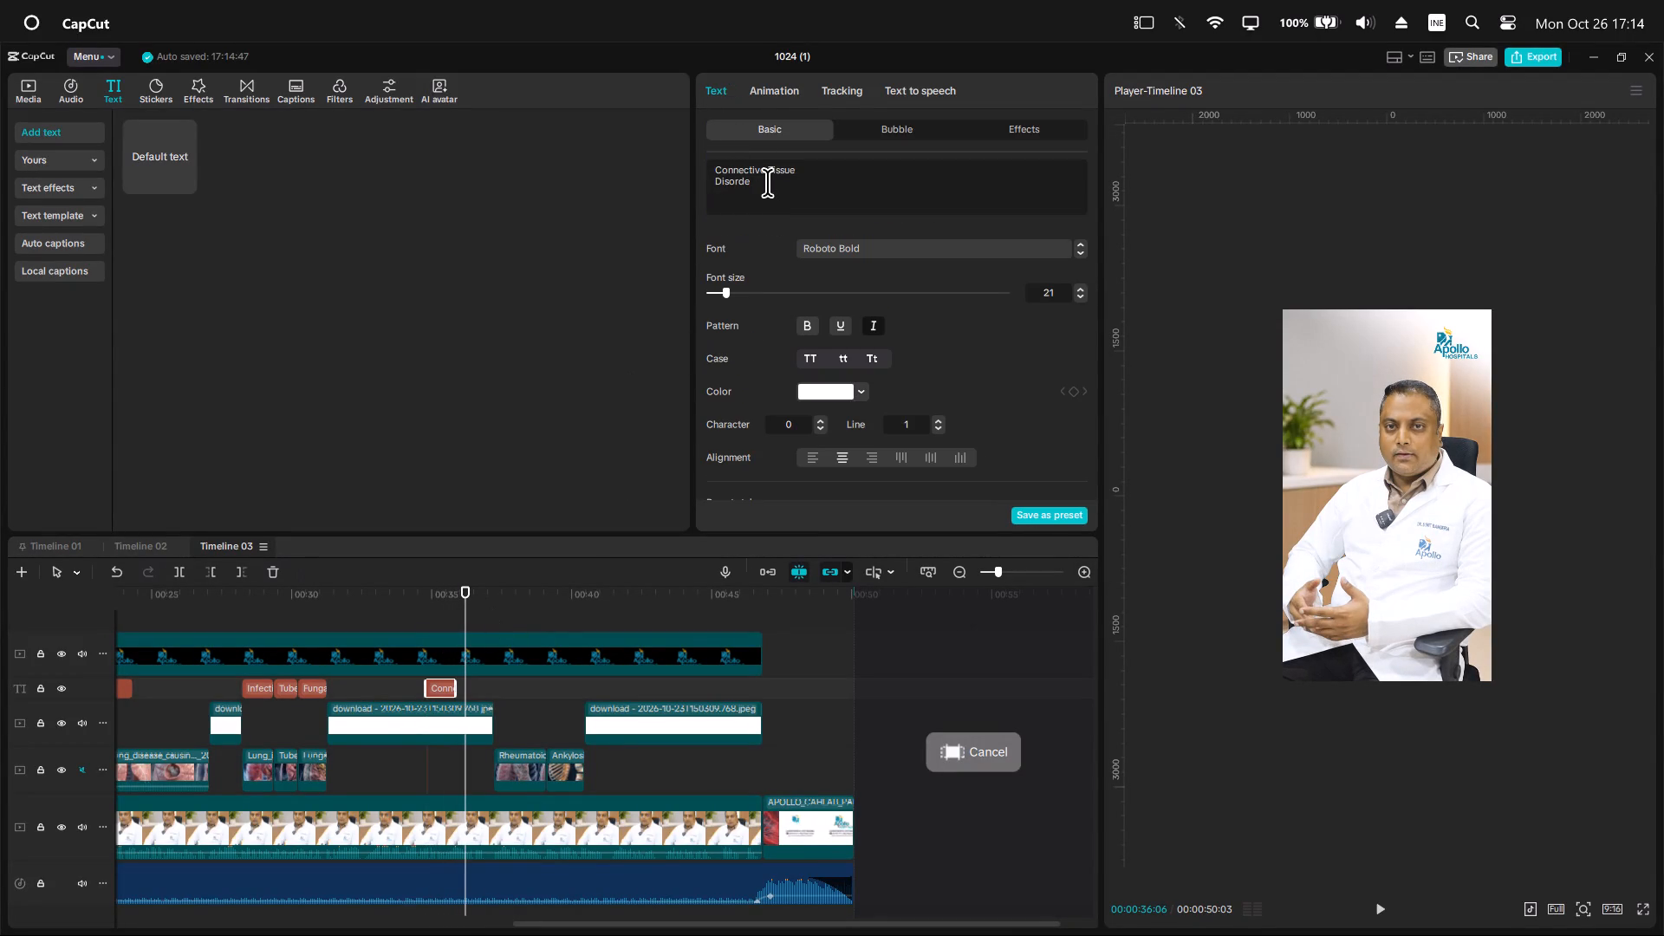
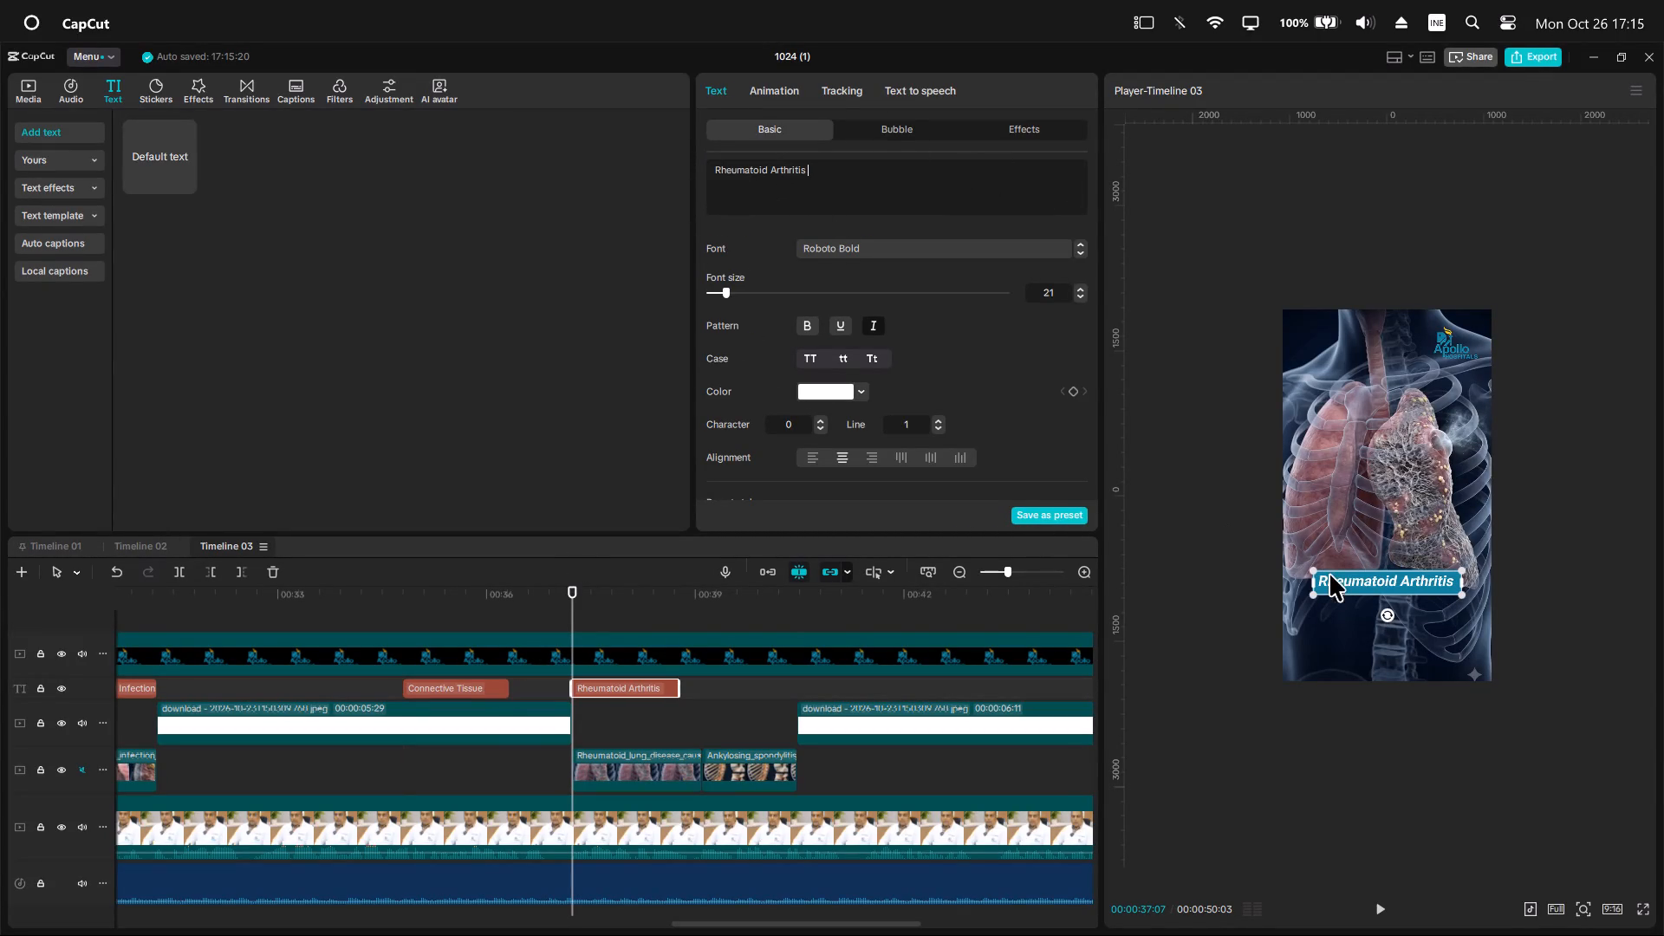
Shift the rheumatoid lung disease clip behind the "Rheumatoid Arthritis" title straight down in the frame to about Y -152.
left_click(1367, 635)
left_click_drag(1375, 627, 1379, 638)
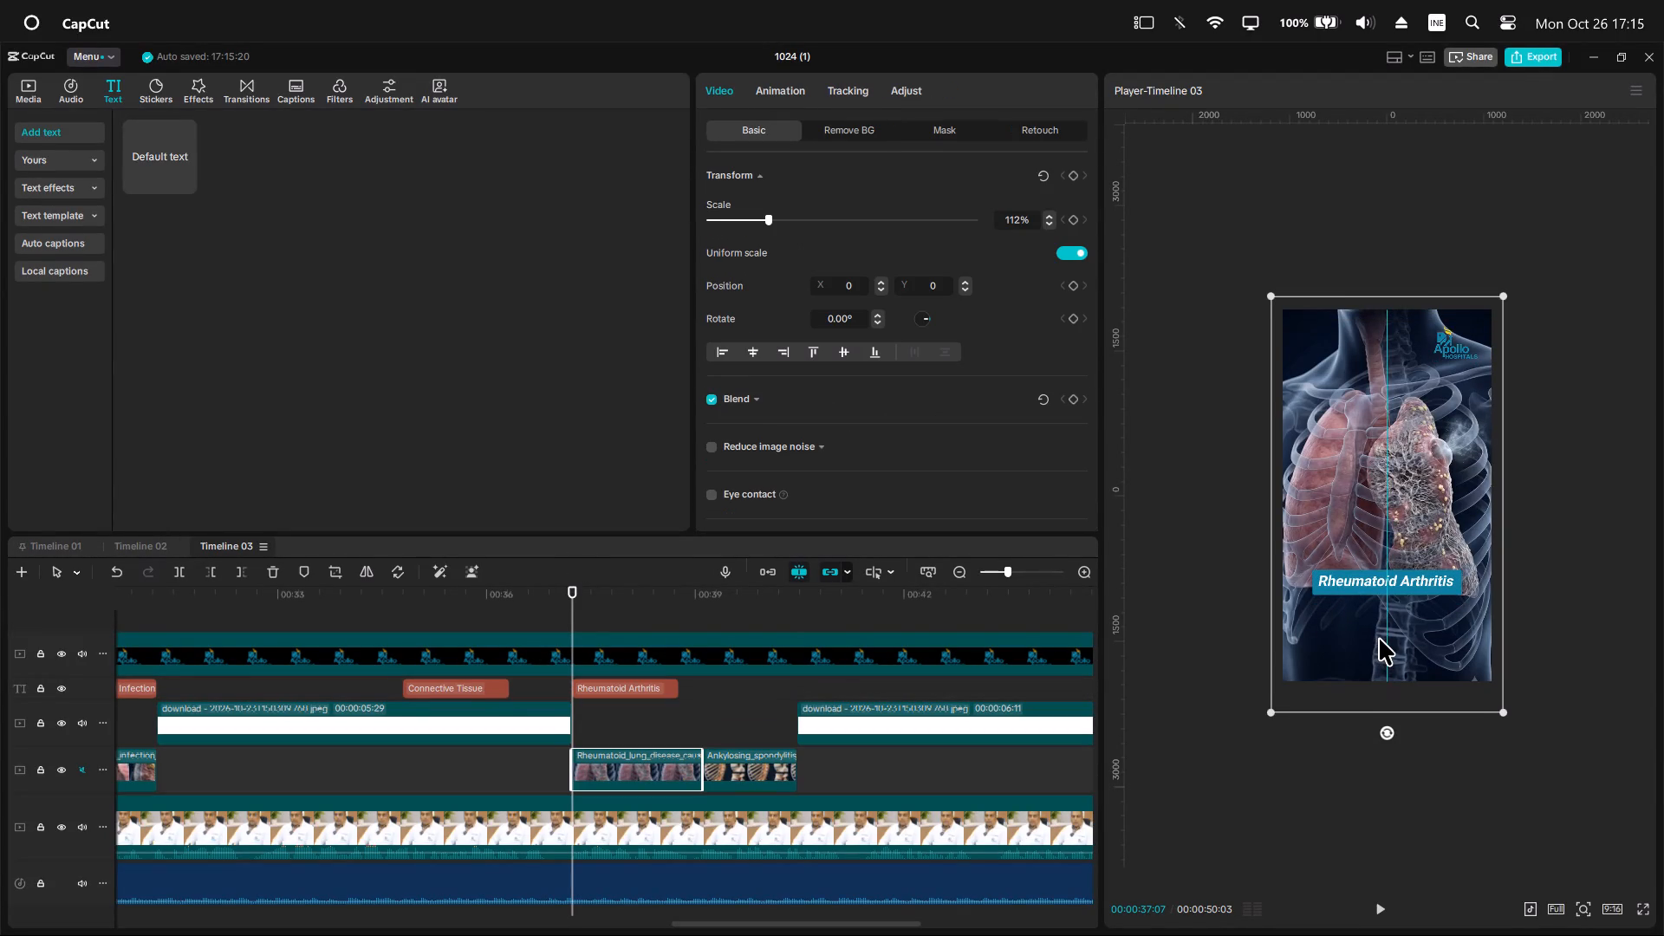
left_click_drag(1379, 638, 1379, 642)
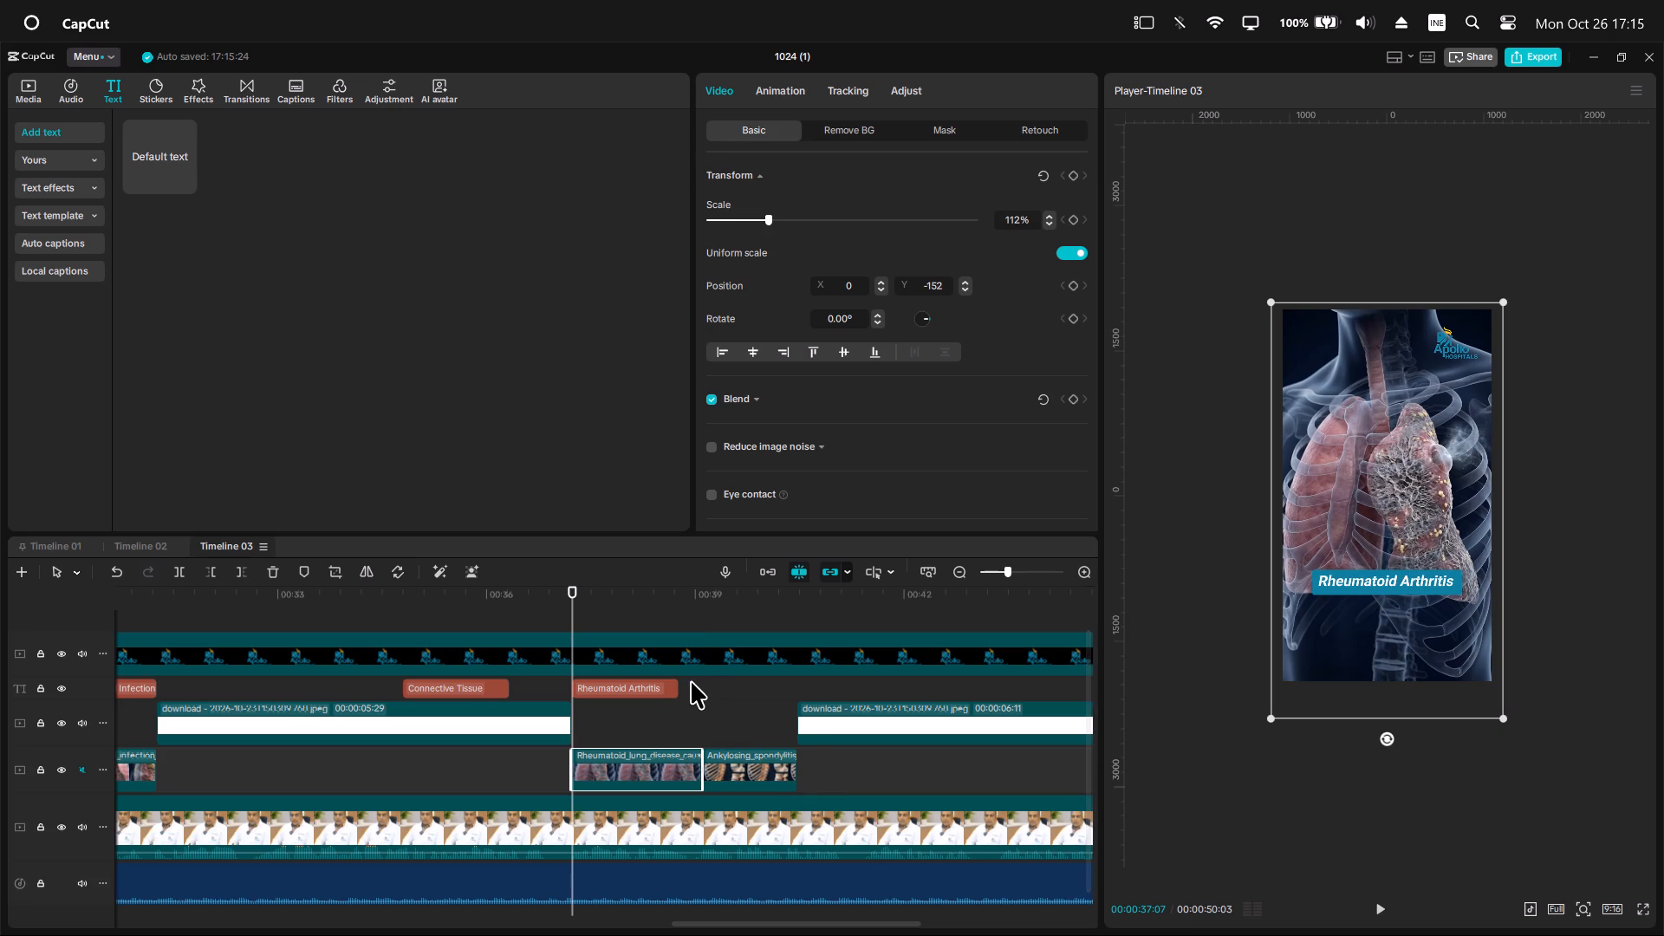
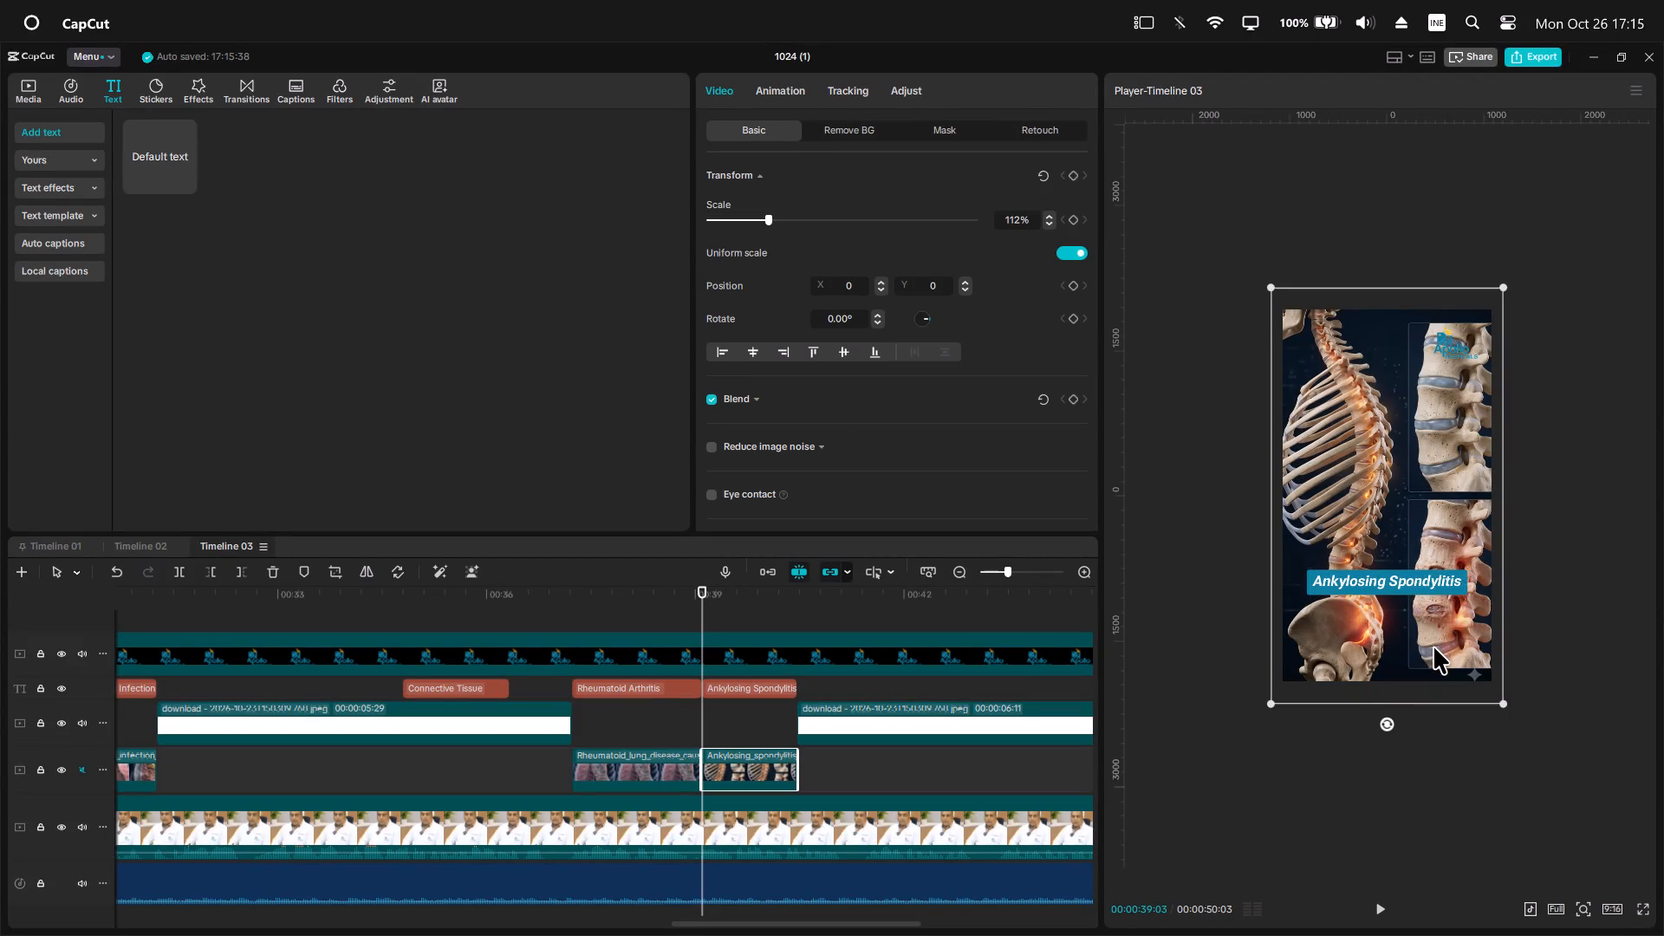
Shift the ankylosing spondylitis clip behind the "Ankylosing Spondylitis" title straight down in the frame to about Y -161.
left_click_drag(1433, 647, 1436, 653)
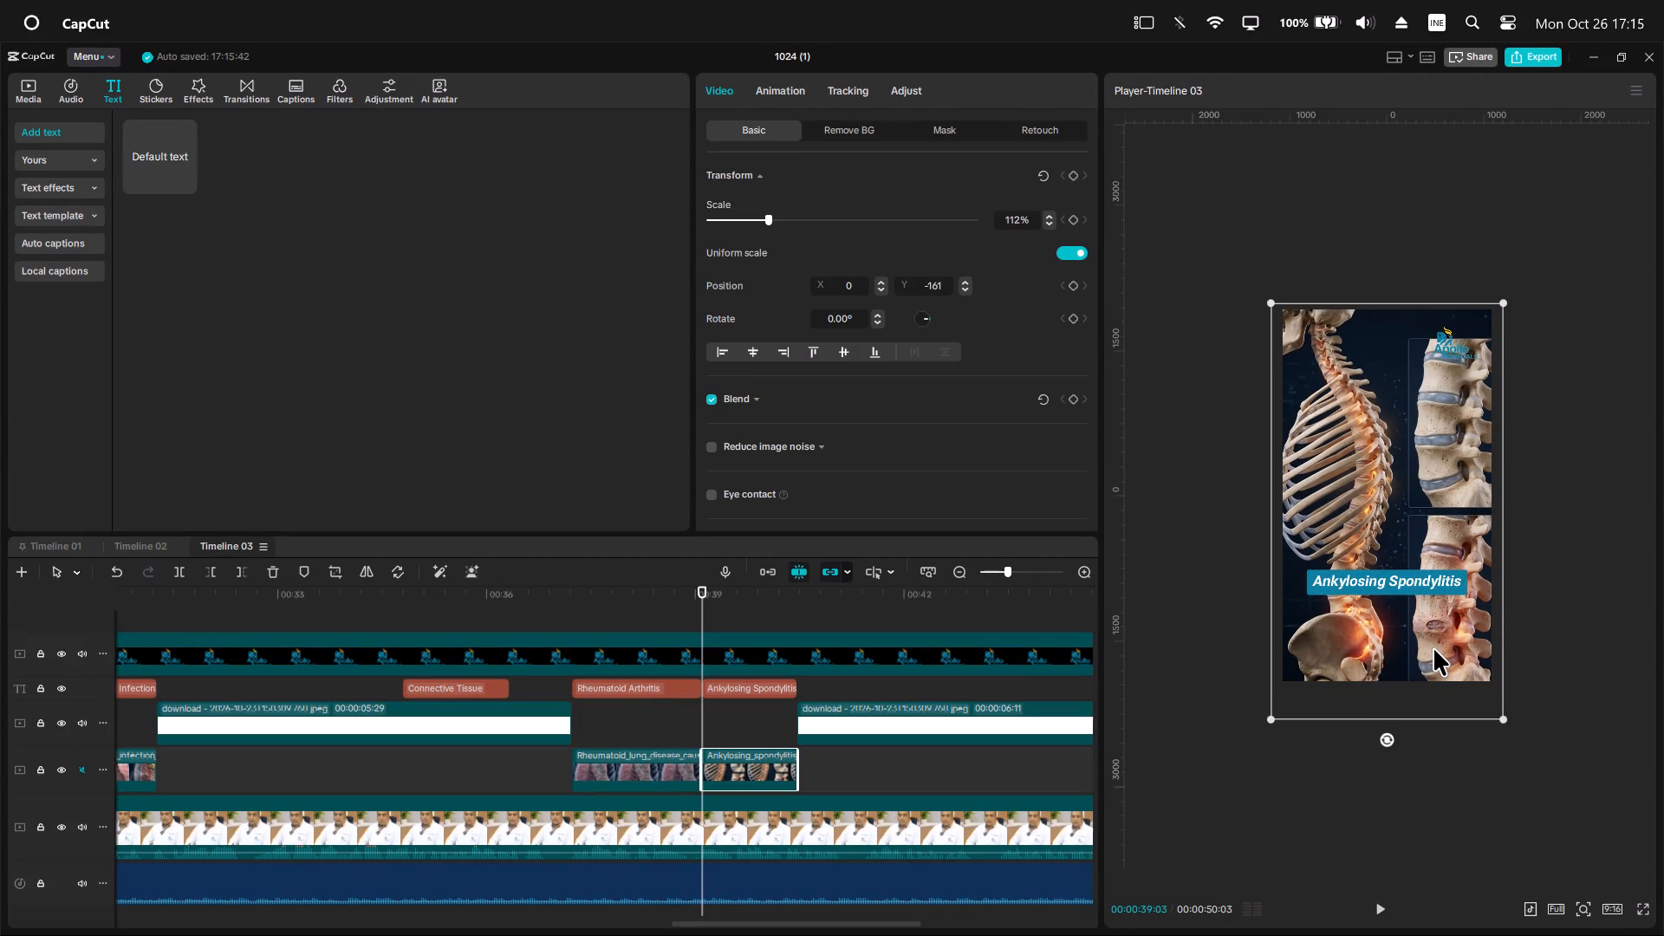
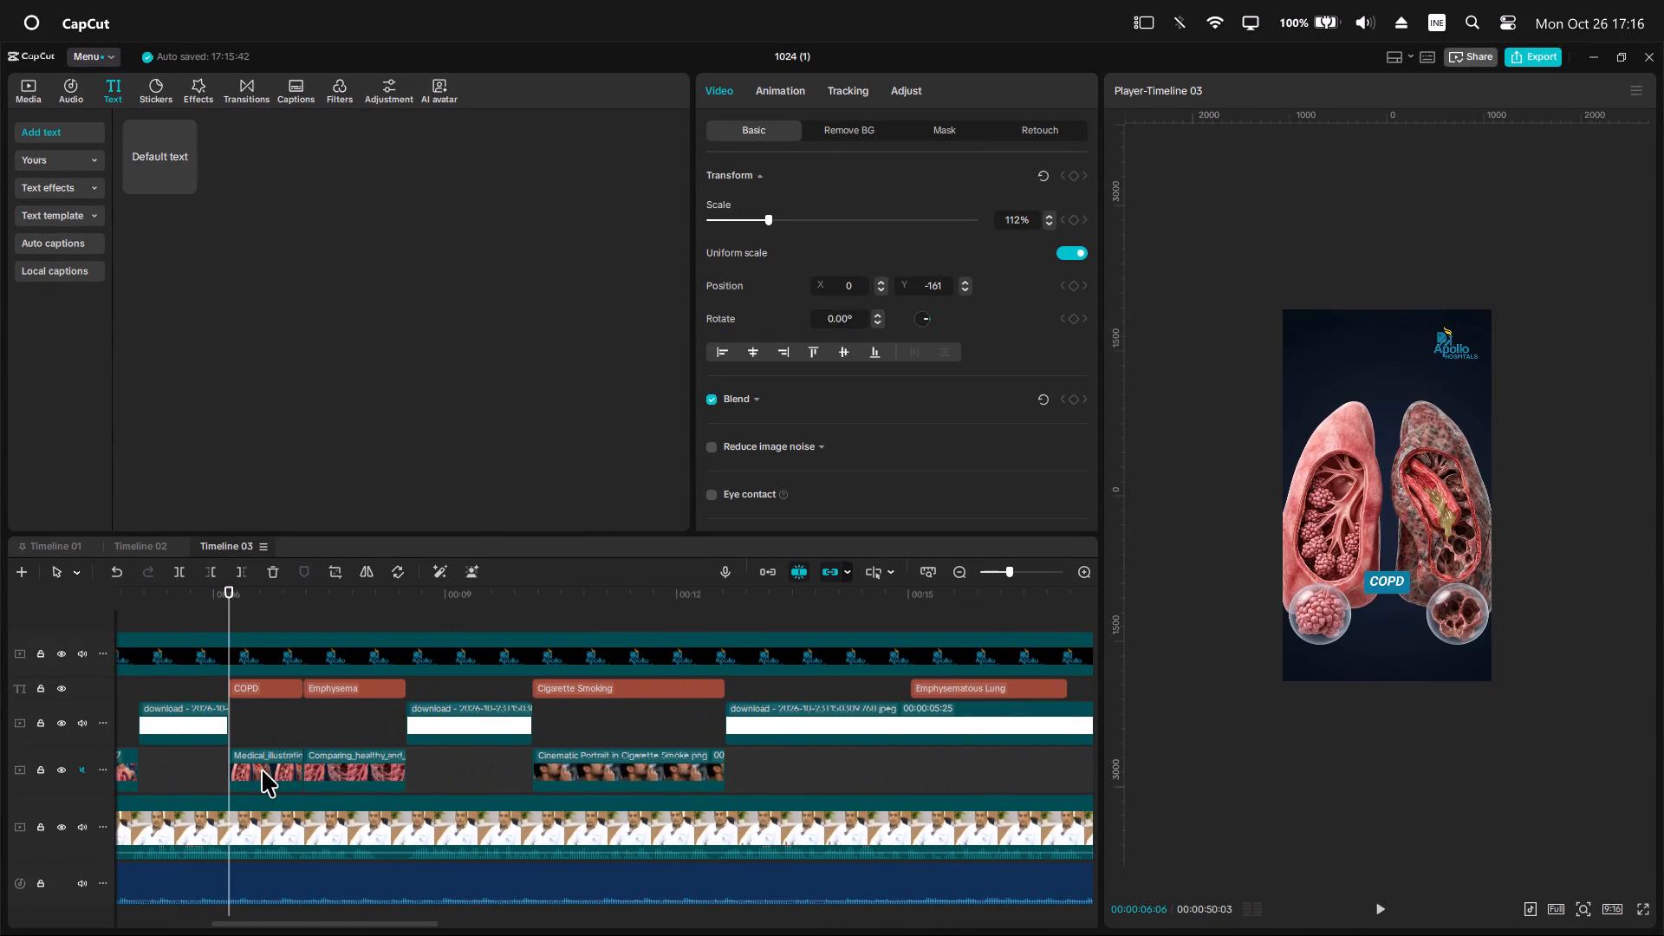
Animate a zoom on the COPD clip: set a transform keyframe at its start and a 122% scale keyframe moved to its end.
left_click(262, 770)
left_click(1071, 175)
key("space")
key("space")
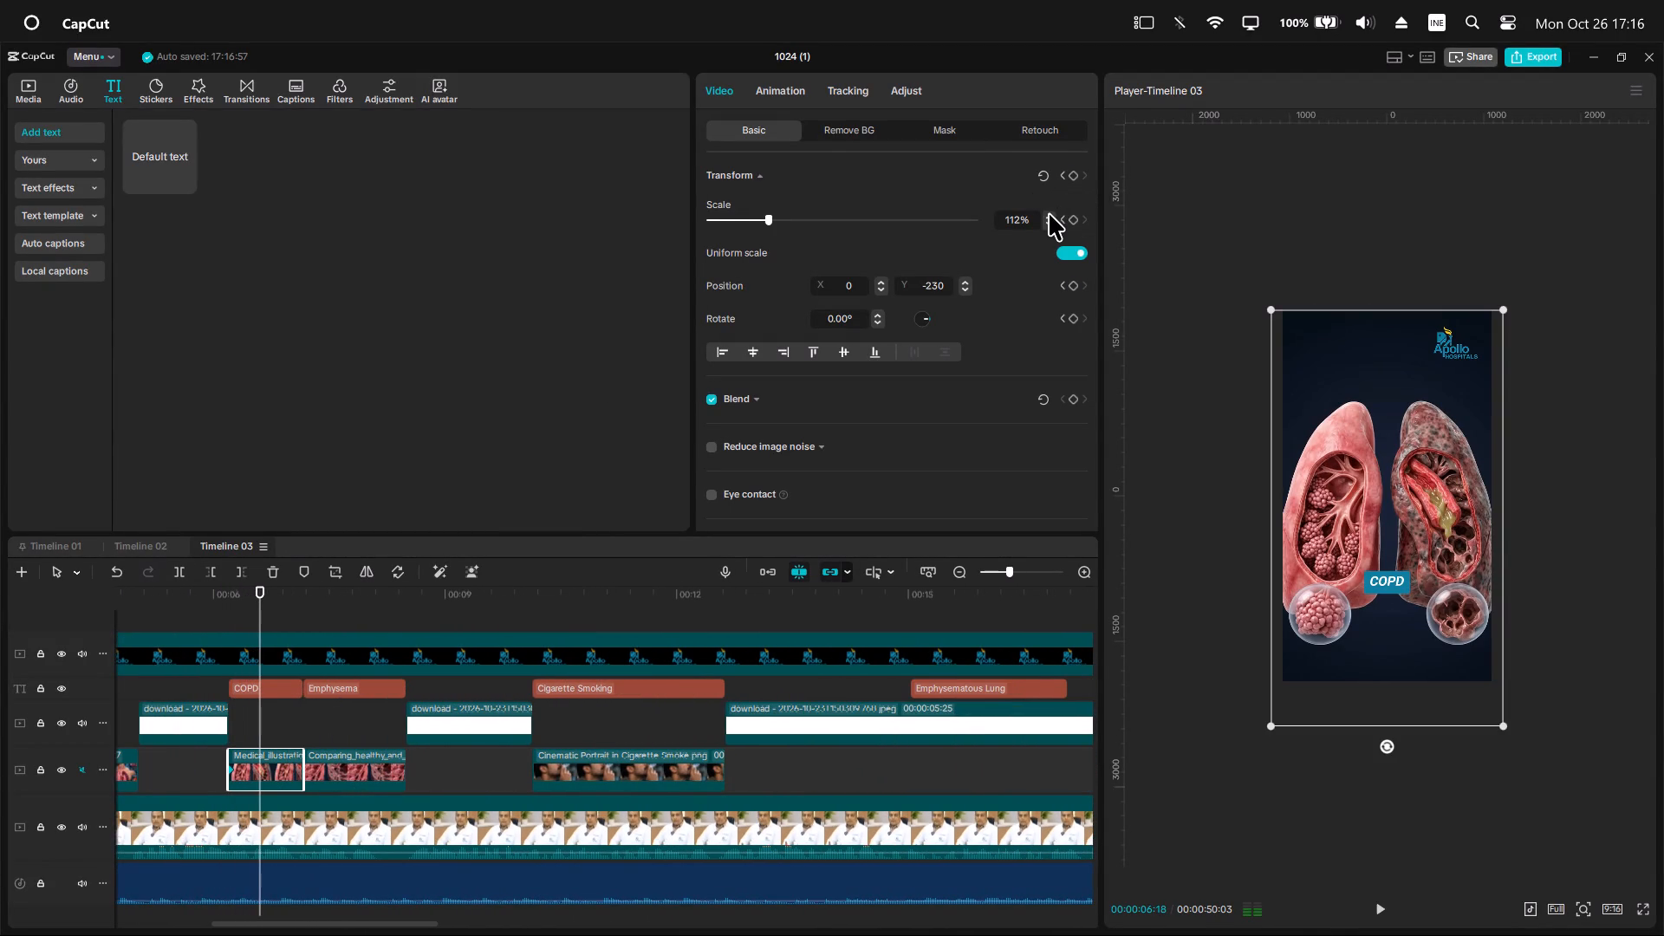
left_click(1049, 214, "shift")
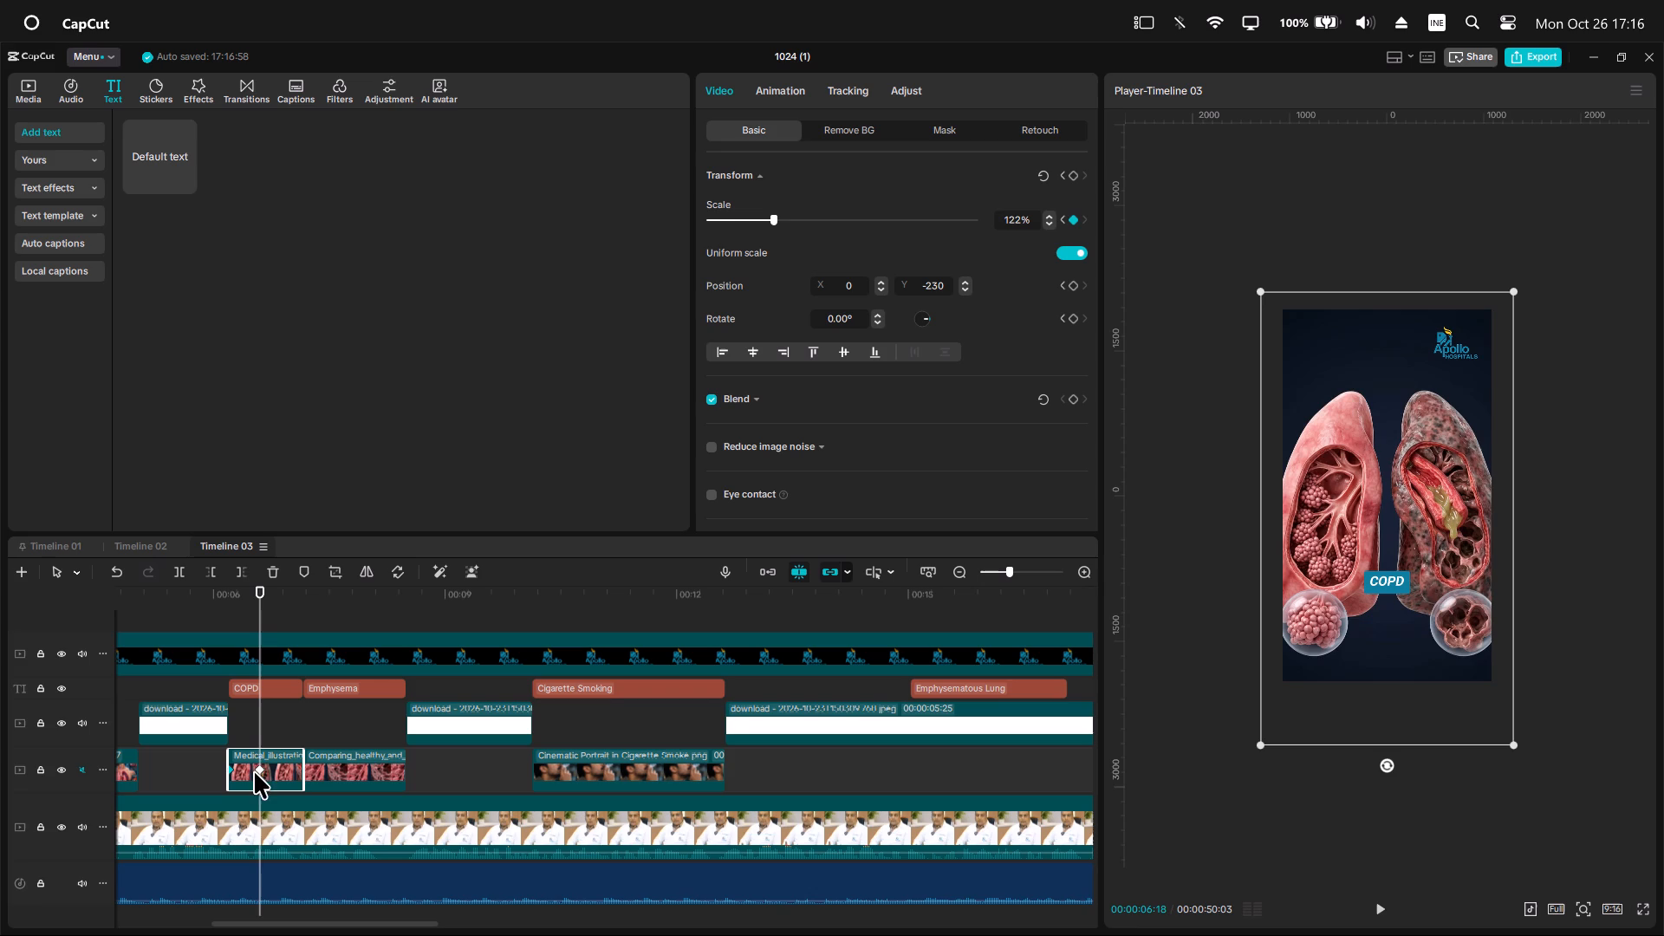
left_click_drag(261, 768, 350, 779)
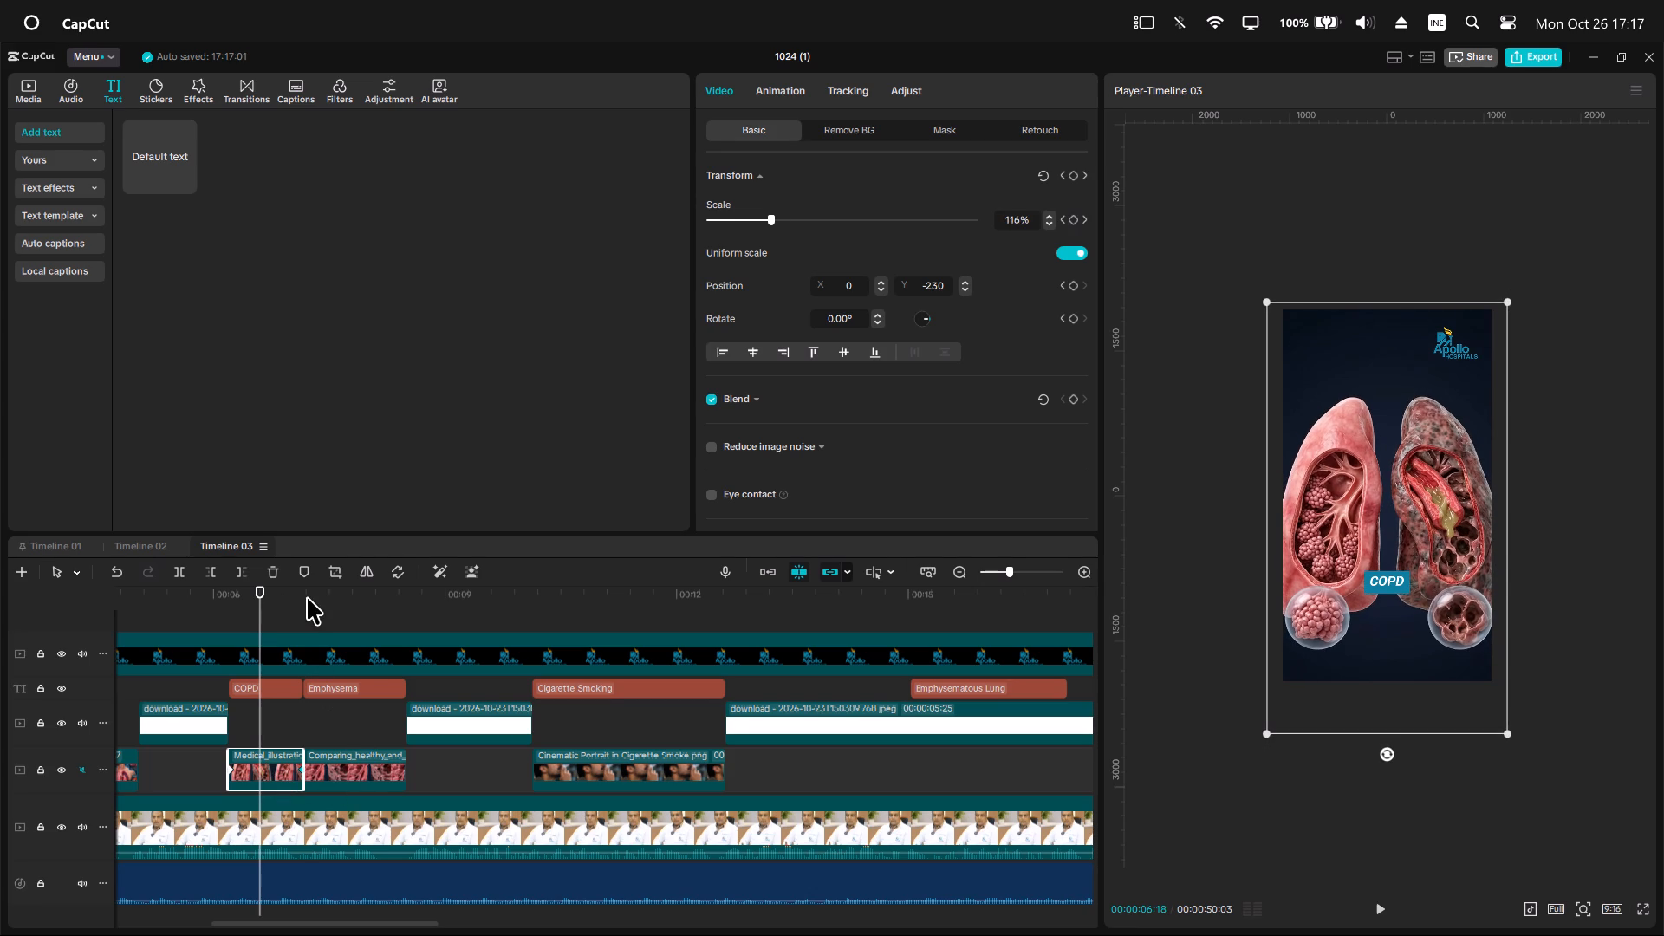
Give the Emphysema clip the same zoom, with a transform keyframe at its start and a 122% scale keyframe moved to its end.
left_click(307, 597)
left_click(354, 764)
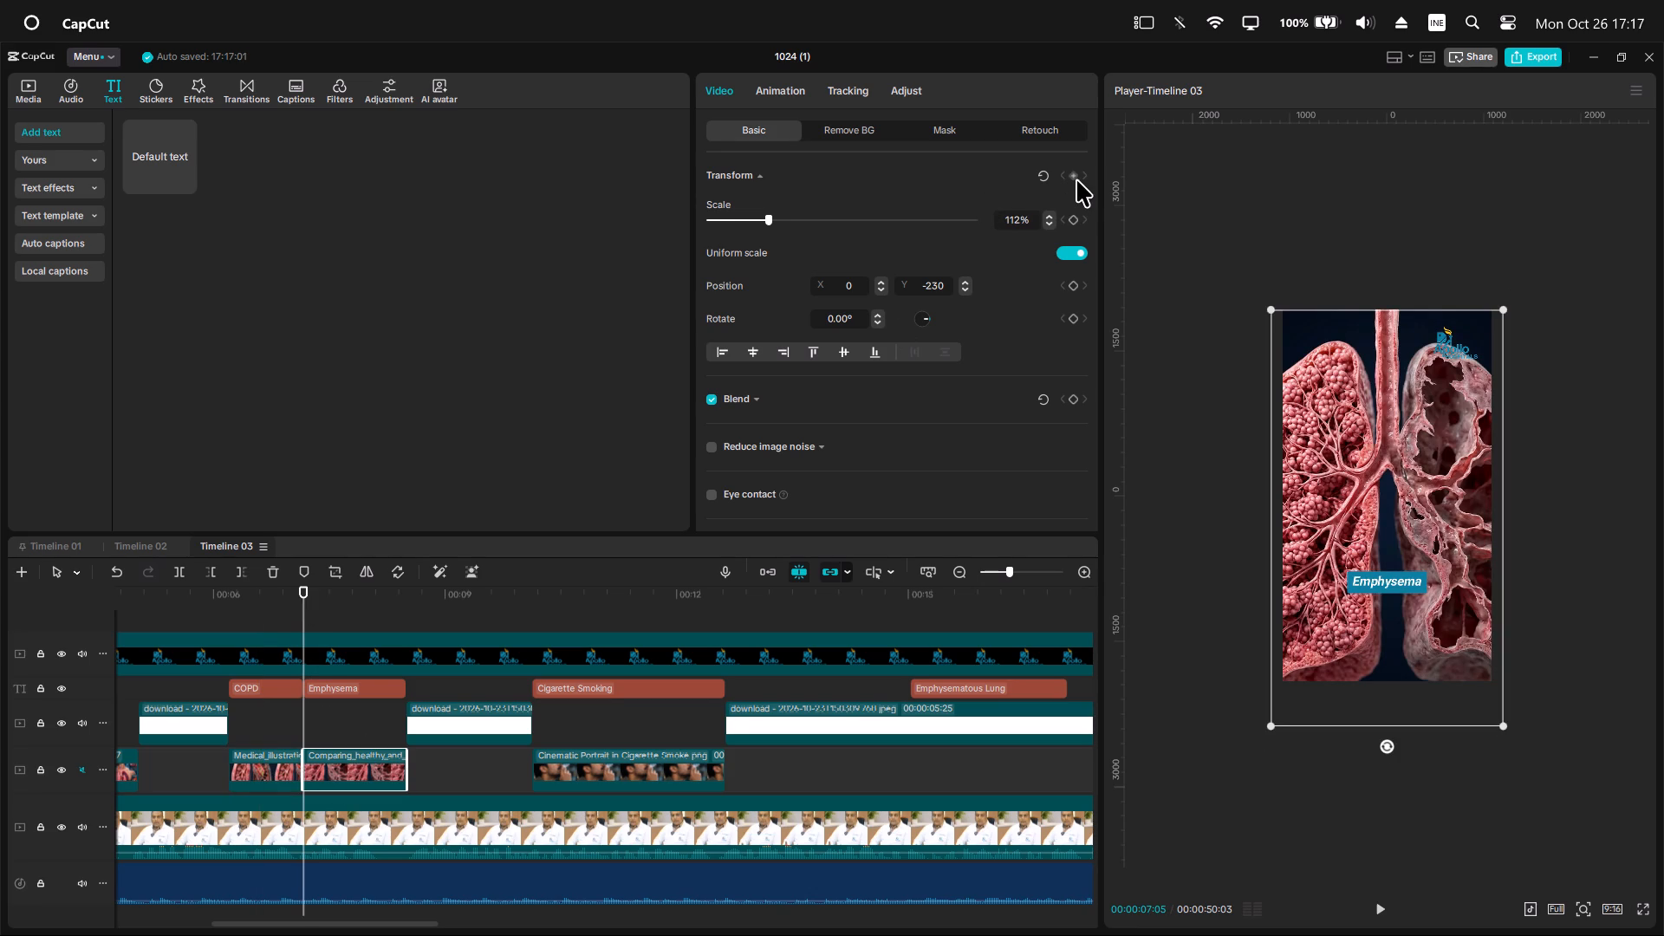
left_click(1076, 179)
key("space")
key("space")
left_click(1047, 219, "shift")
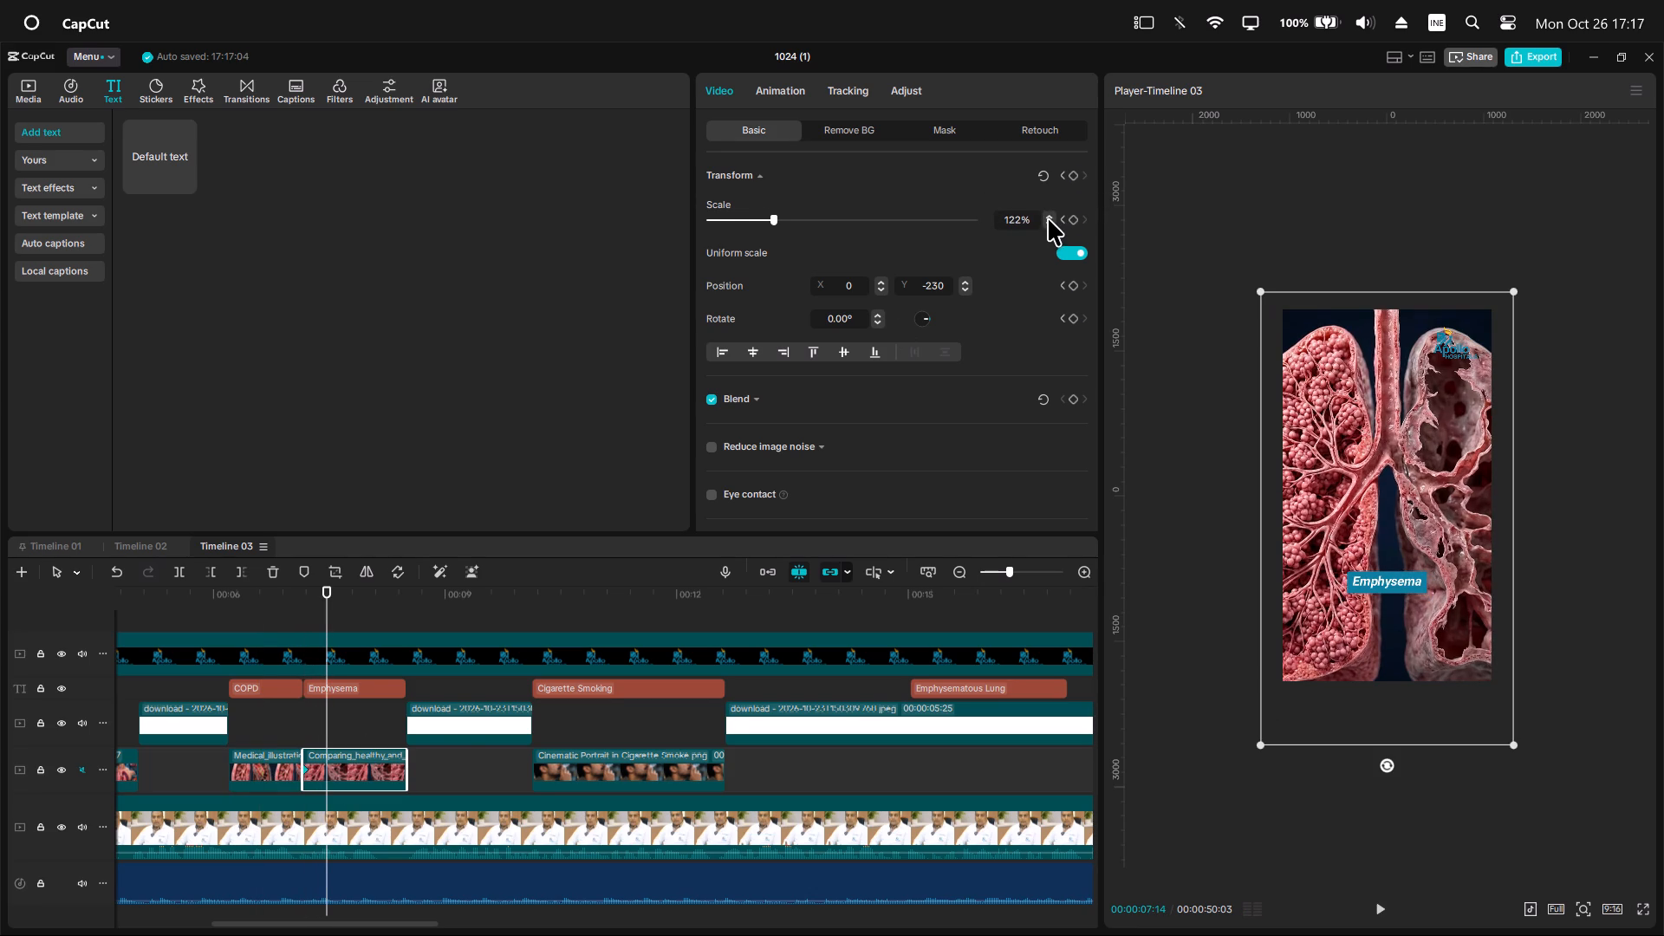
left_click_drag(331, 768, 406, 776)
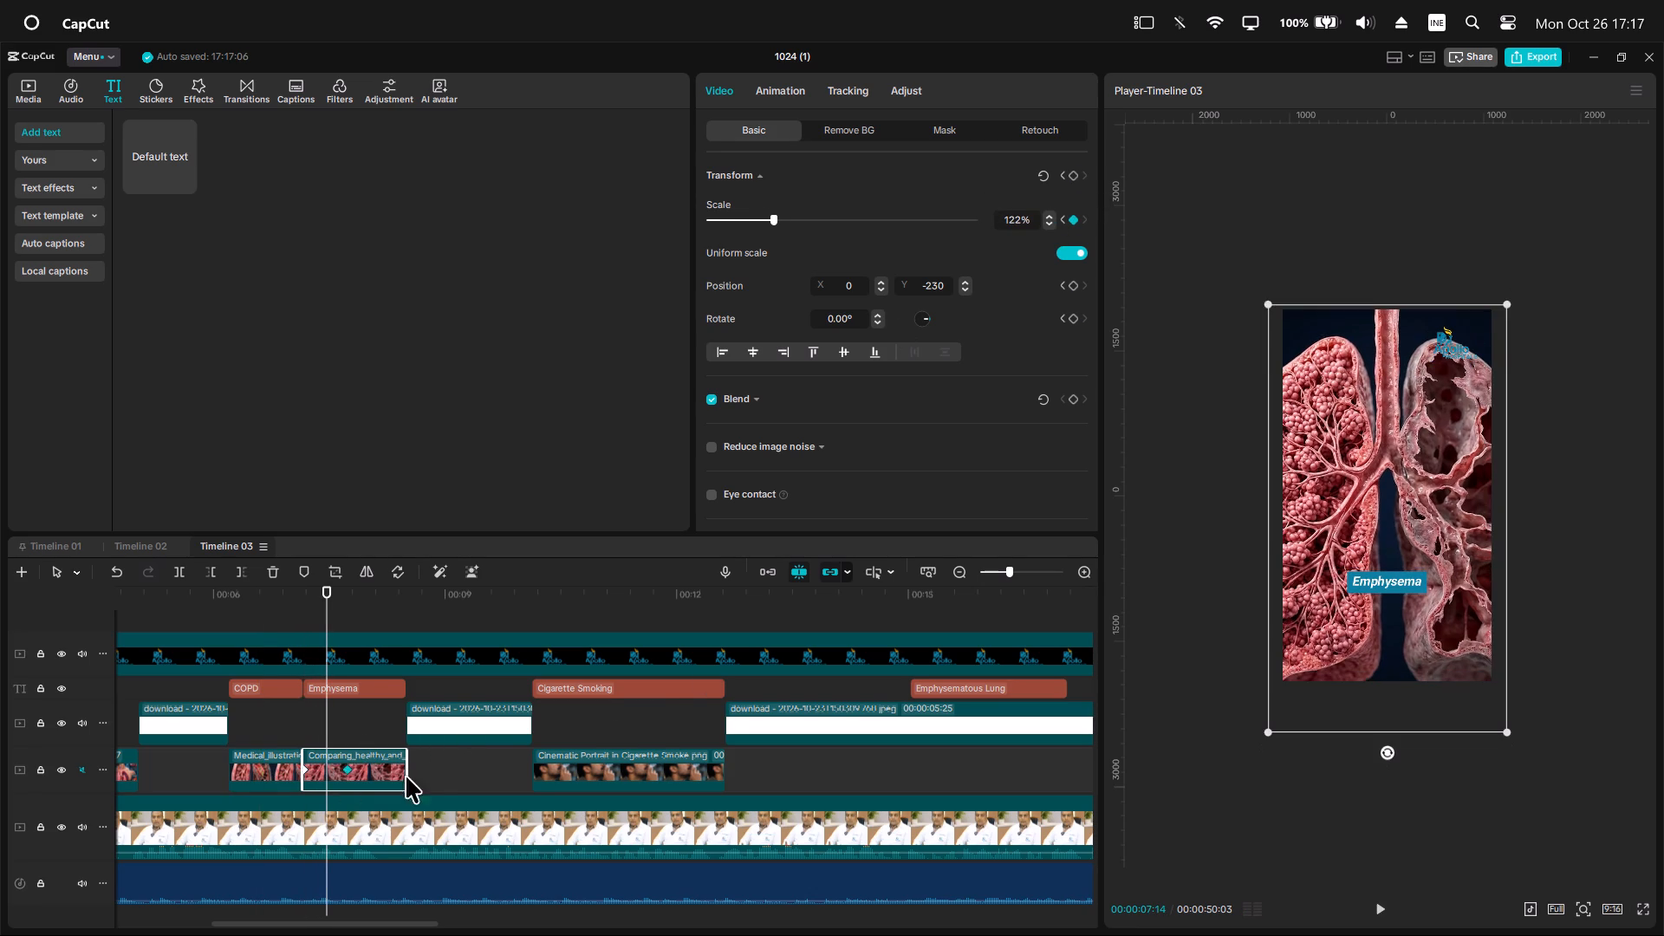
left_click_drag(406, 776, 451, 768)
Animate a zoom on the Cigarette Smoking clip, with a transform keyframe at its start and a 110% scale keyframe moved to its end.
left_click_drag(549, 603, 534, 609)
left_click(572, 749)
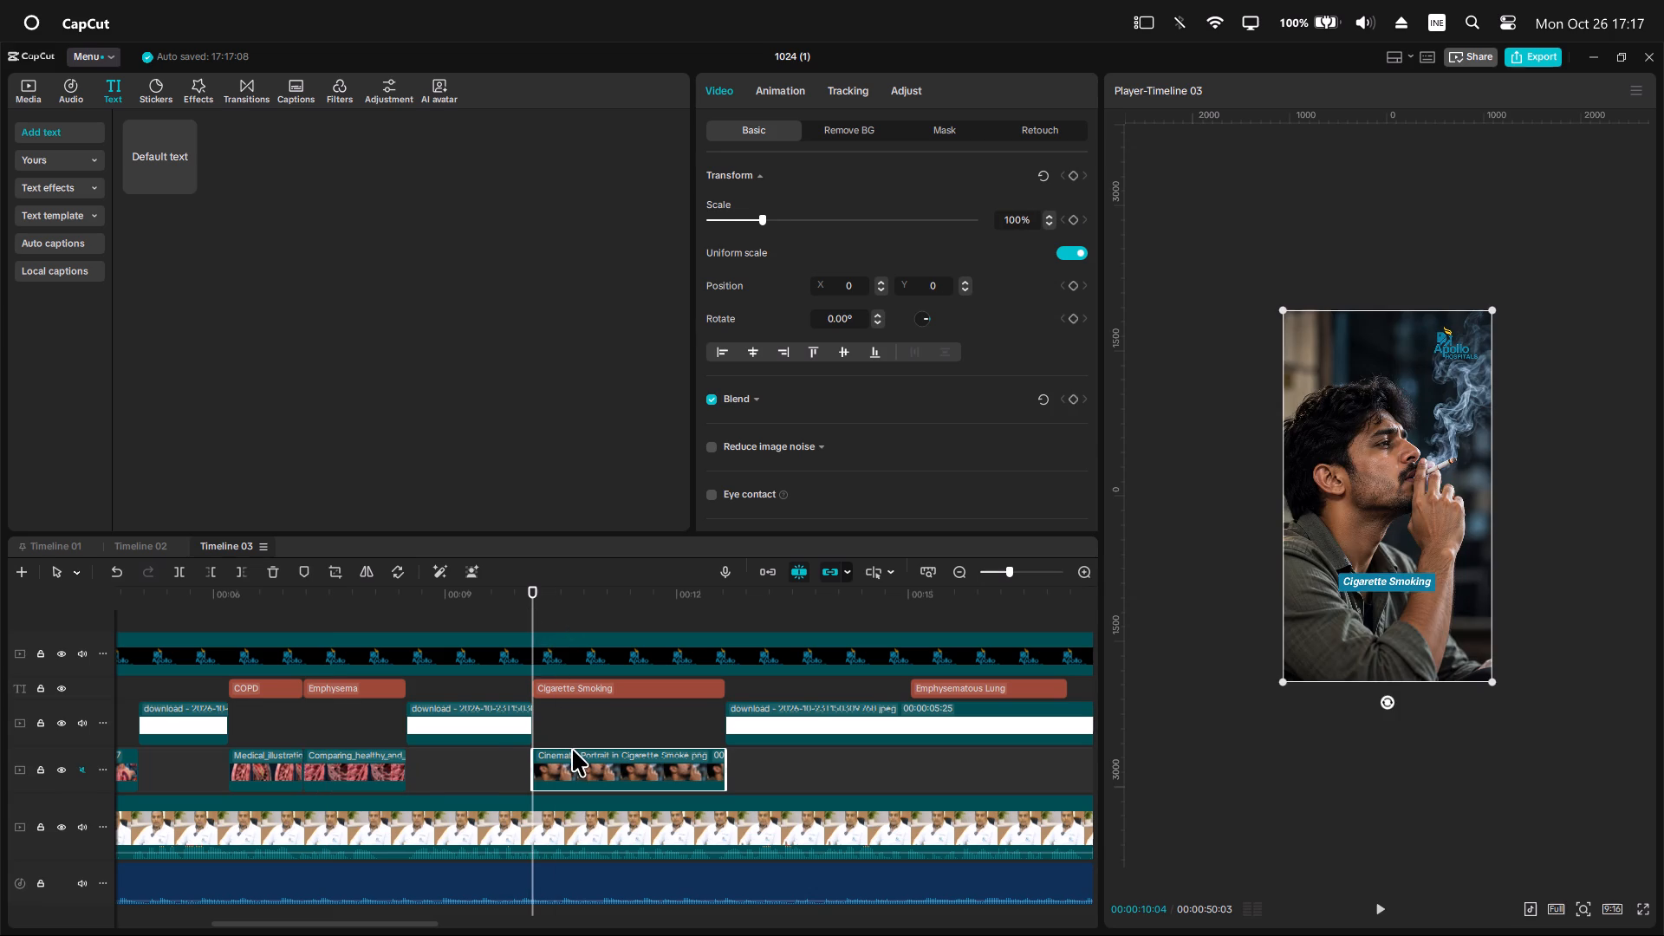
left_click(1069, 180)
key("space")
key("space")
left_click(1054, 217, "shift")
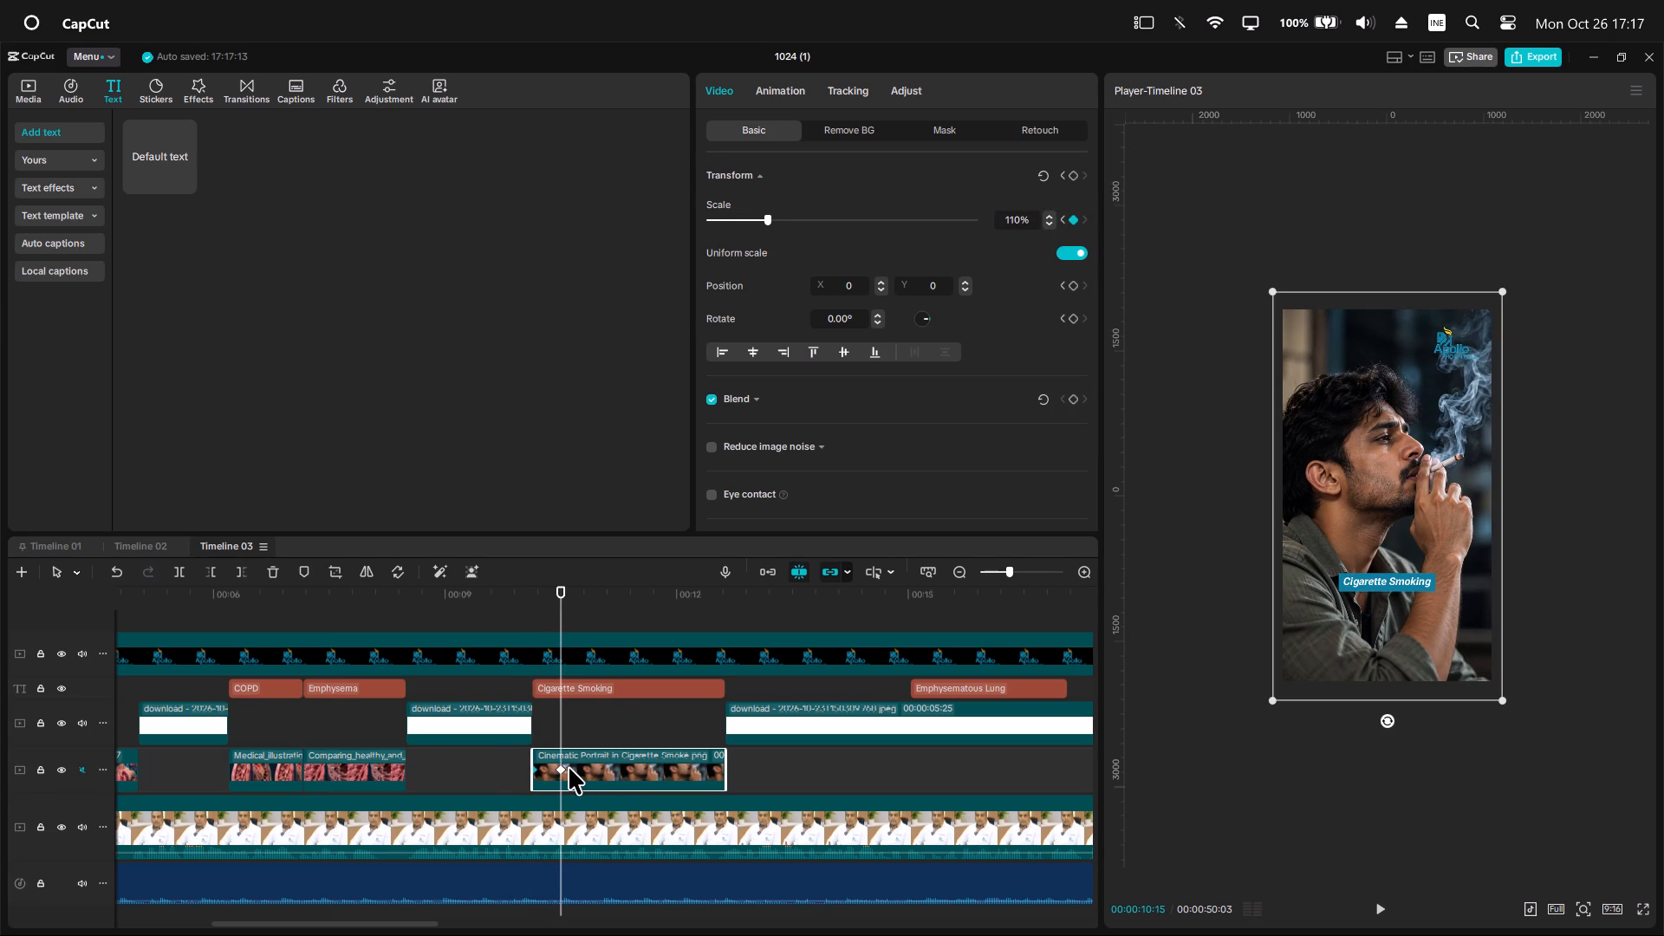
left_click_drag(560, 769, 783, 777)
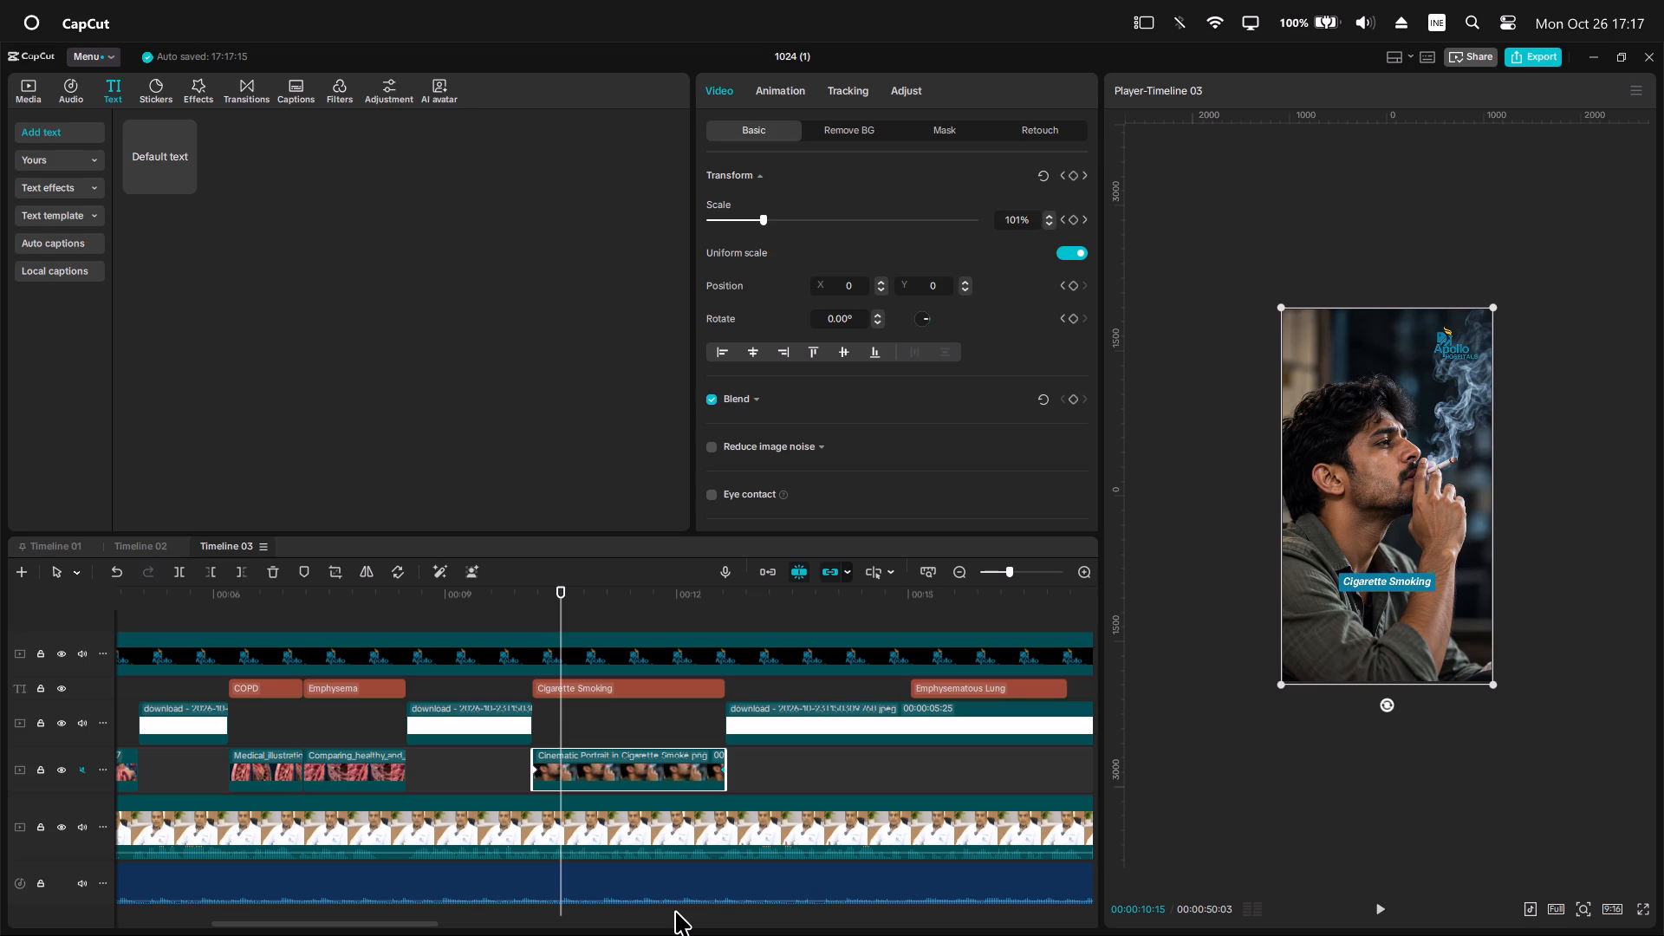
Animate a zoom on the first Interstitial Lung Disease clip, with a transform keyframe at its start and a 122% scale keyframe moved to its end.
scroll(708, 927, "down", 2, "ctrl")
scroll(744, 855, "down", 4, "ctrl")
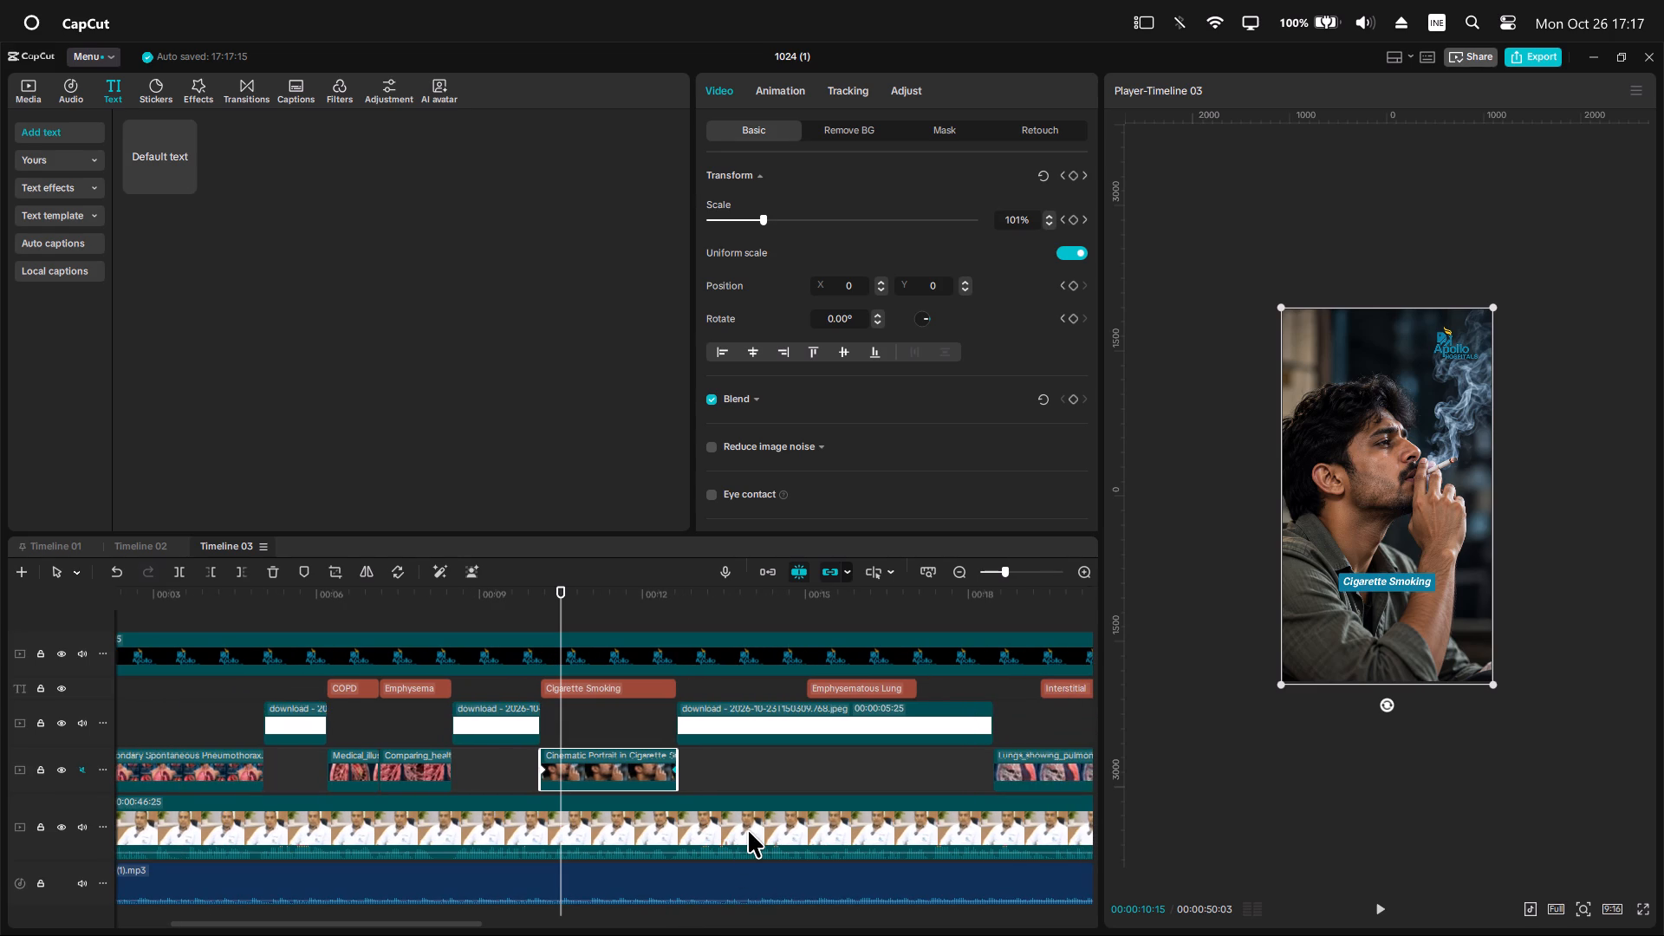
scroll(1024, 805, "down", 5, "ctrl")
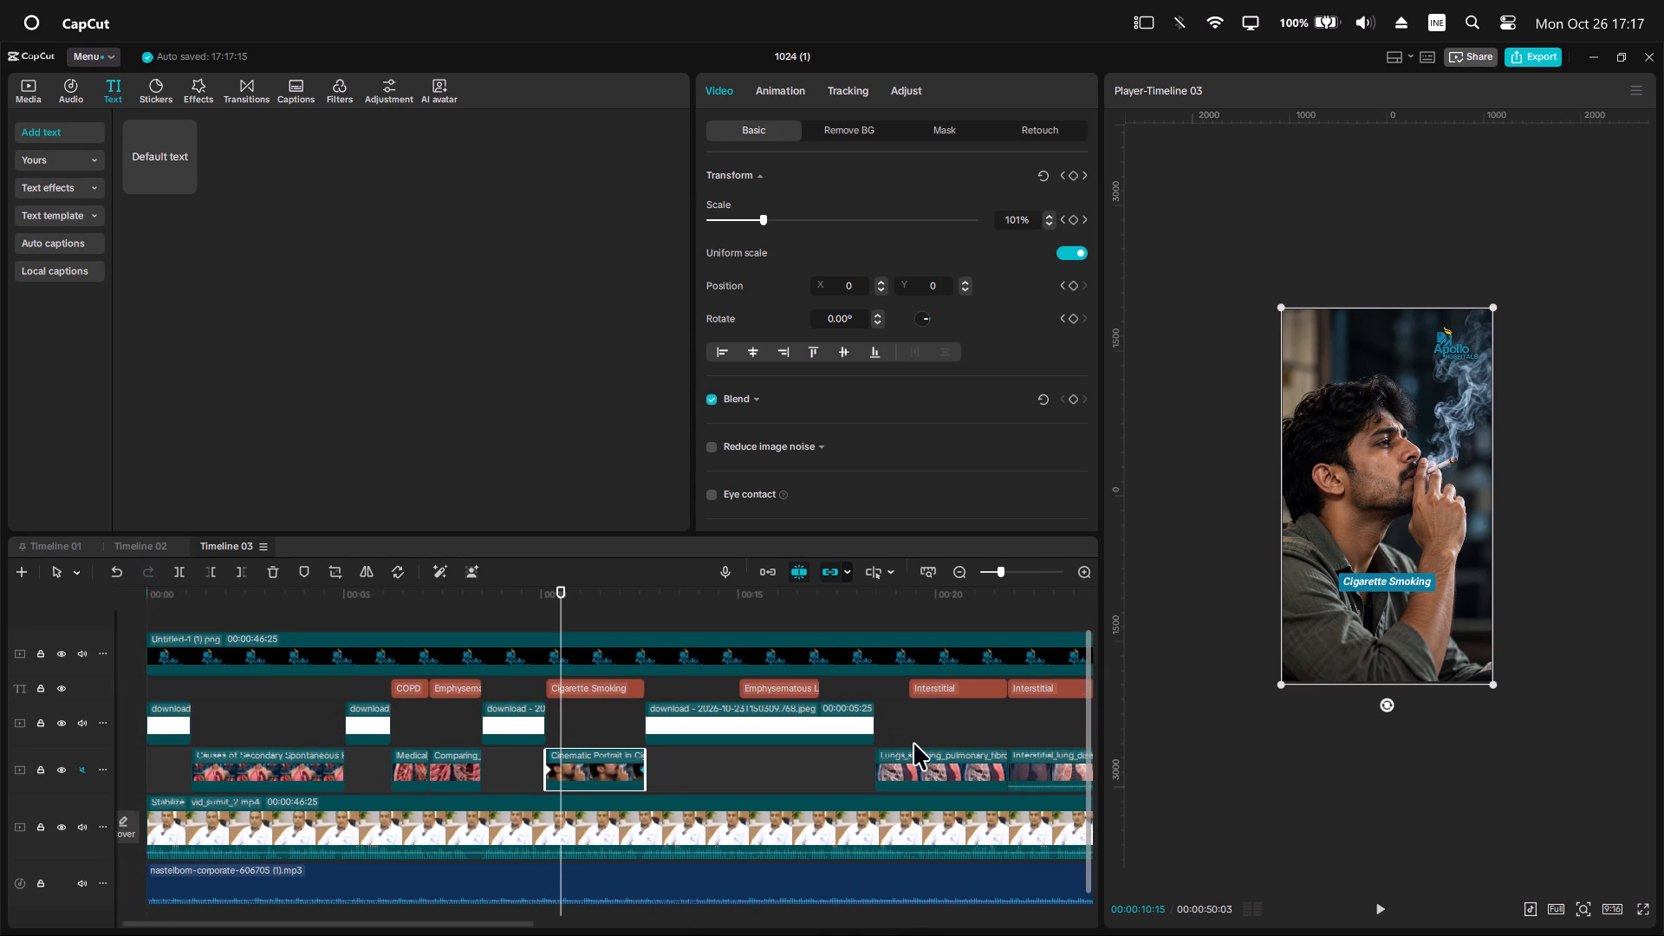
left_click_drag(890, 592, 879, 591)
left_click(913, 775)
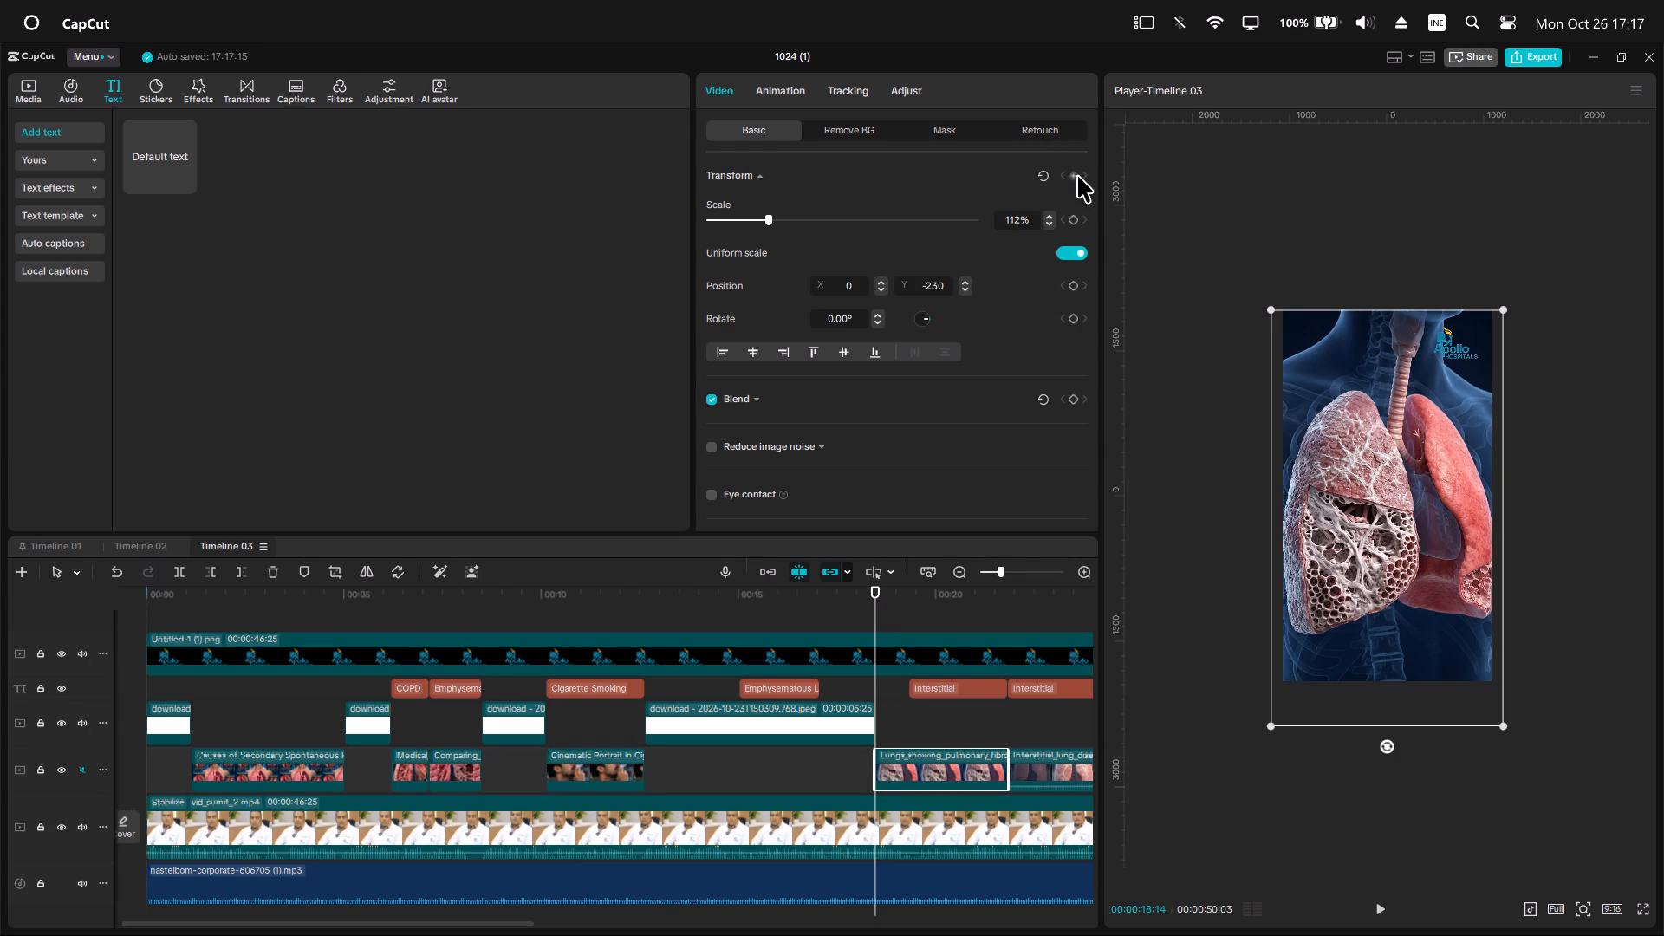
left_click(1077, 175)
key("space")
key("space")
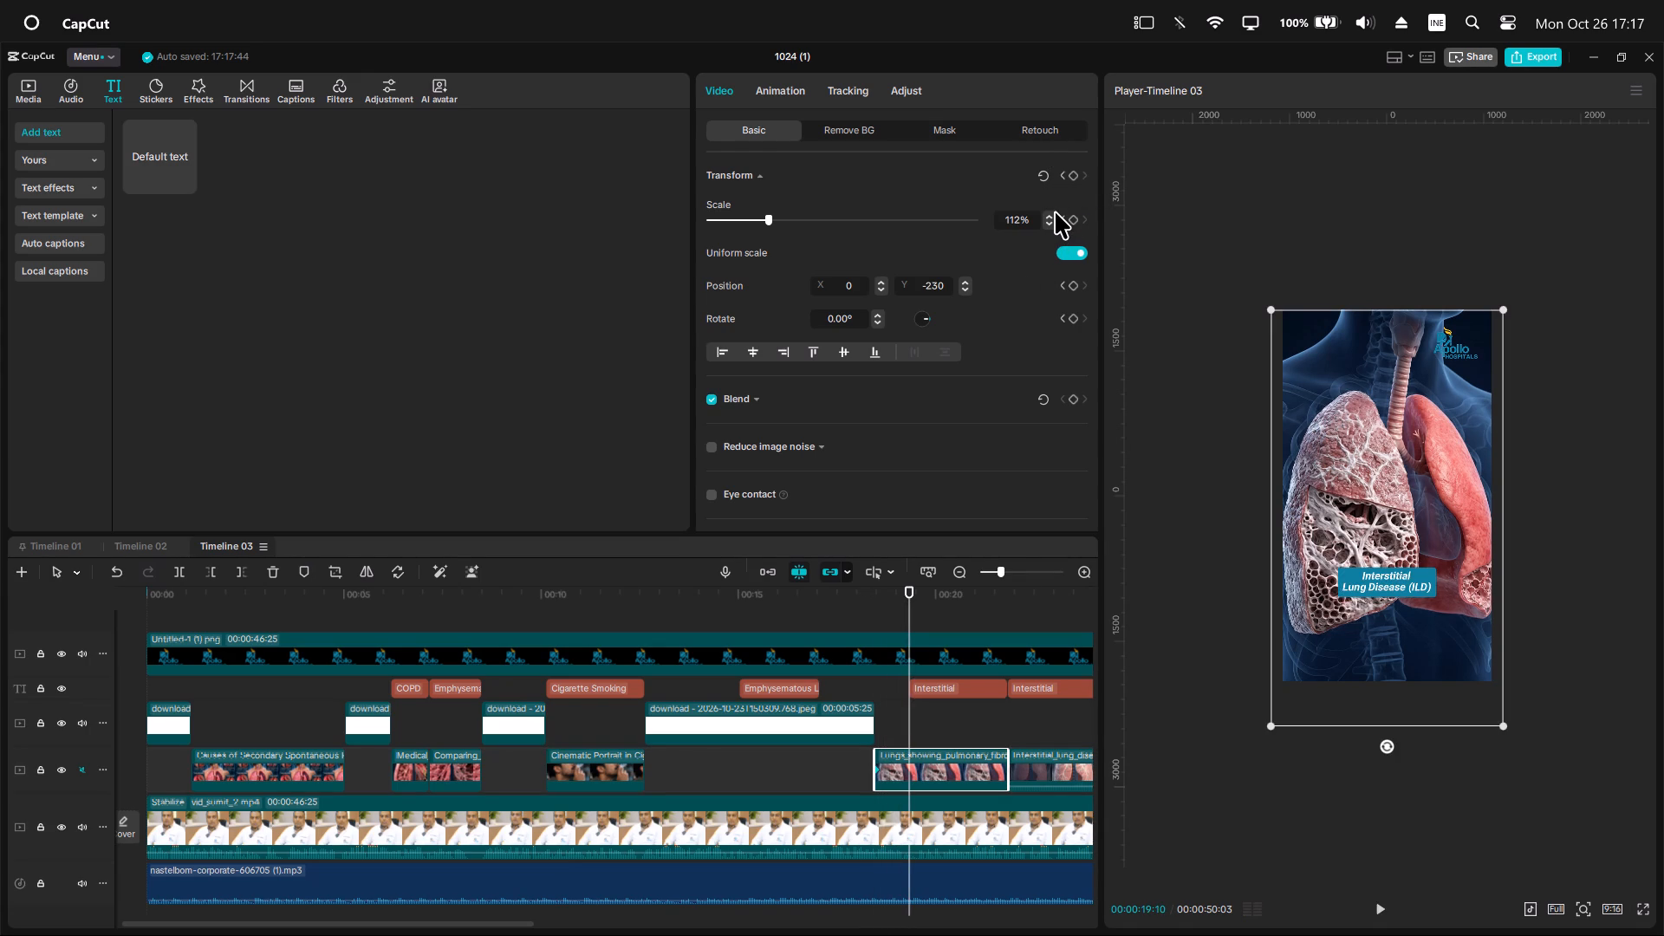
left_click(1050, 218, "shift")
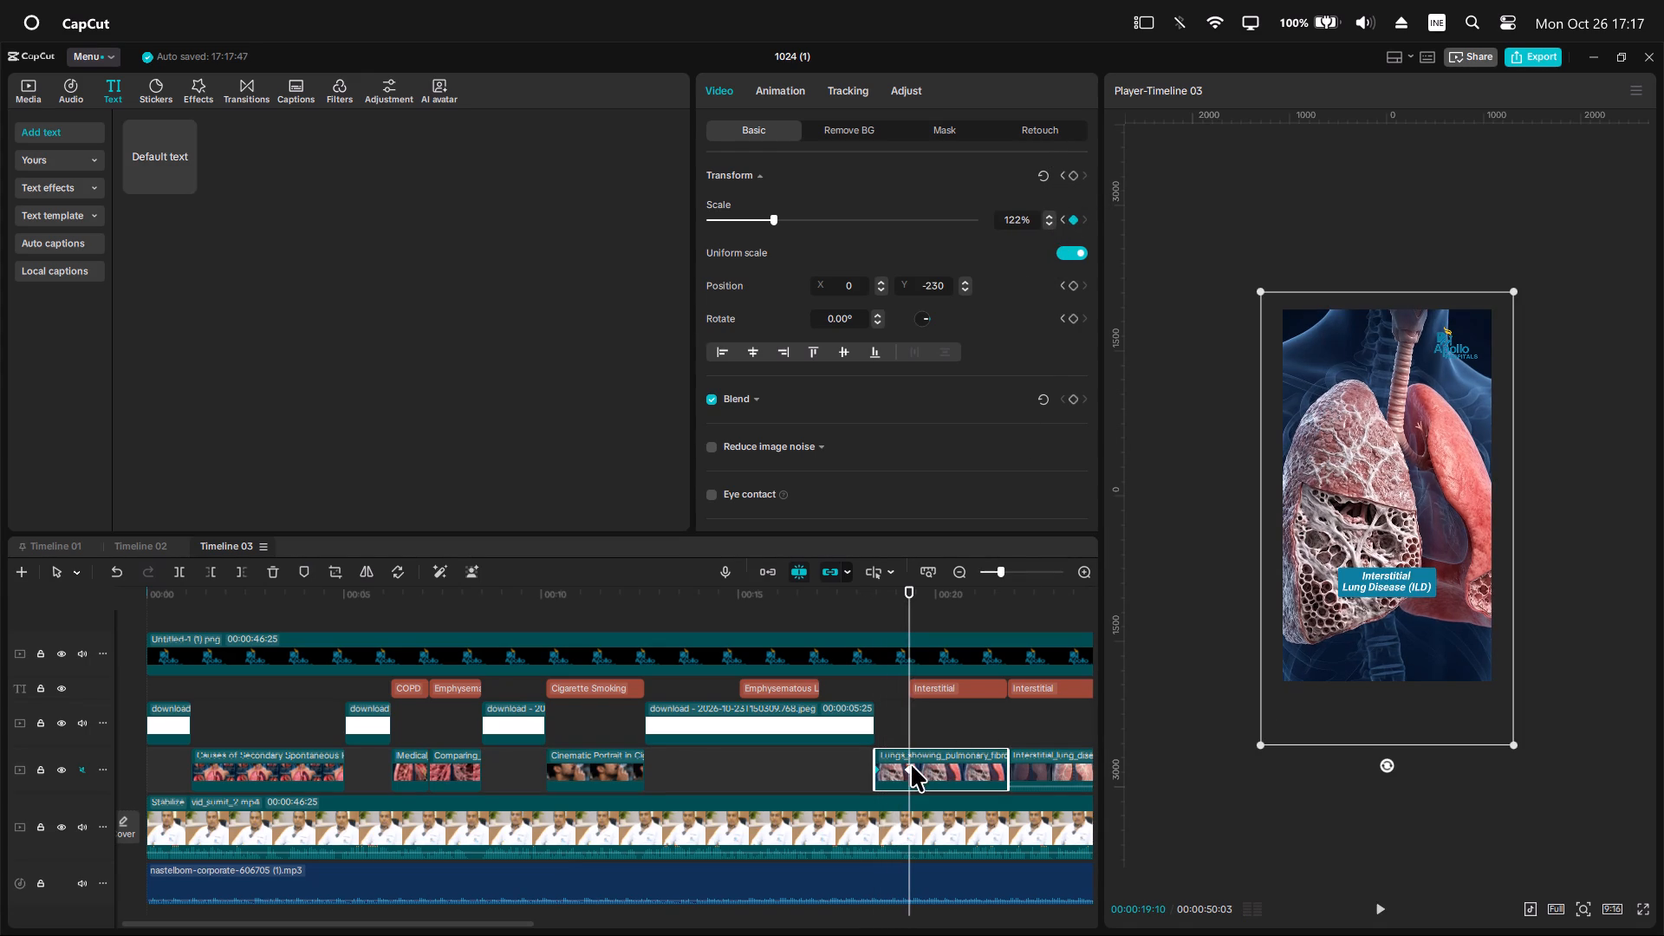
left_click_drag(910, 764, 1018, 784)
Animate a zoom on the second Interstitial Lung Disease clip, with a transform keyframe at its start and a 122% scale keyframe moved to its end.
scroll(1023, 783, "down", 4, "alt")
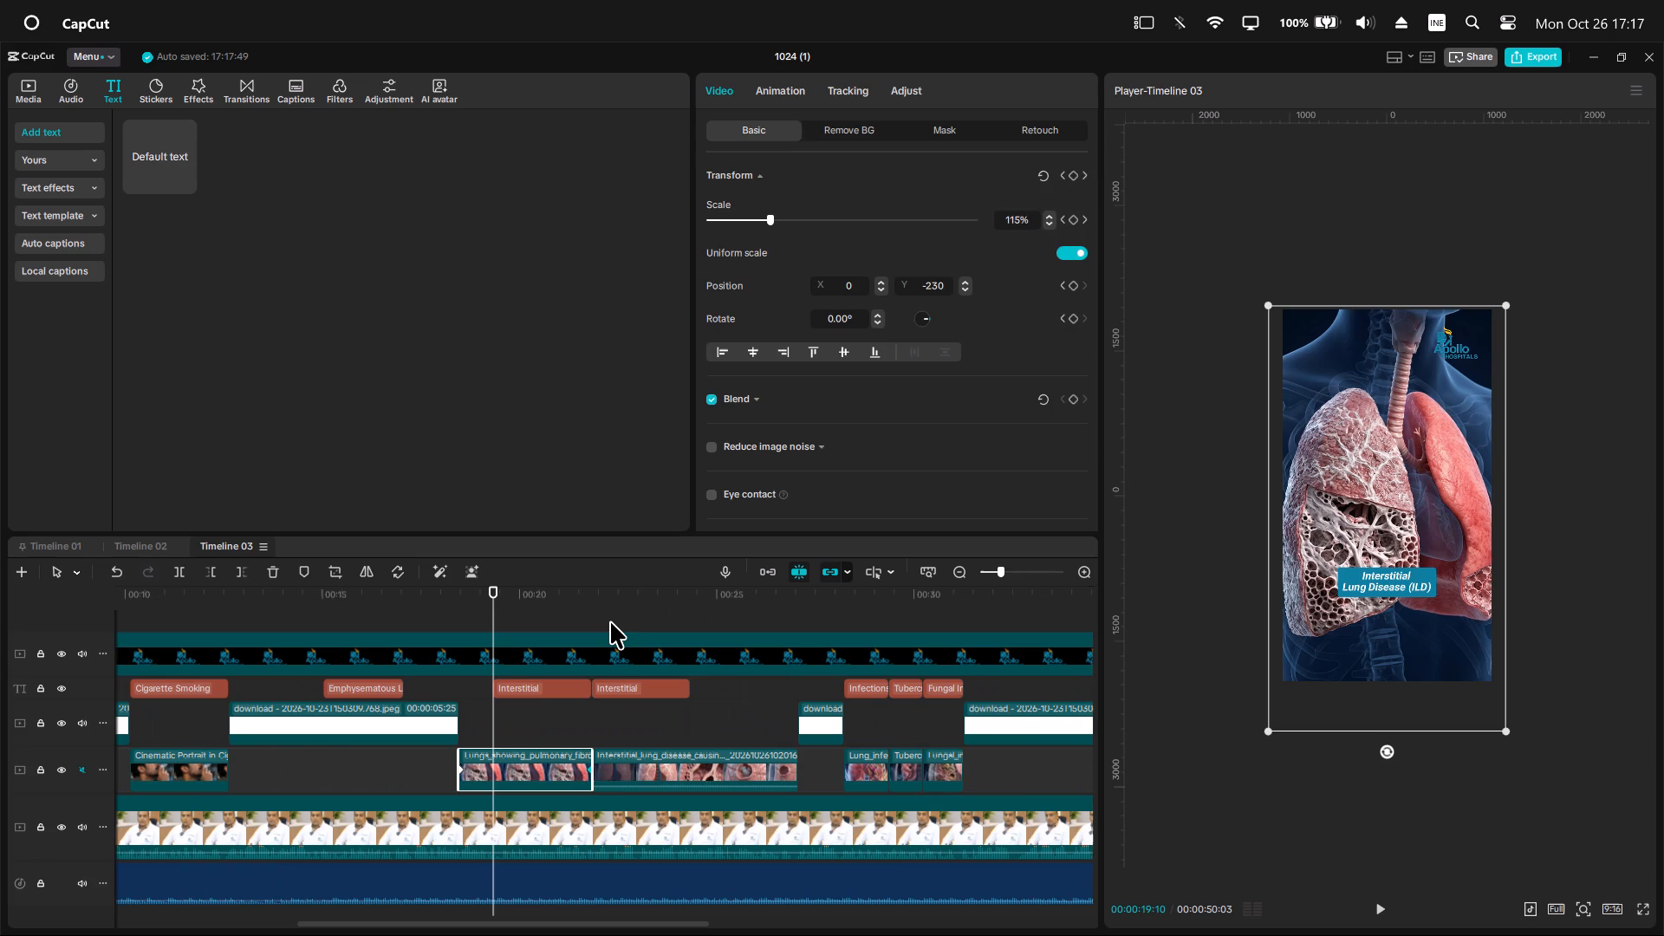
left_click_drag(609, 614, 595, 613)
left_click(595, 614)
left_click(598, 604)
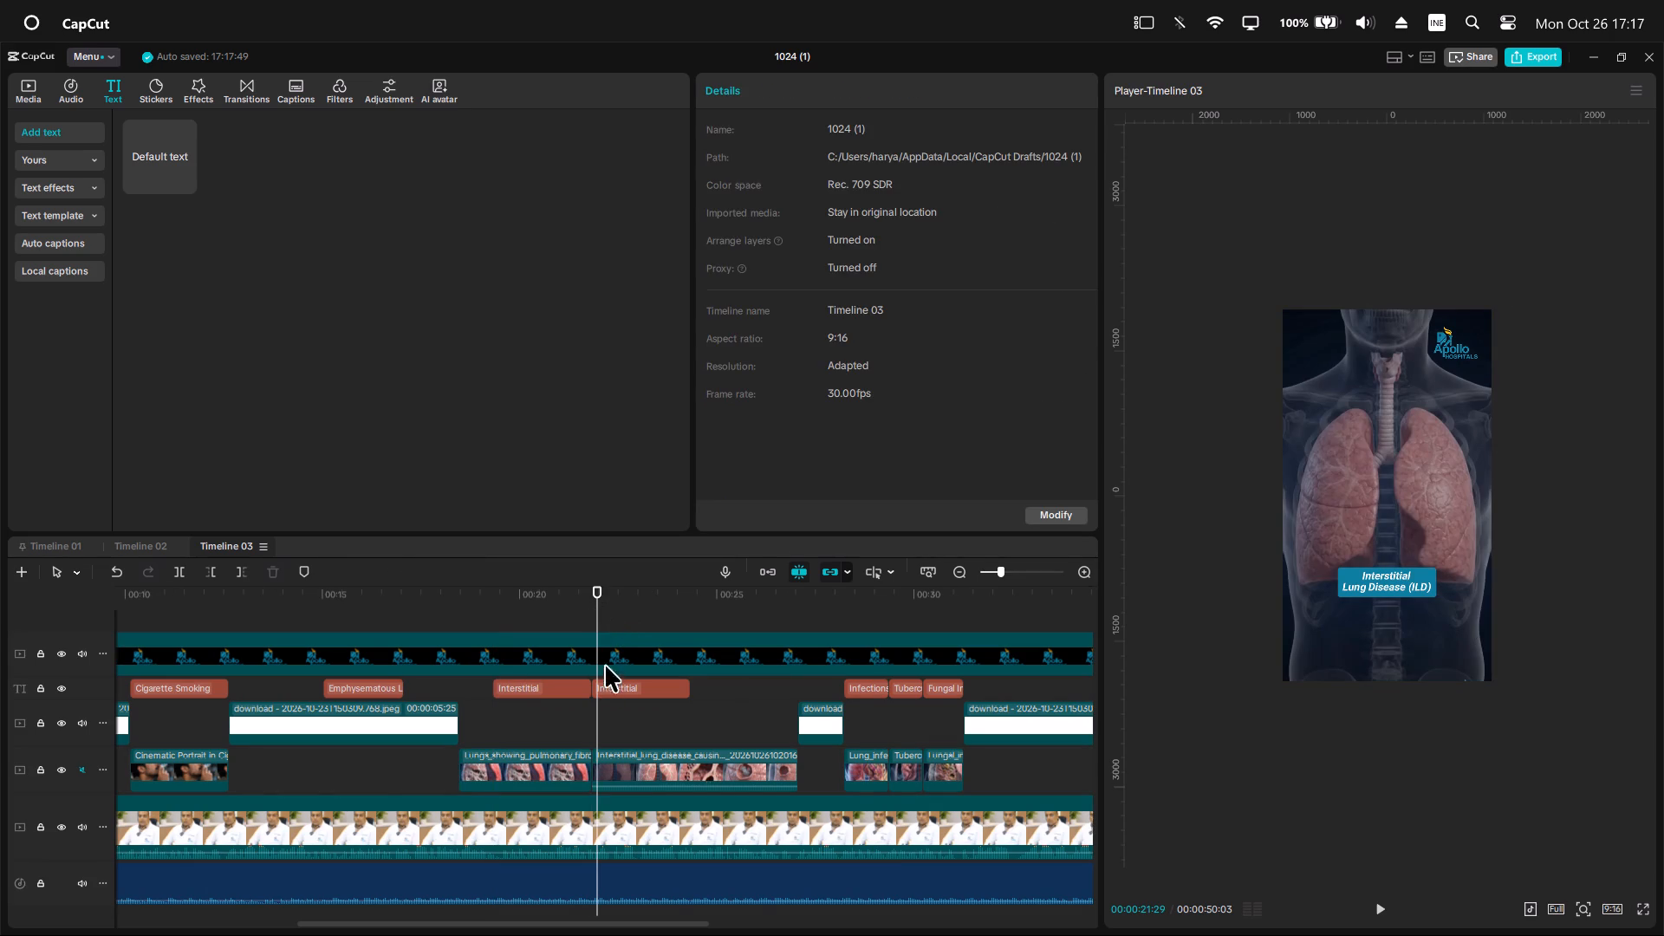
left_click(597, 602)
left_click(647, 778)
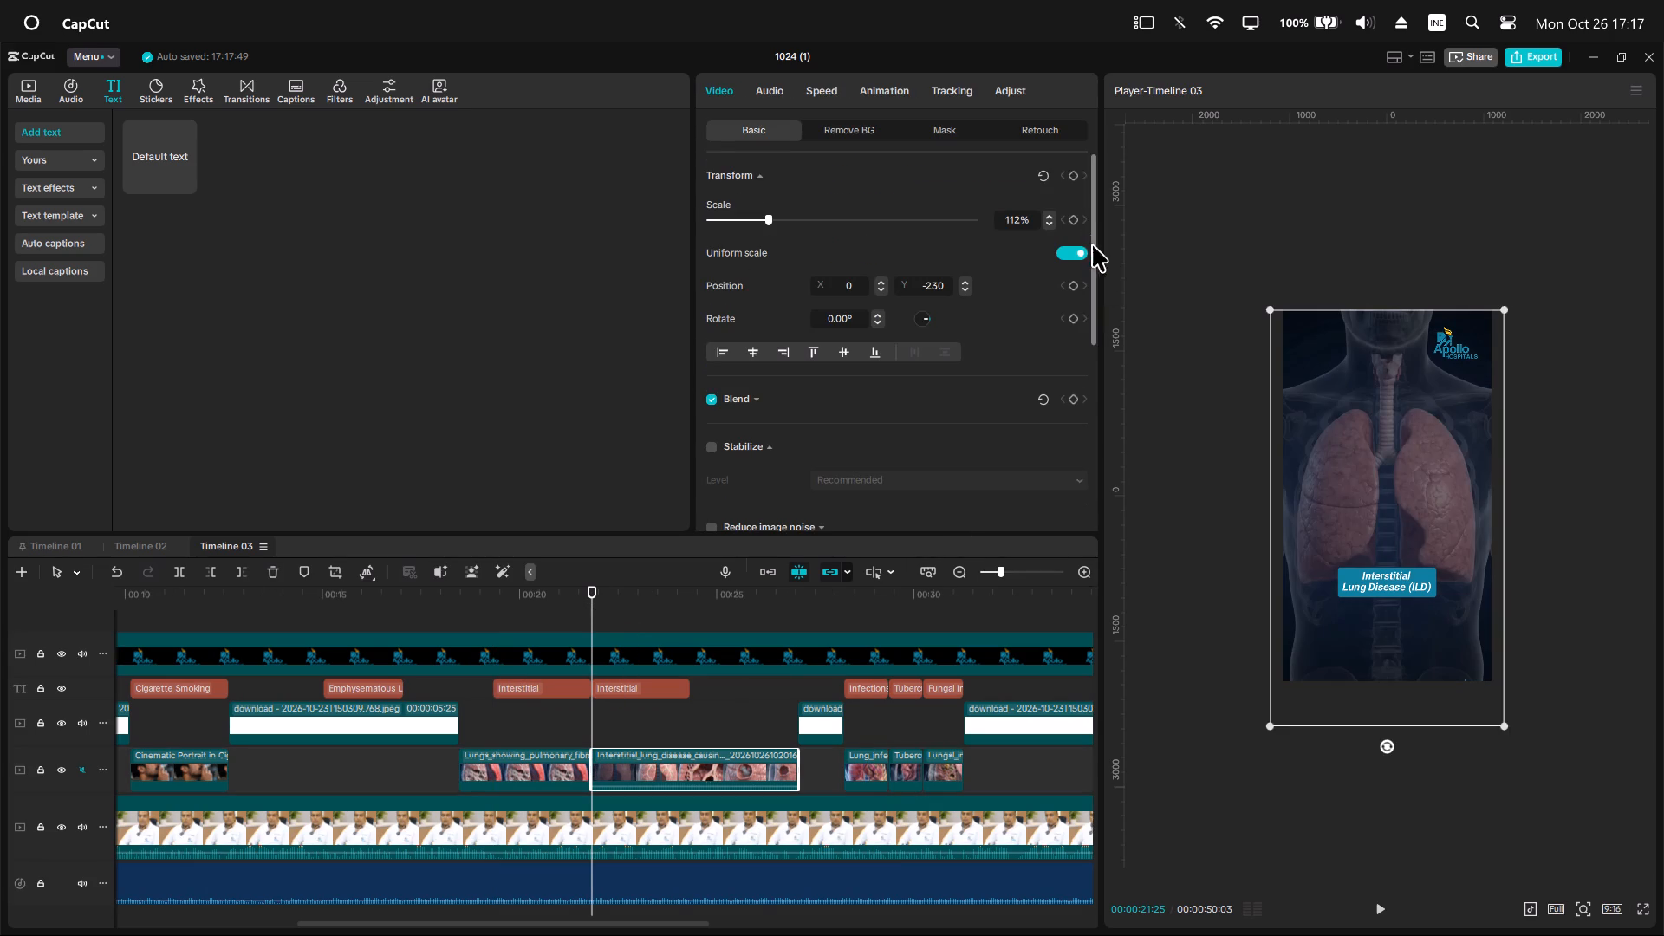
left_click(1075, 178)
key("space")
key("space")
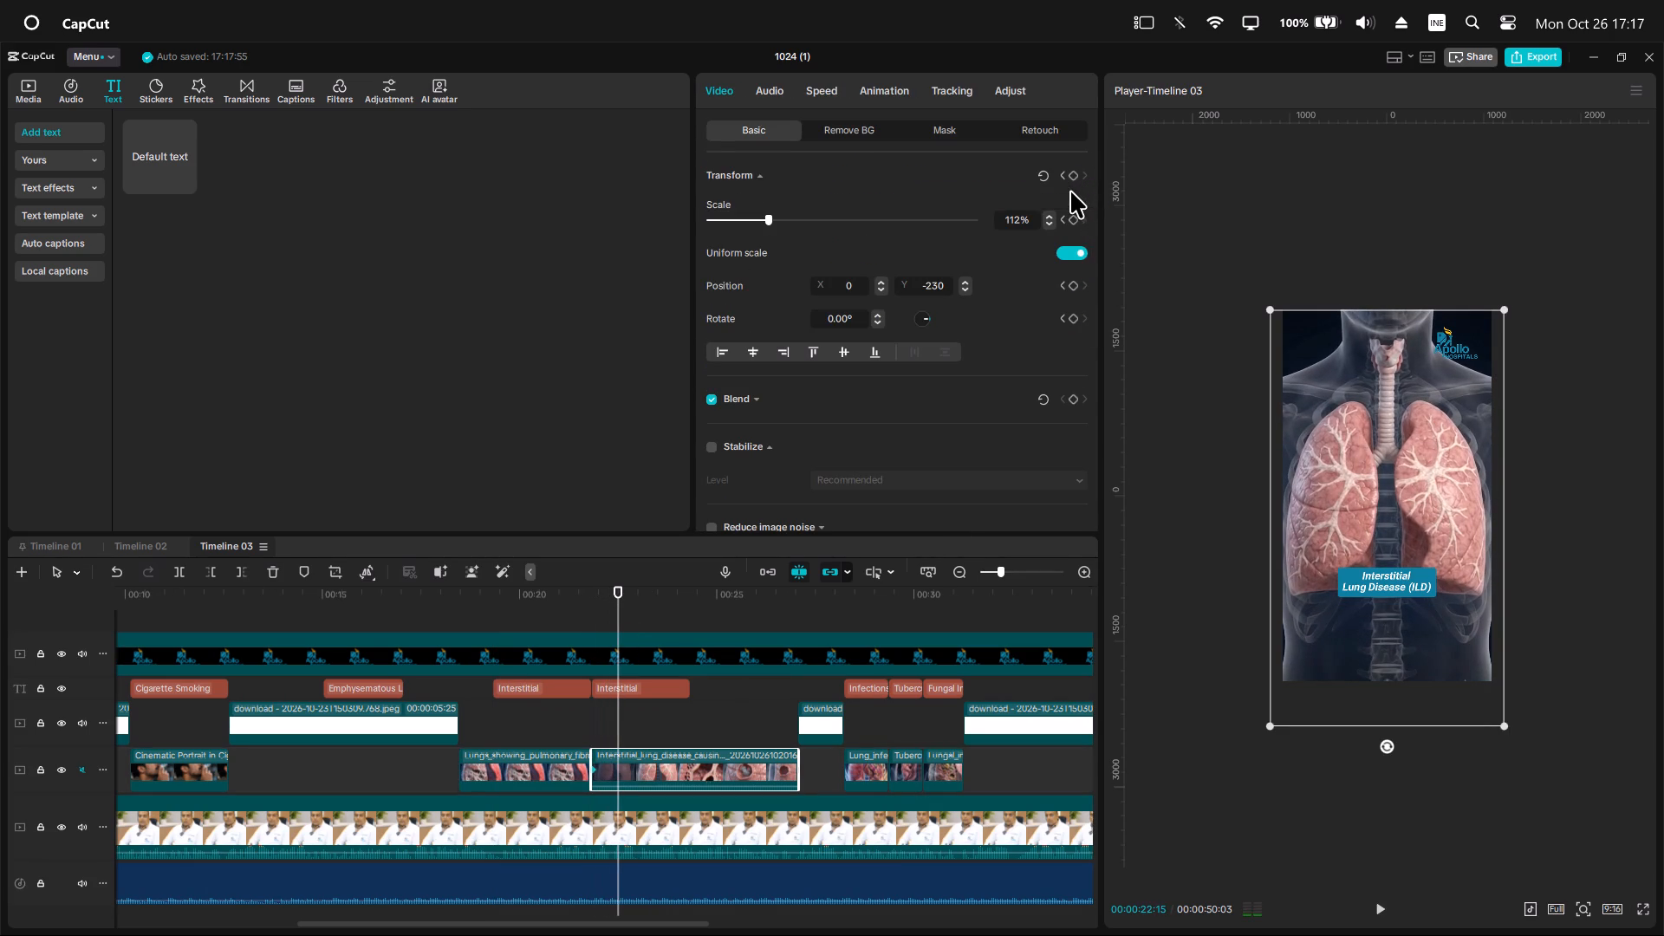
left_click(1050, 215, "shift")
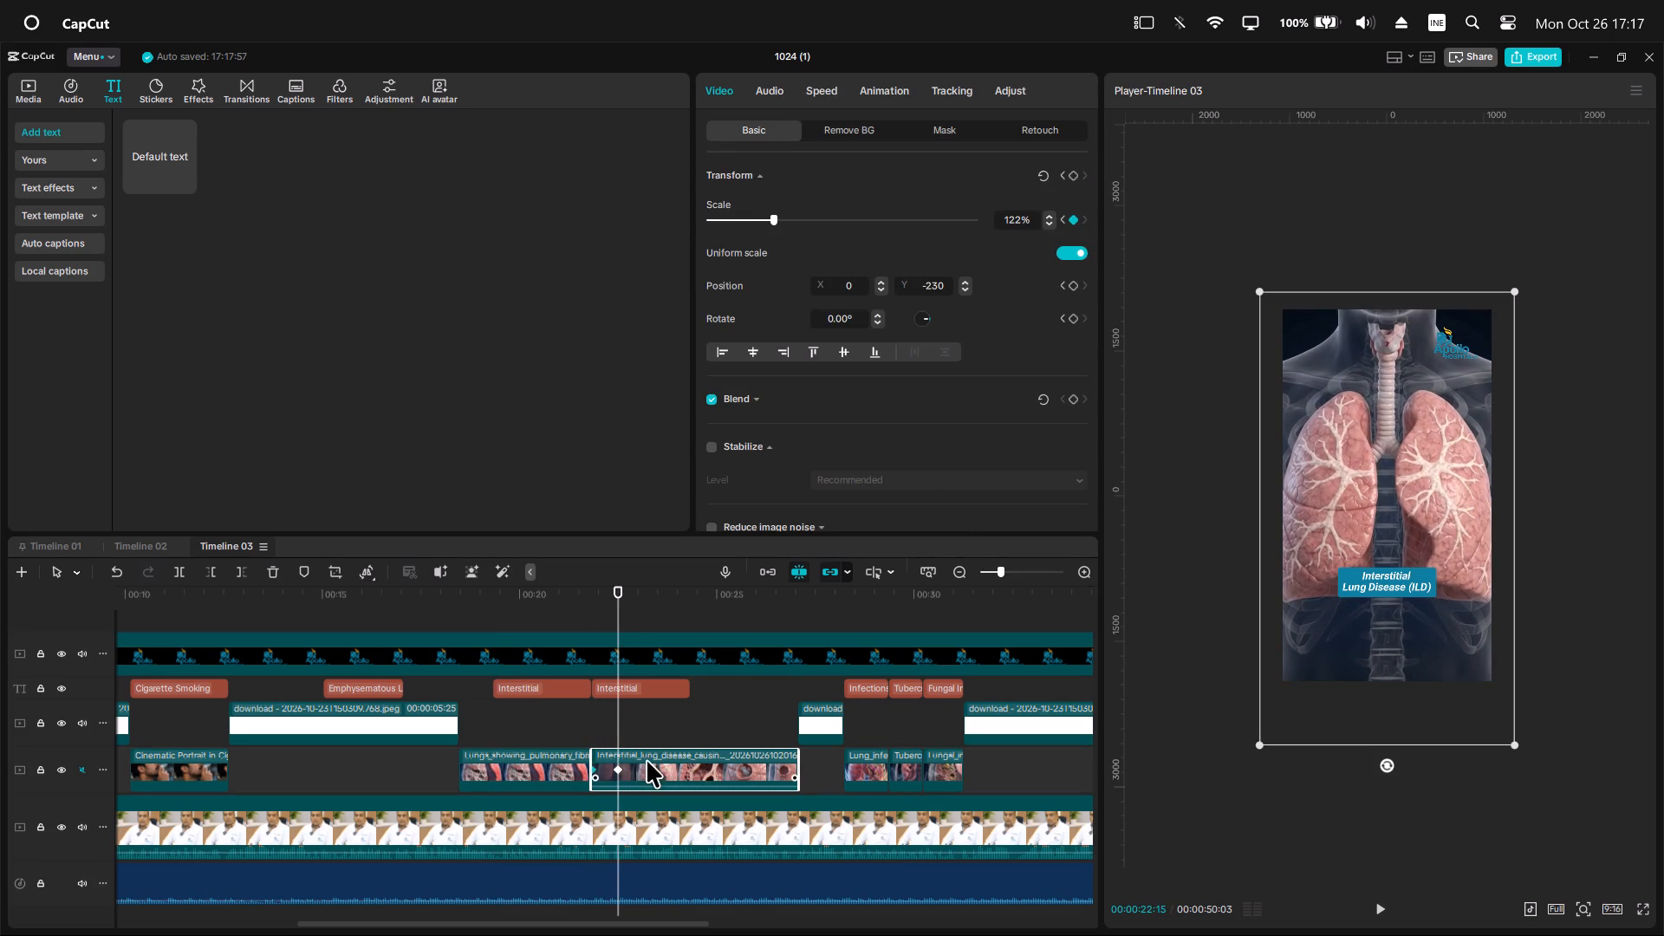
left_click_drag(616, 767, 843, 782)
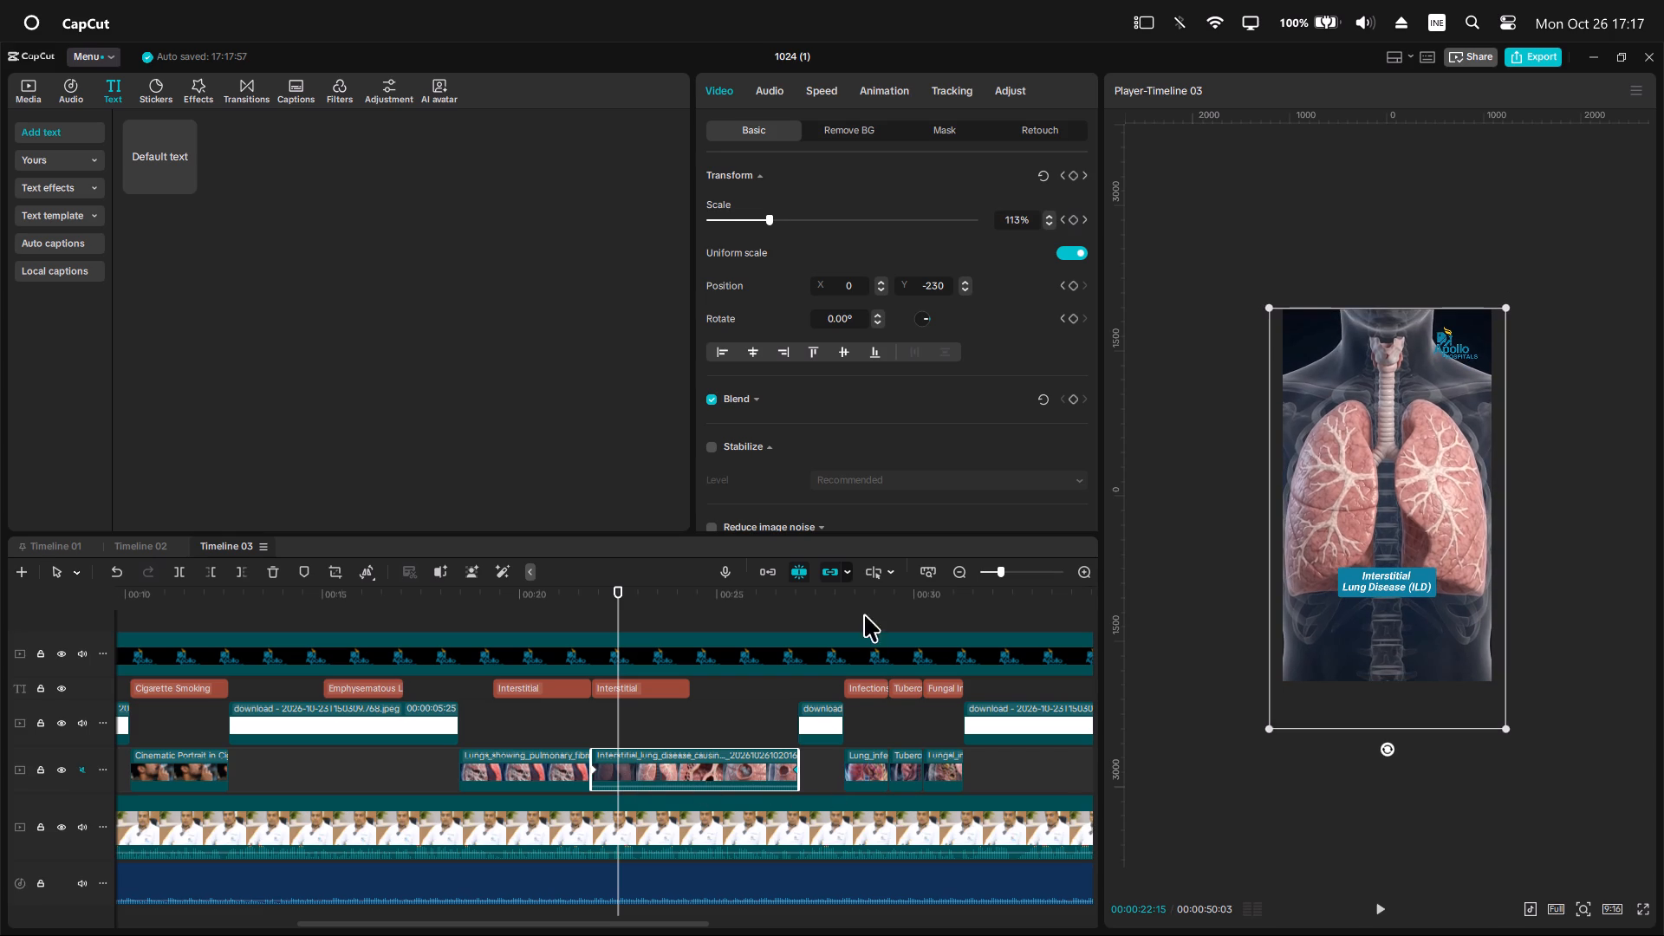
Animate a subtler zoom on the Infections clip, with a transform keyframe at its start and a 117% scale keyframe moved to its end.
left_click_drag(861, 598, 840, 605)
left_click(869, 773)
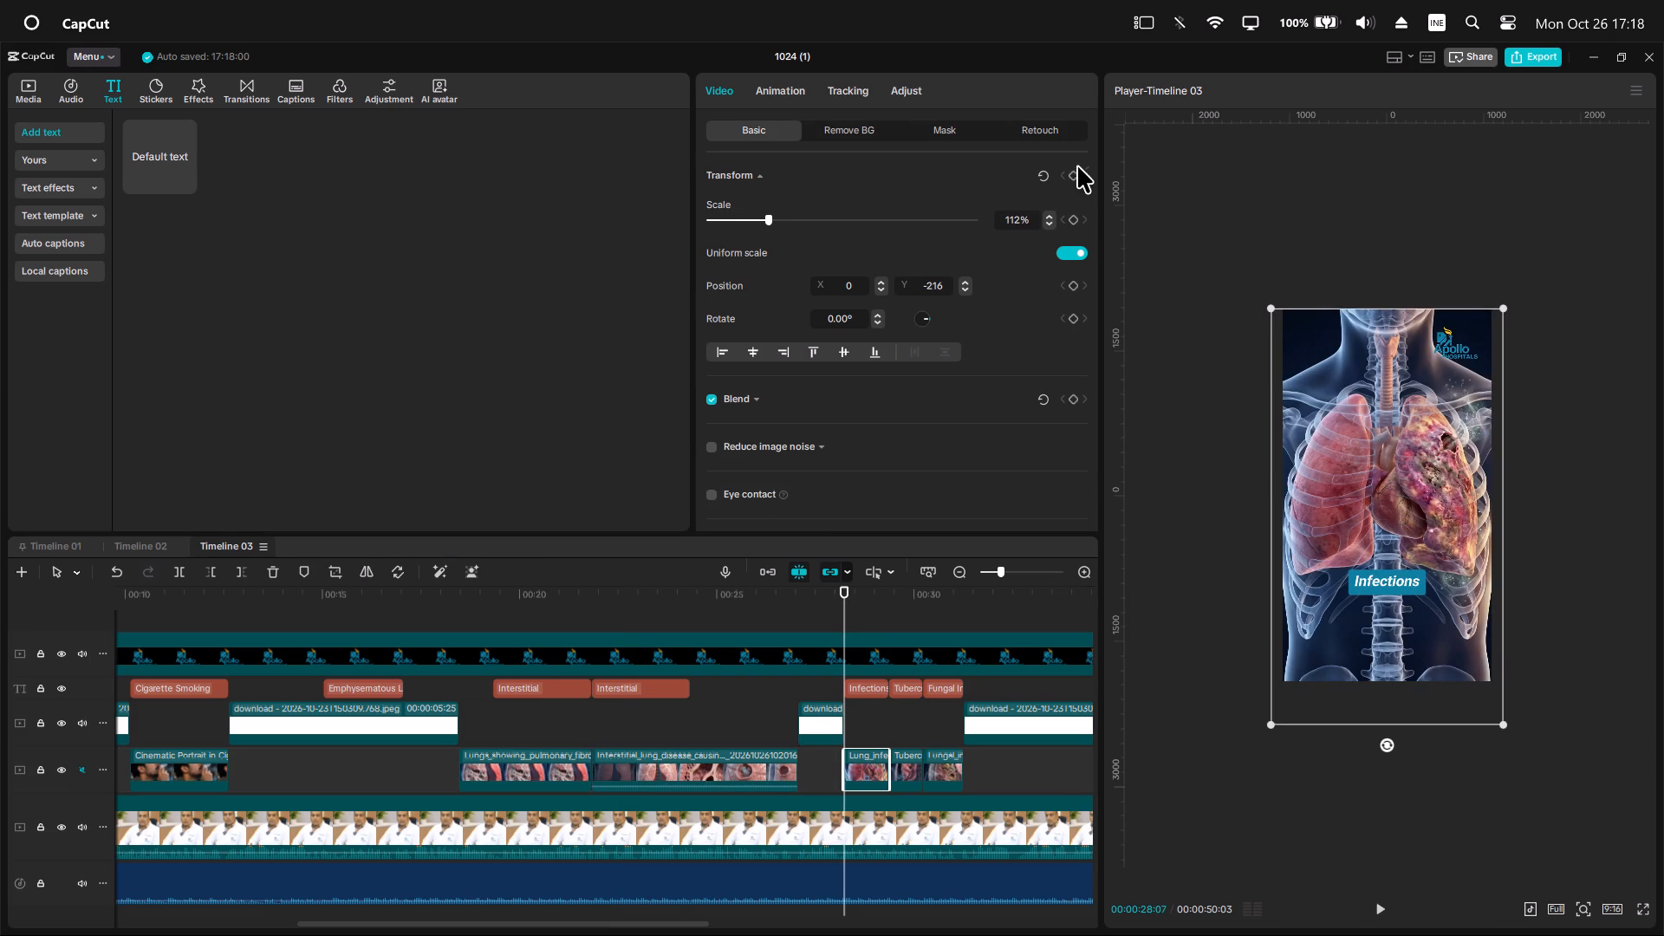
left_click(1071, 177)
key("space")
key("space")
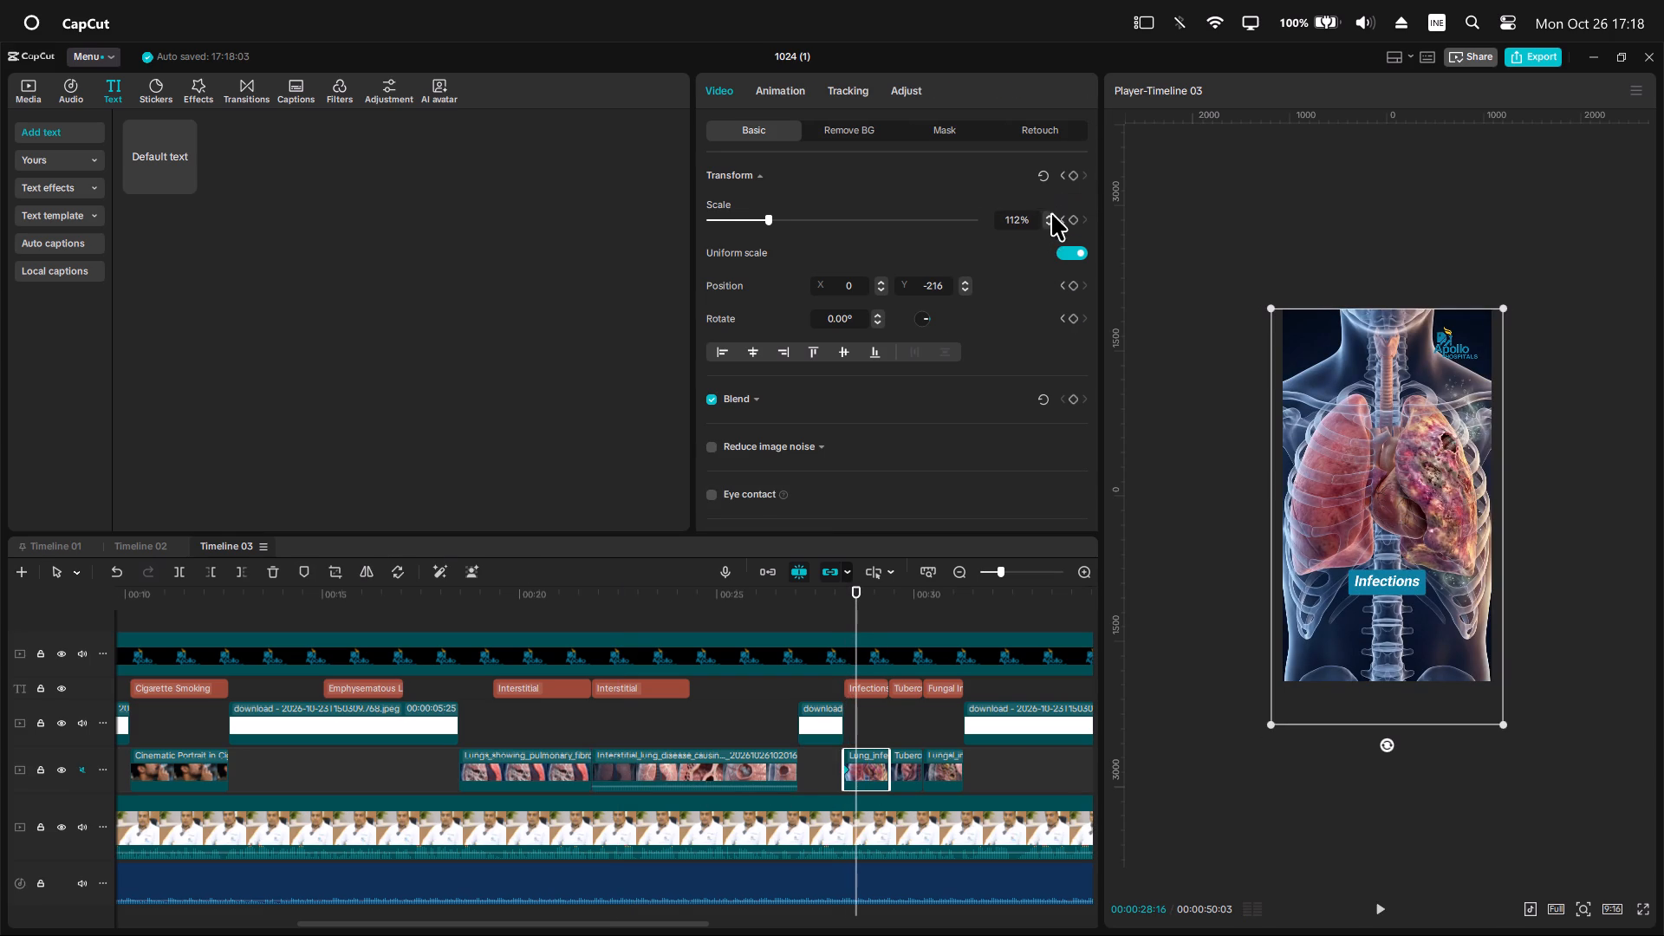
left_click(1050, 220)
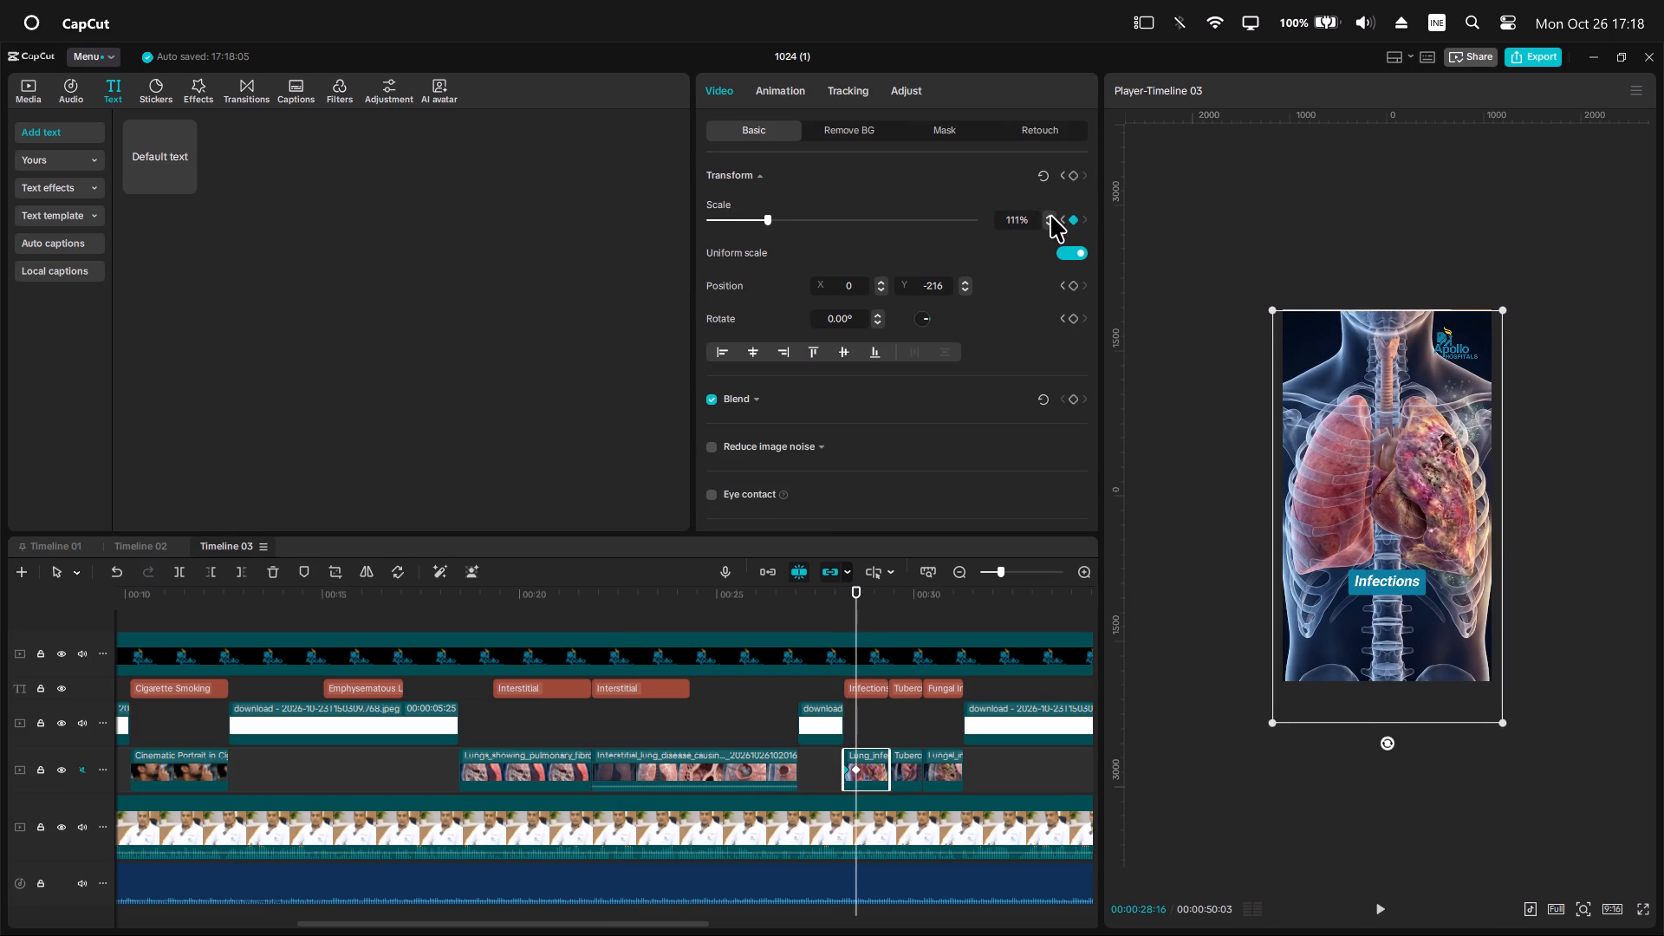
triple_click(1050, 215)
triple_click(1050, 215)
left_click(1050, 215)
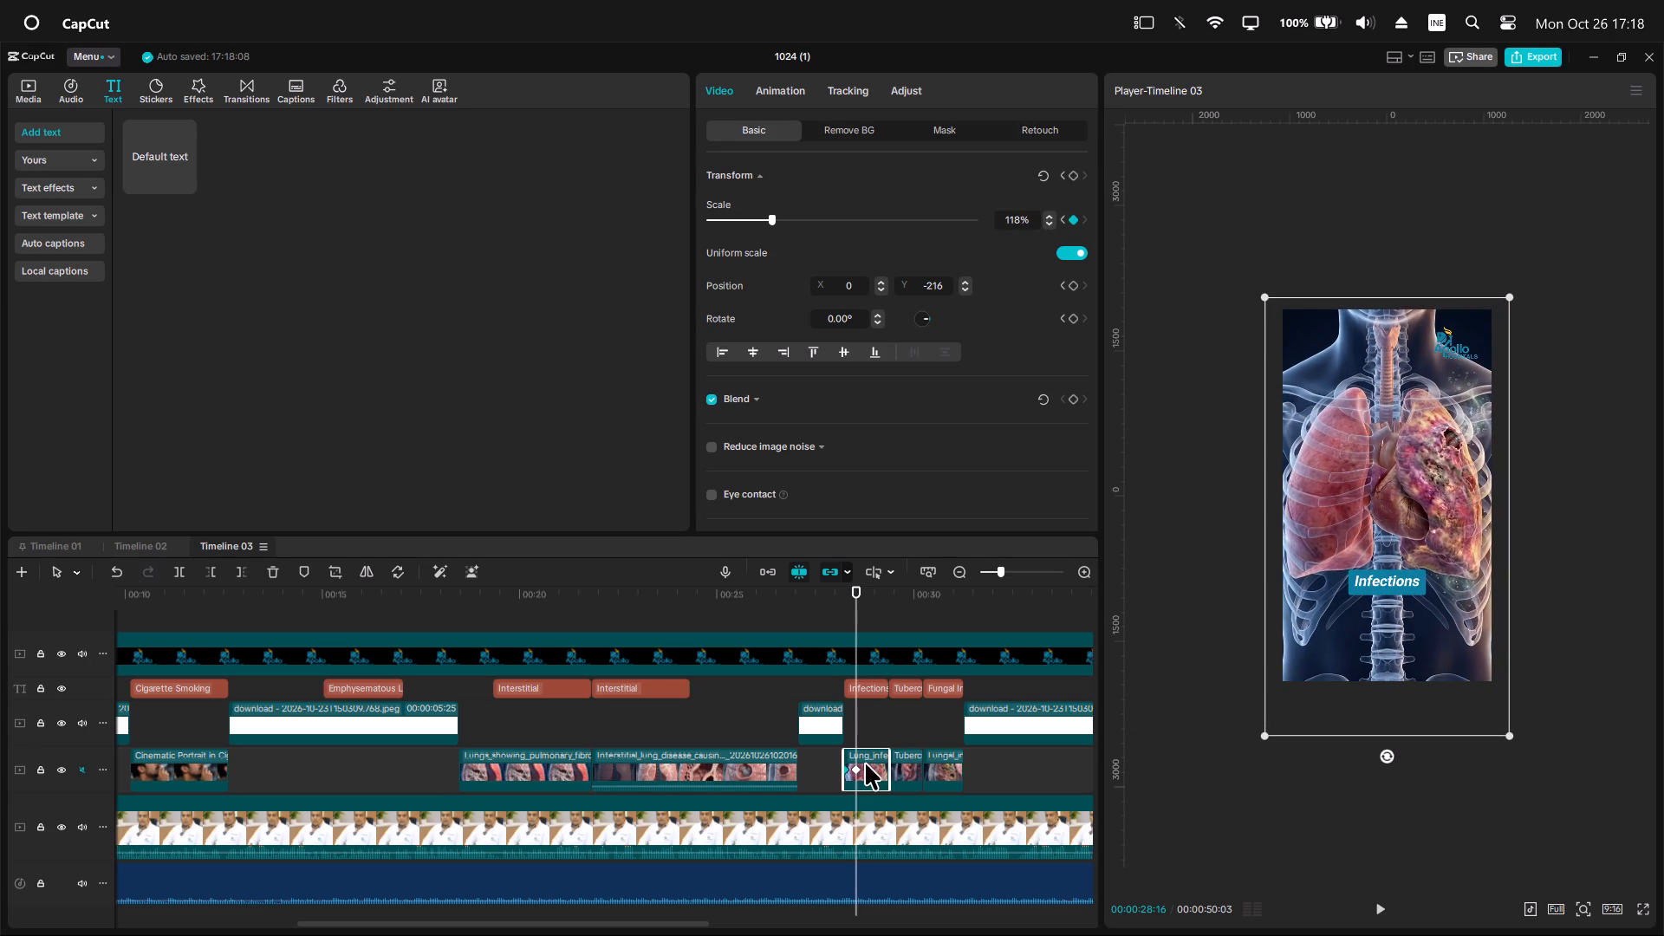
left_click(1051, 228)
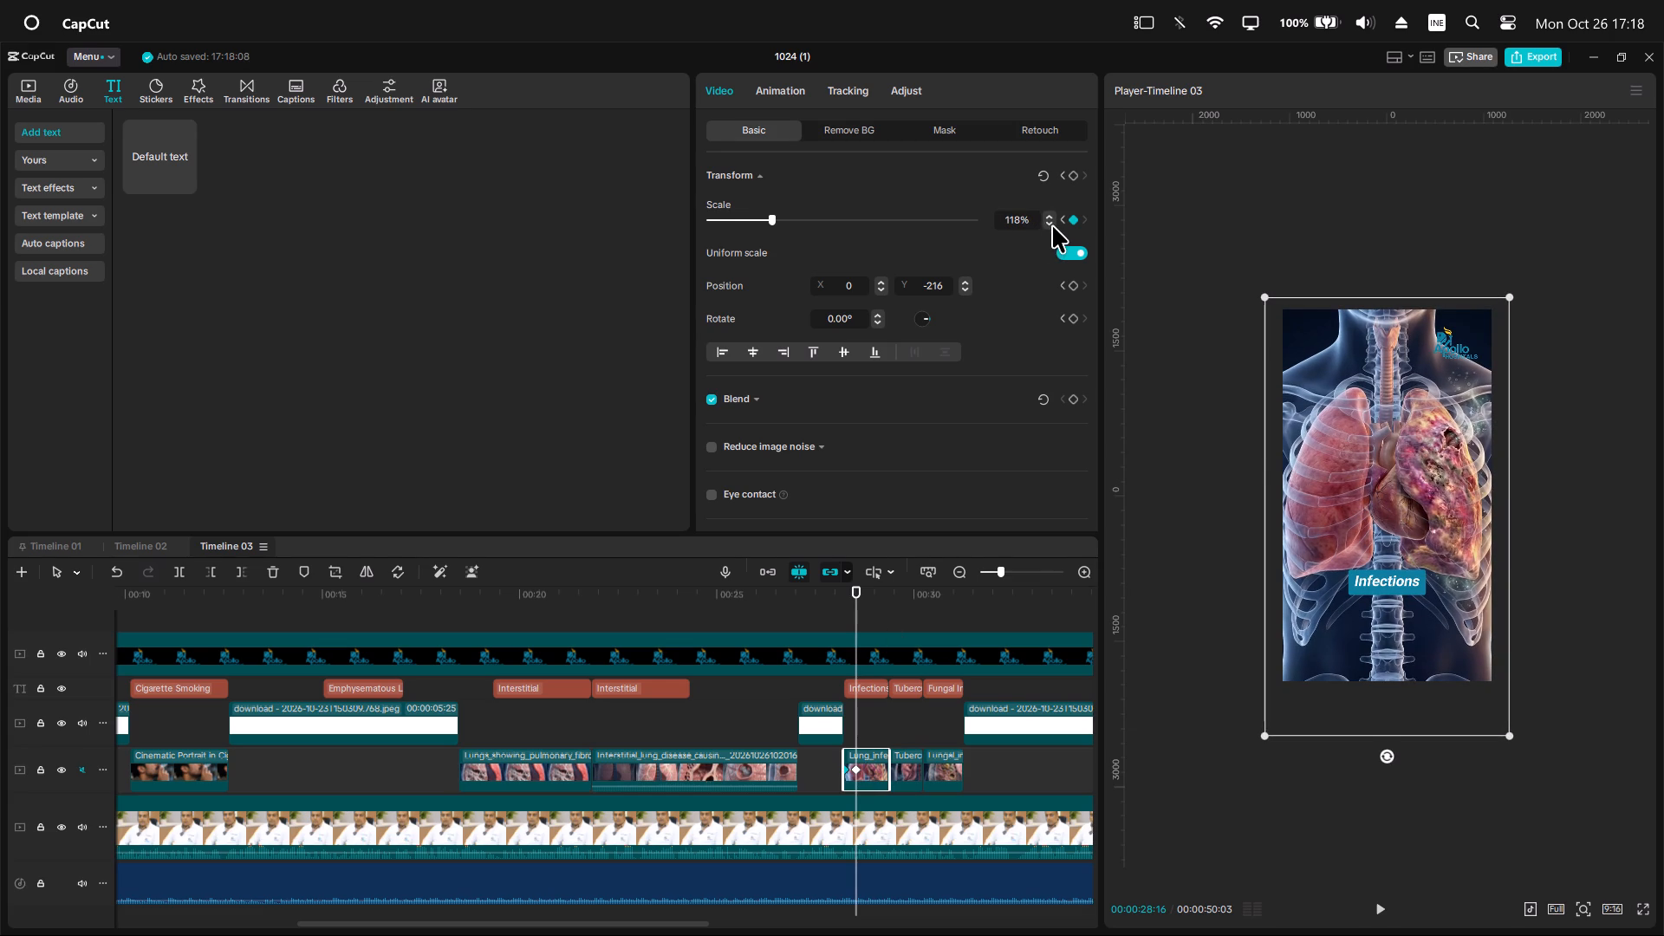
left_click(1051, 225)
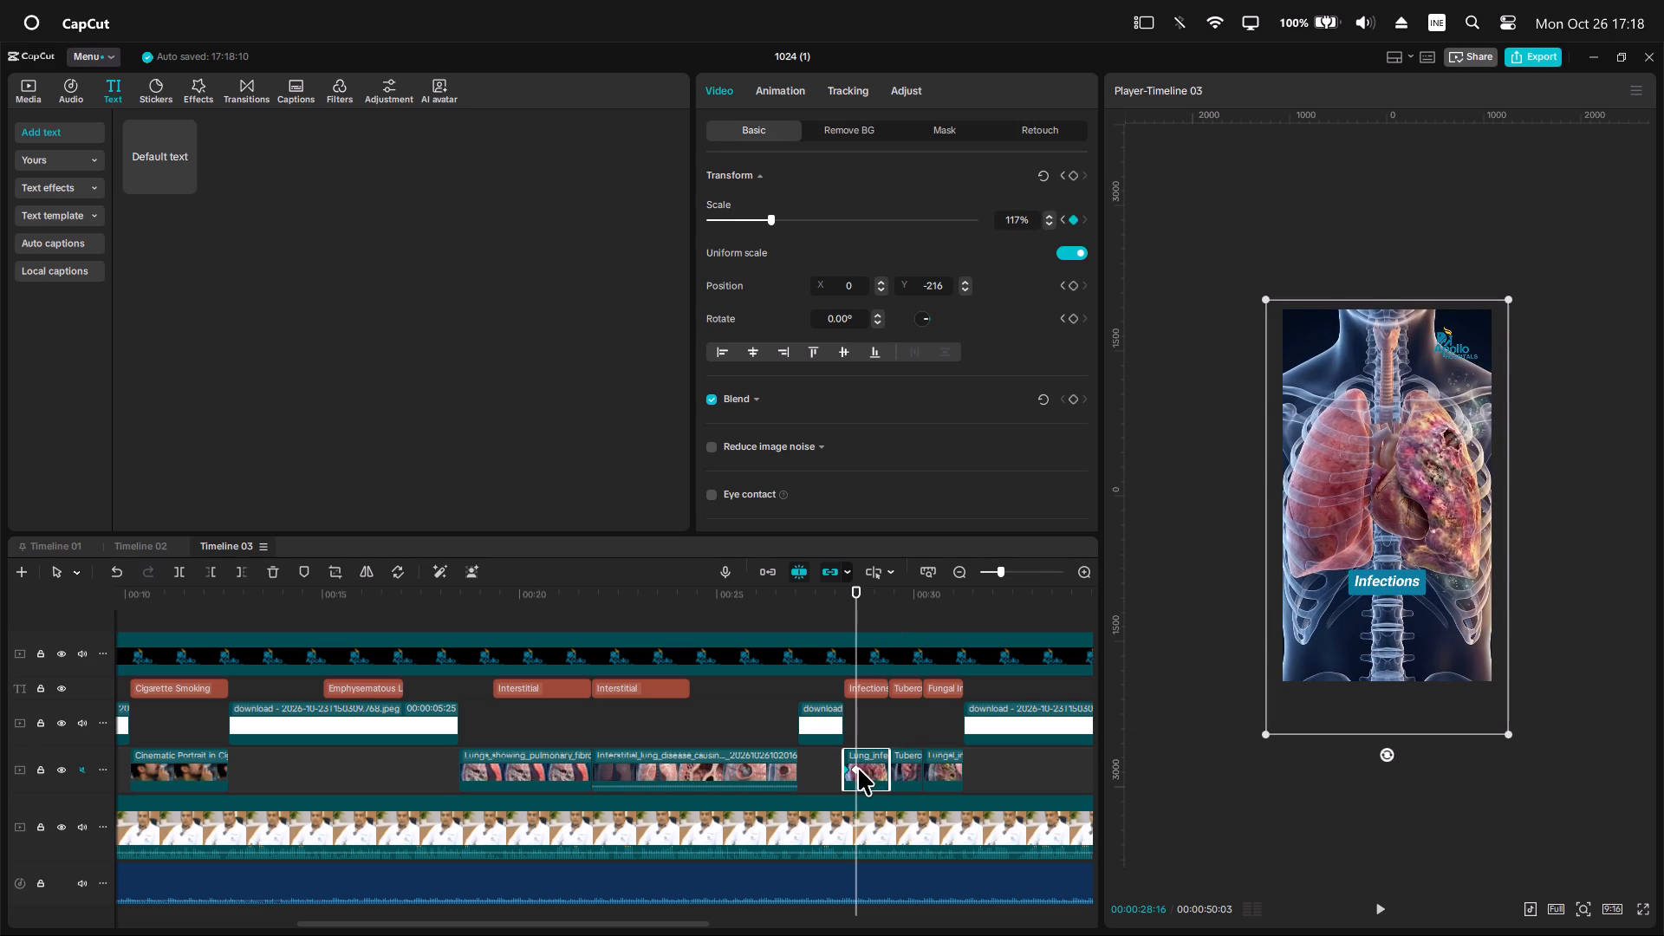
left_click_drag(858, 768, 935, 774)
Animate a zoom on the Tuberculosis clip, with a transform keyframe at its start and a 116% scale keyframe moved to its end.
left_click_drag(900, 593, 888, 598)
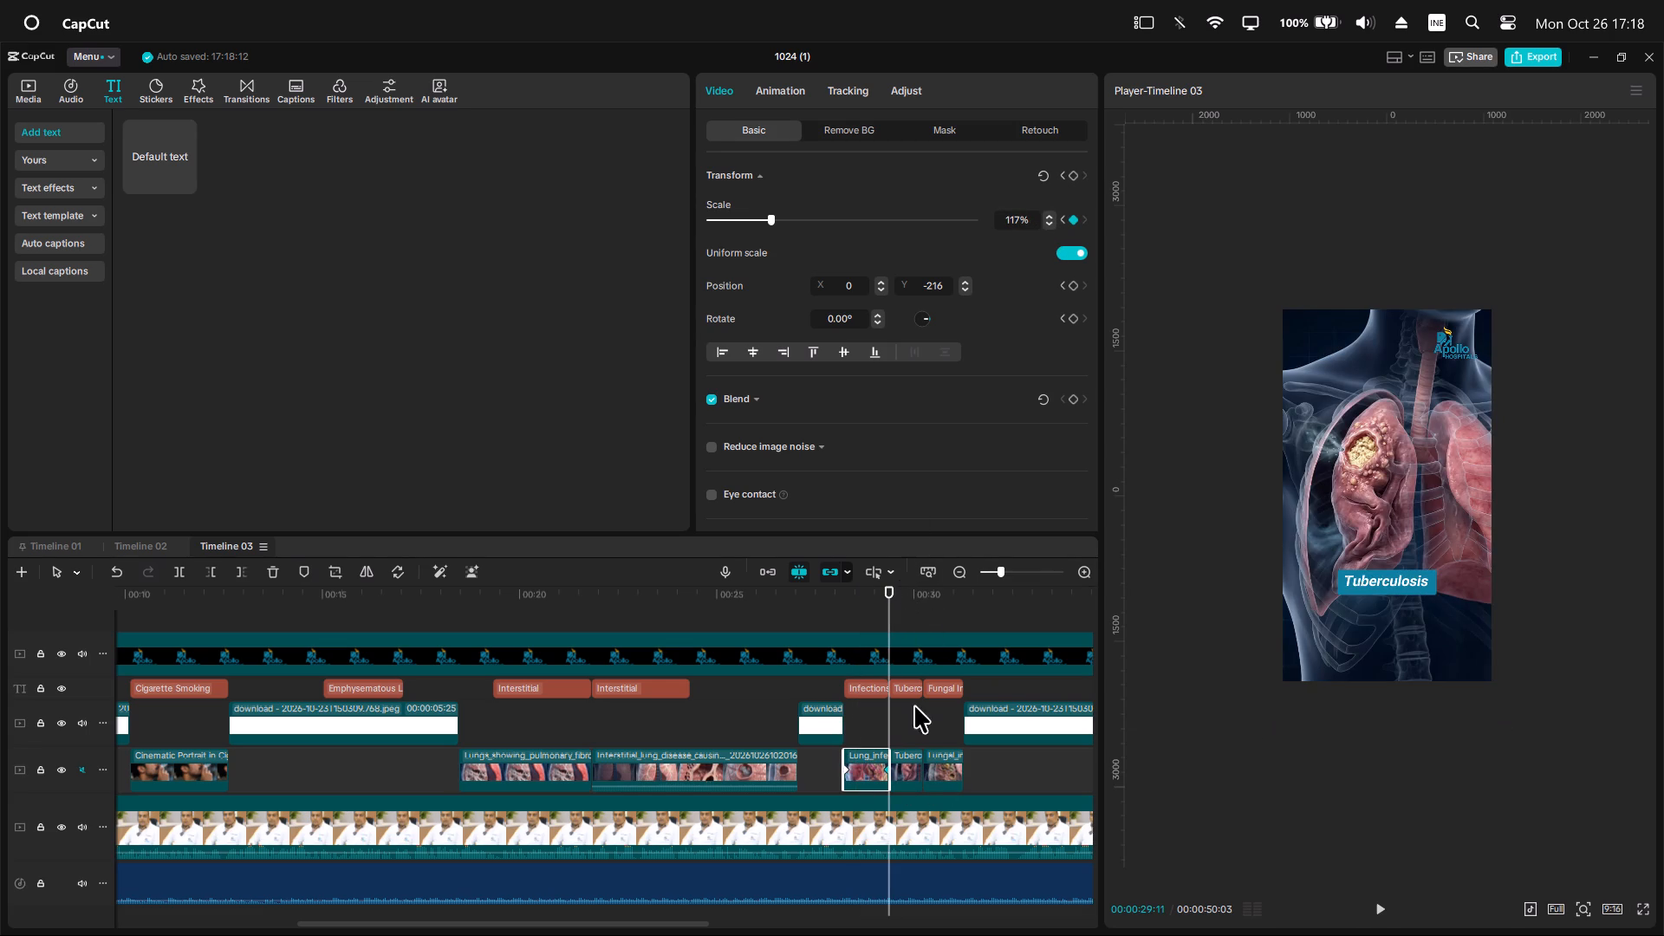
left_click(902, 770)
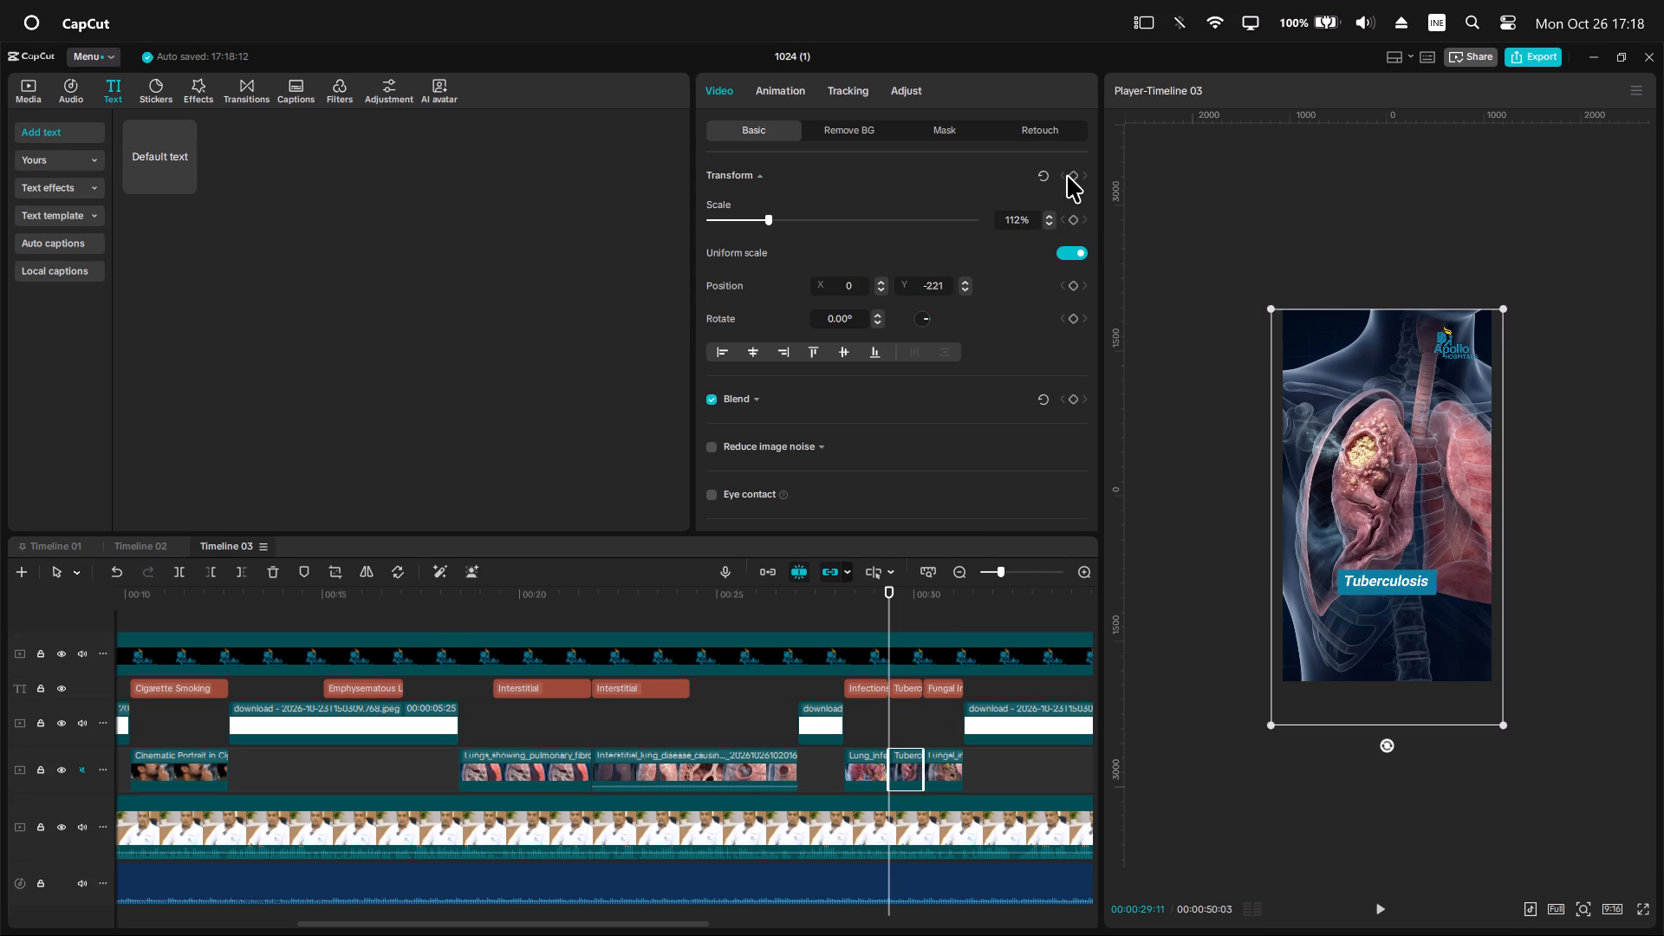
left_click(1072, 179)
key("space")
key("space")
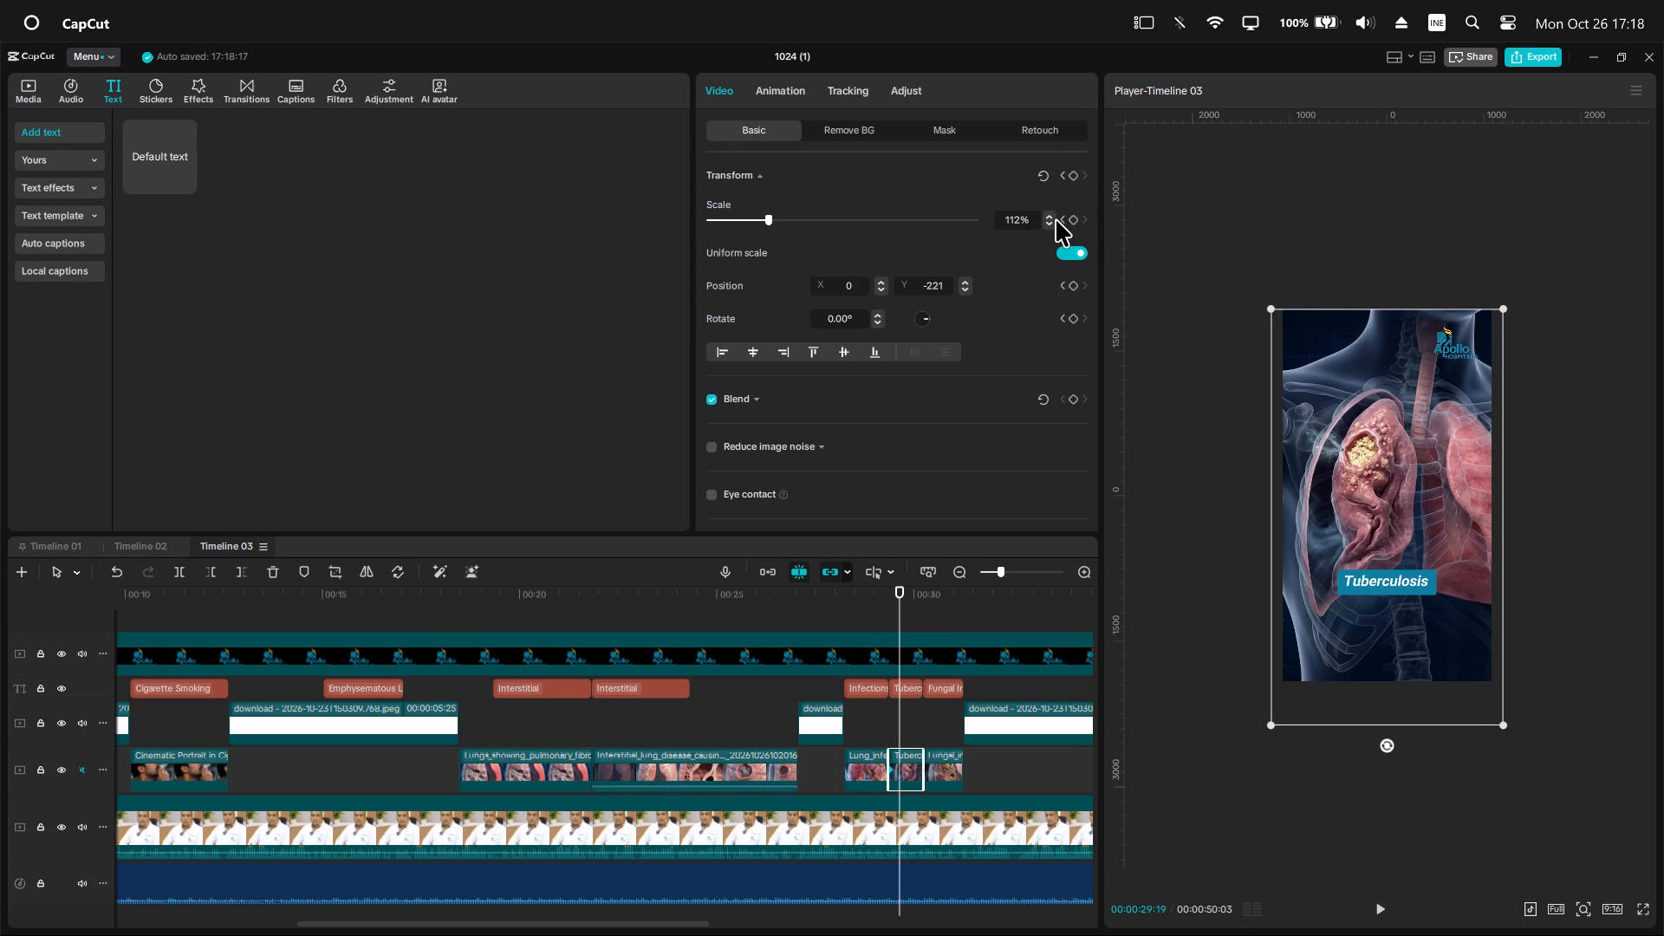
triple_click(1054, 219)
left_click(1054, 219)
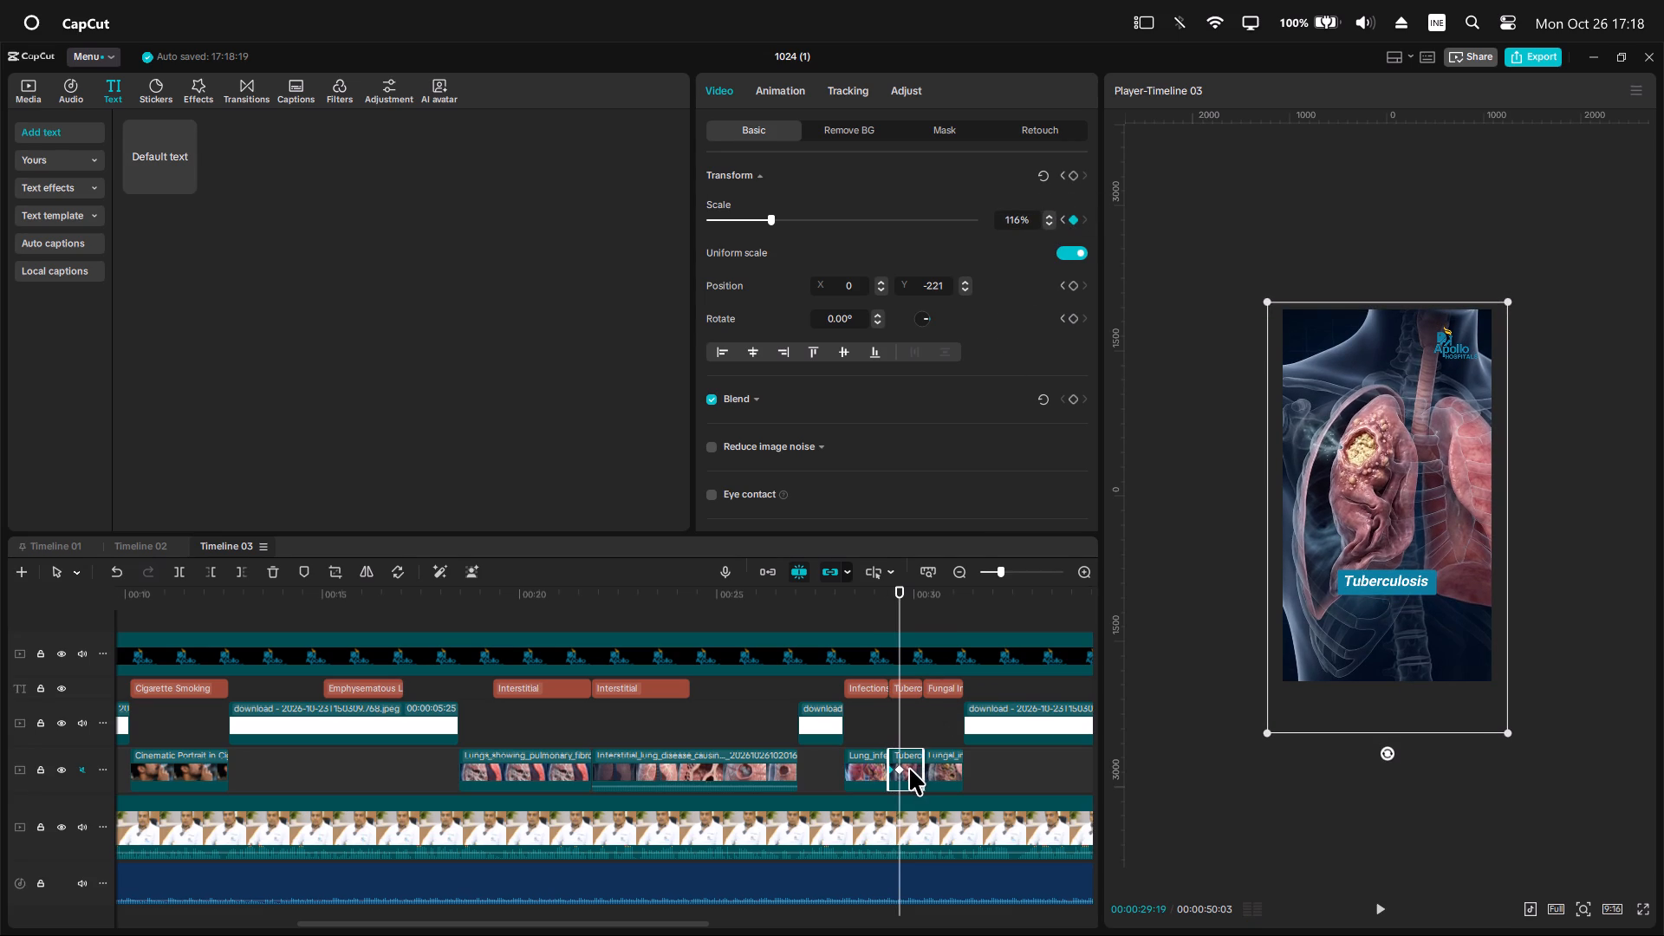
left_click_drag(904, 768, 946, 773)
Animate a zoom on the Fungal Infections clip, with a transform keyframe at its start and a 116% scale keyframe moved to its end.
left_click_drag(933, 591, 929, 591)
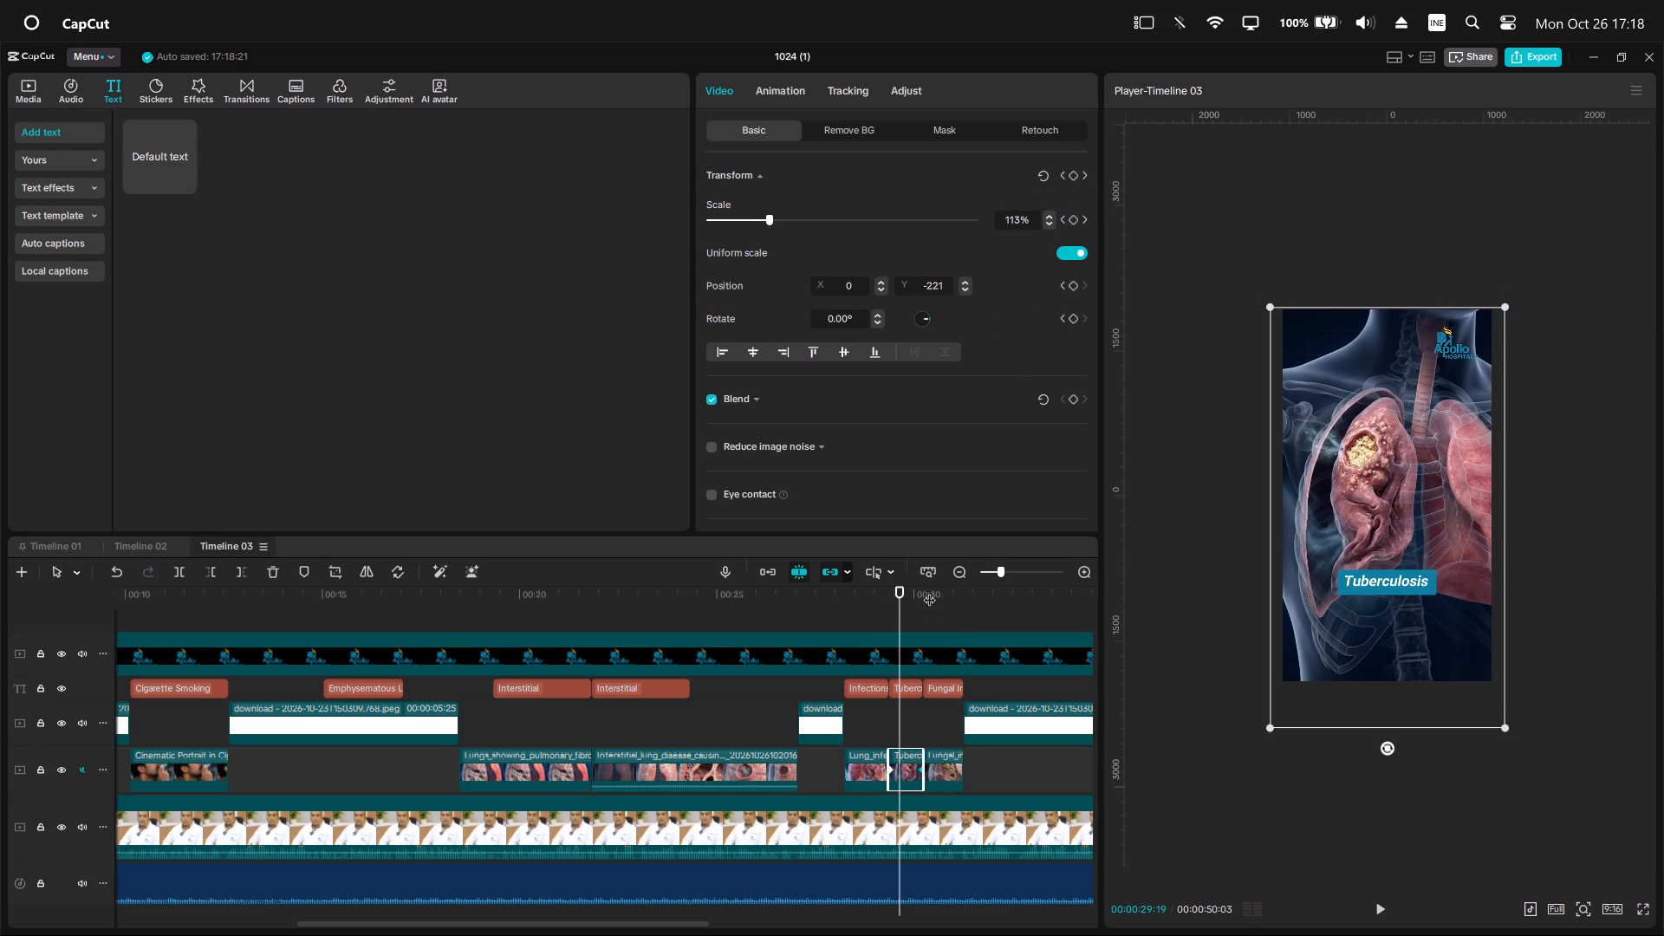
left_click_drag(929, 591, 925, 595)
left_click(933, 758)
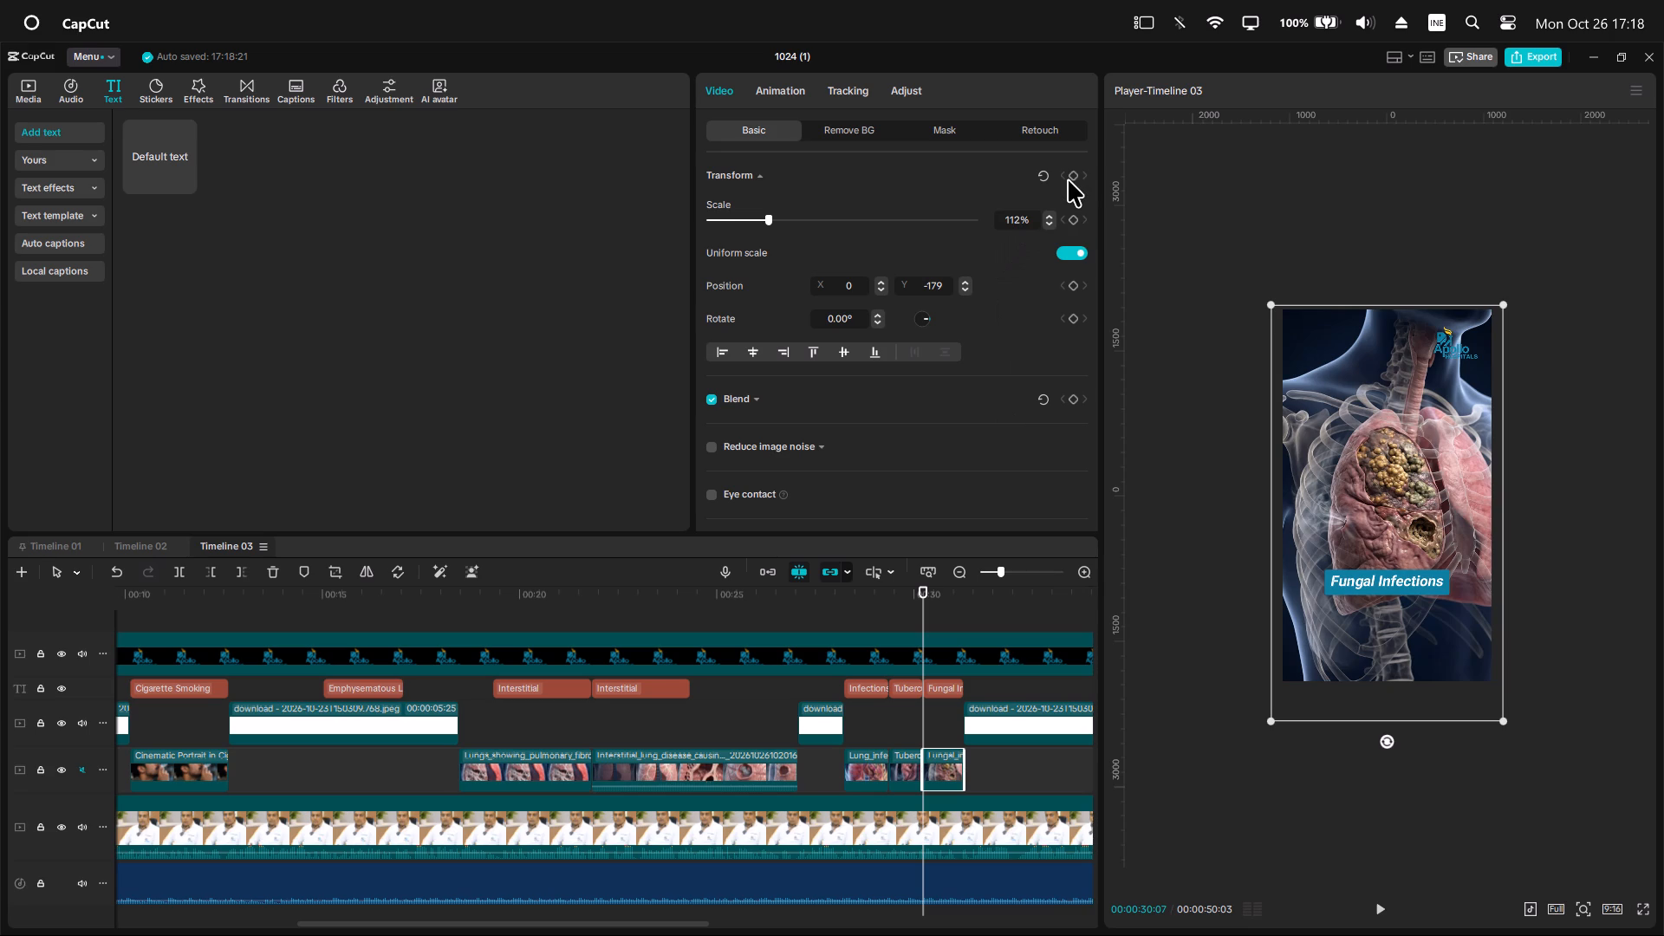
left_click(1074, 178)
key("space")
key("space")
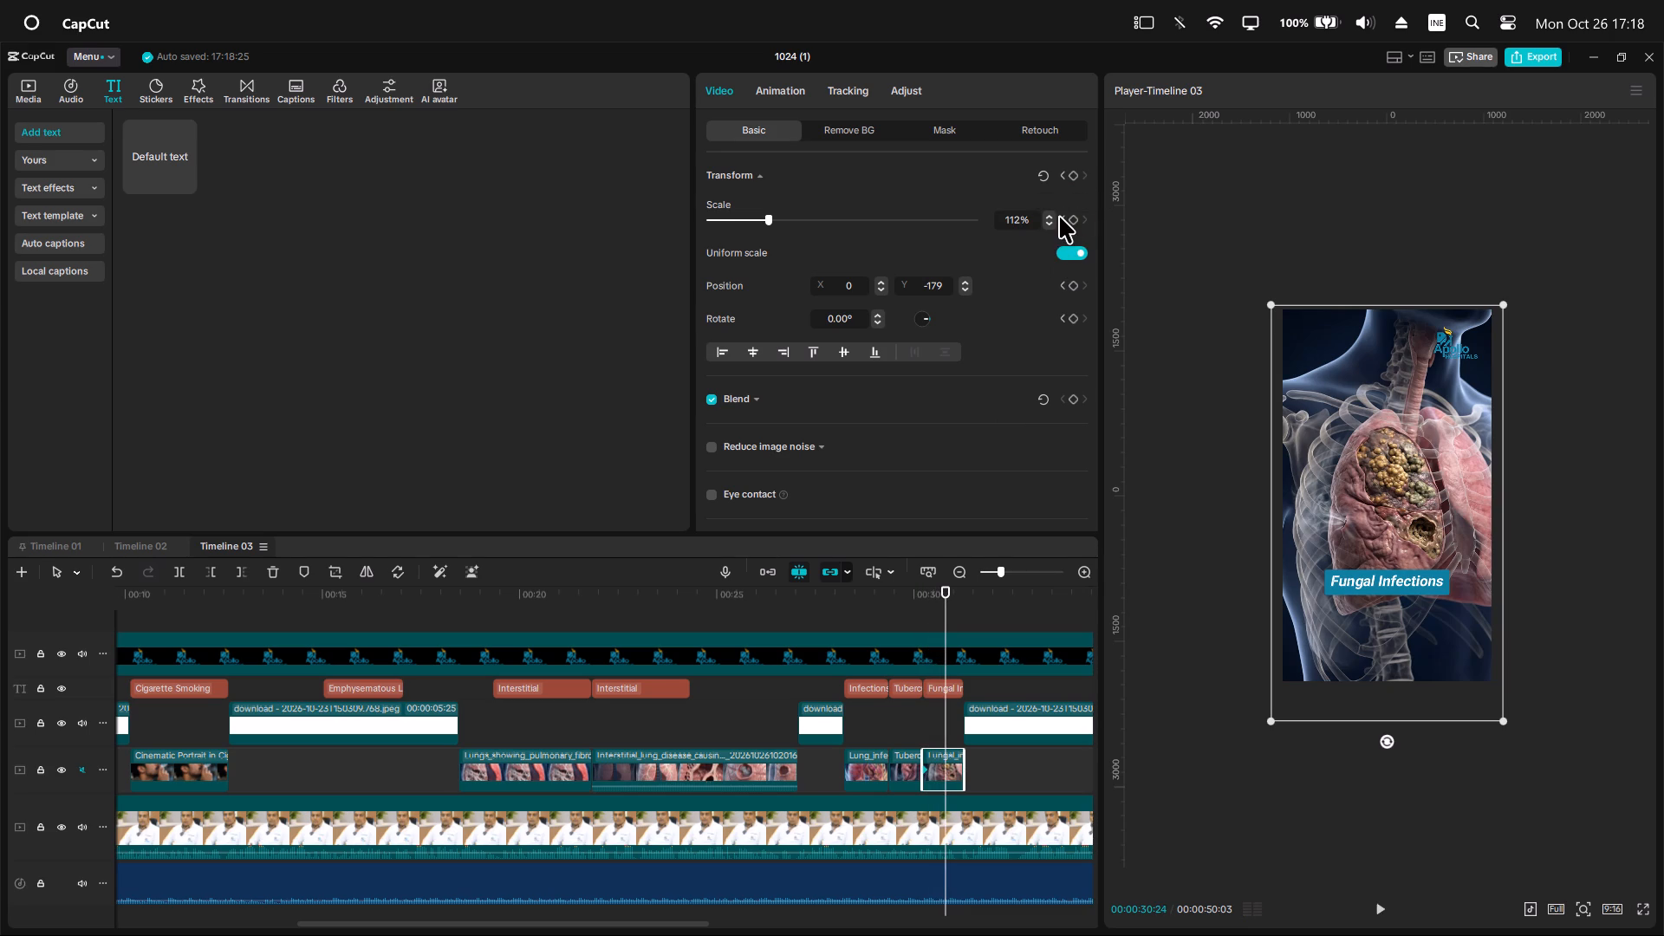
double_click(1051, 220)
triple_click(1051, 218)
triple_click(1051, 218)
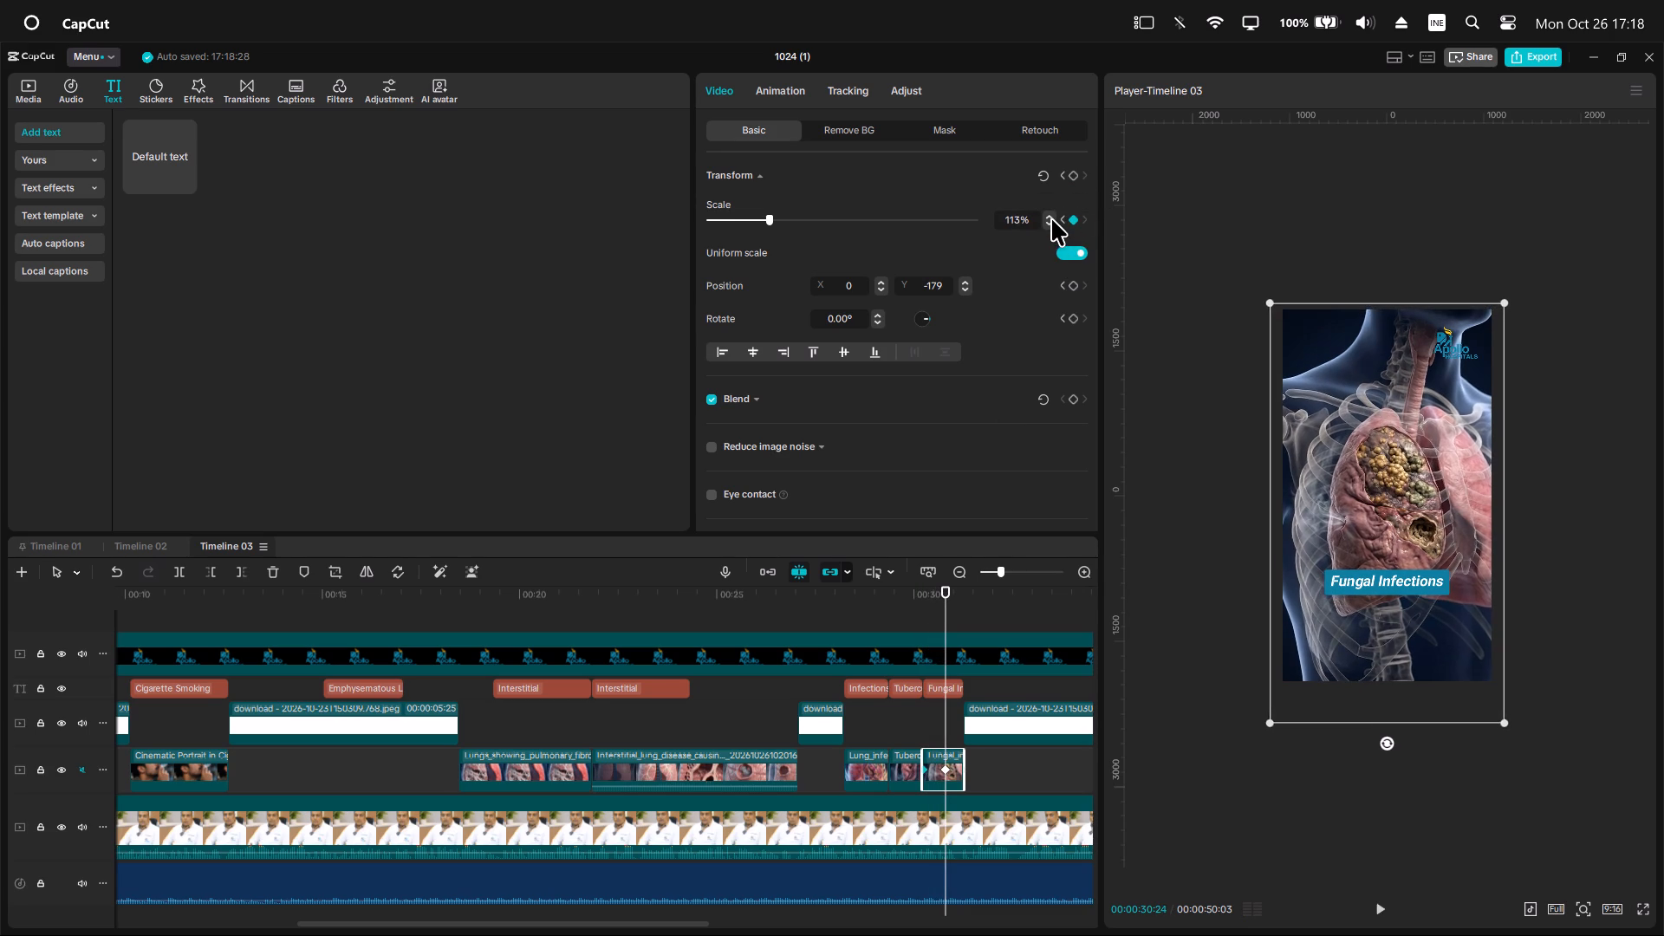
left_click_drag(947, 770, 963, 770)
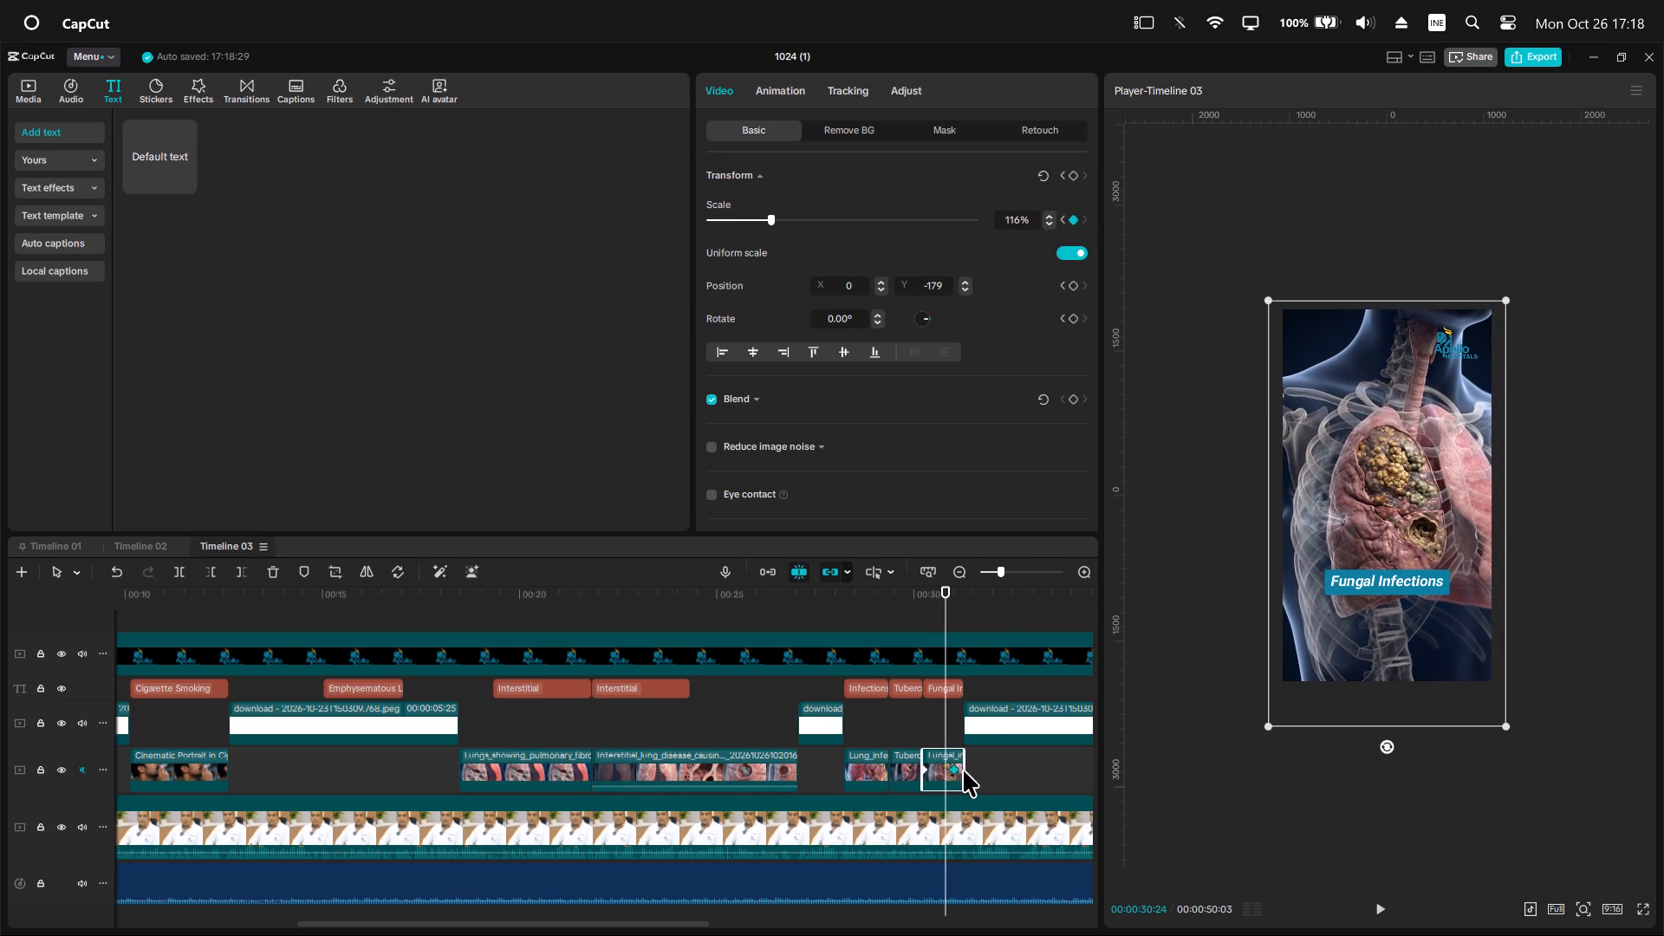
left_click_drag(963, 770, 974, 772)
Animate a zoom on the Rheumatoid Arthritis clip, with a scale keyframe at its start and a 116% scale keyframe moved to its end.
scroll(974, 772, "down", 6, "alt")
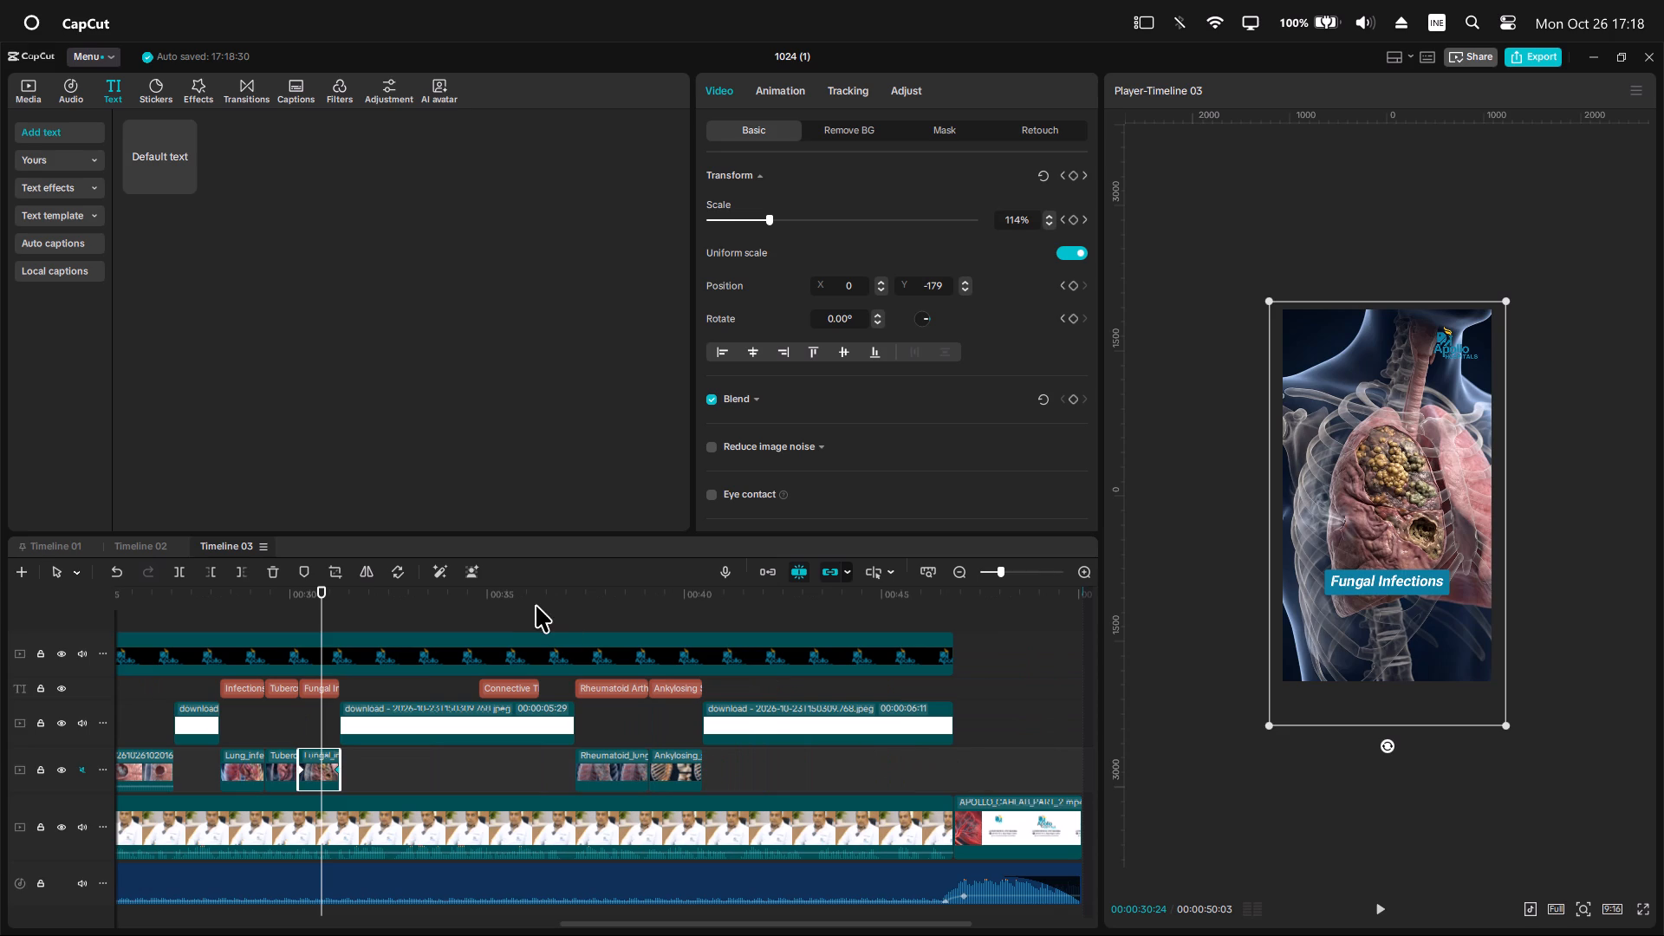
left_click(582, 595)
left_click(630, 775)
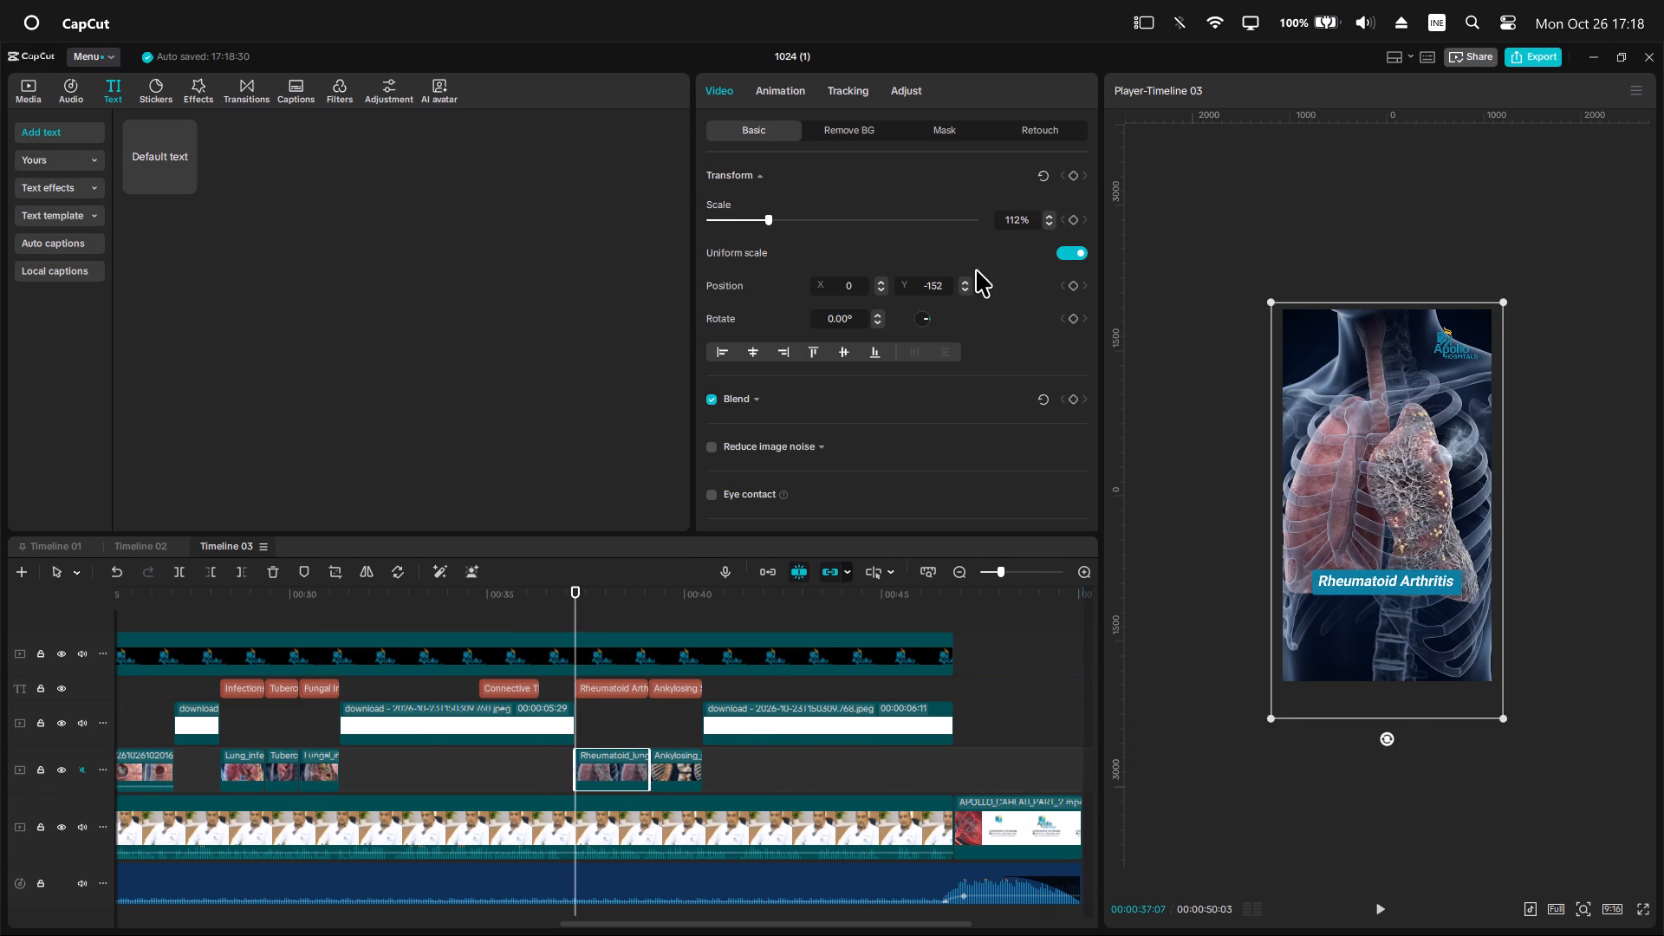
left_click(1074, 217)
key("space")
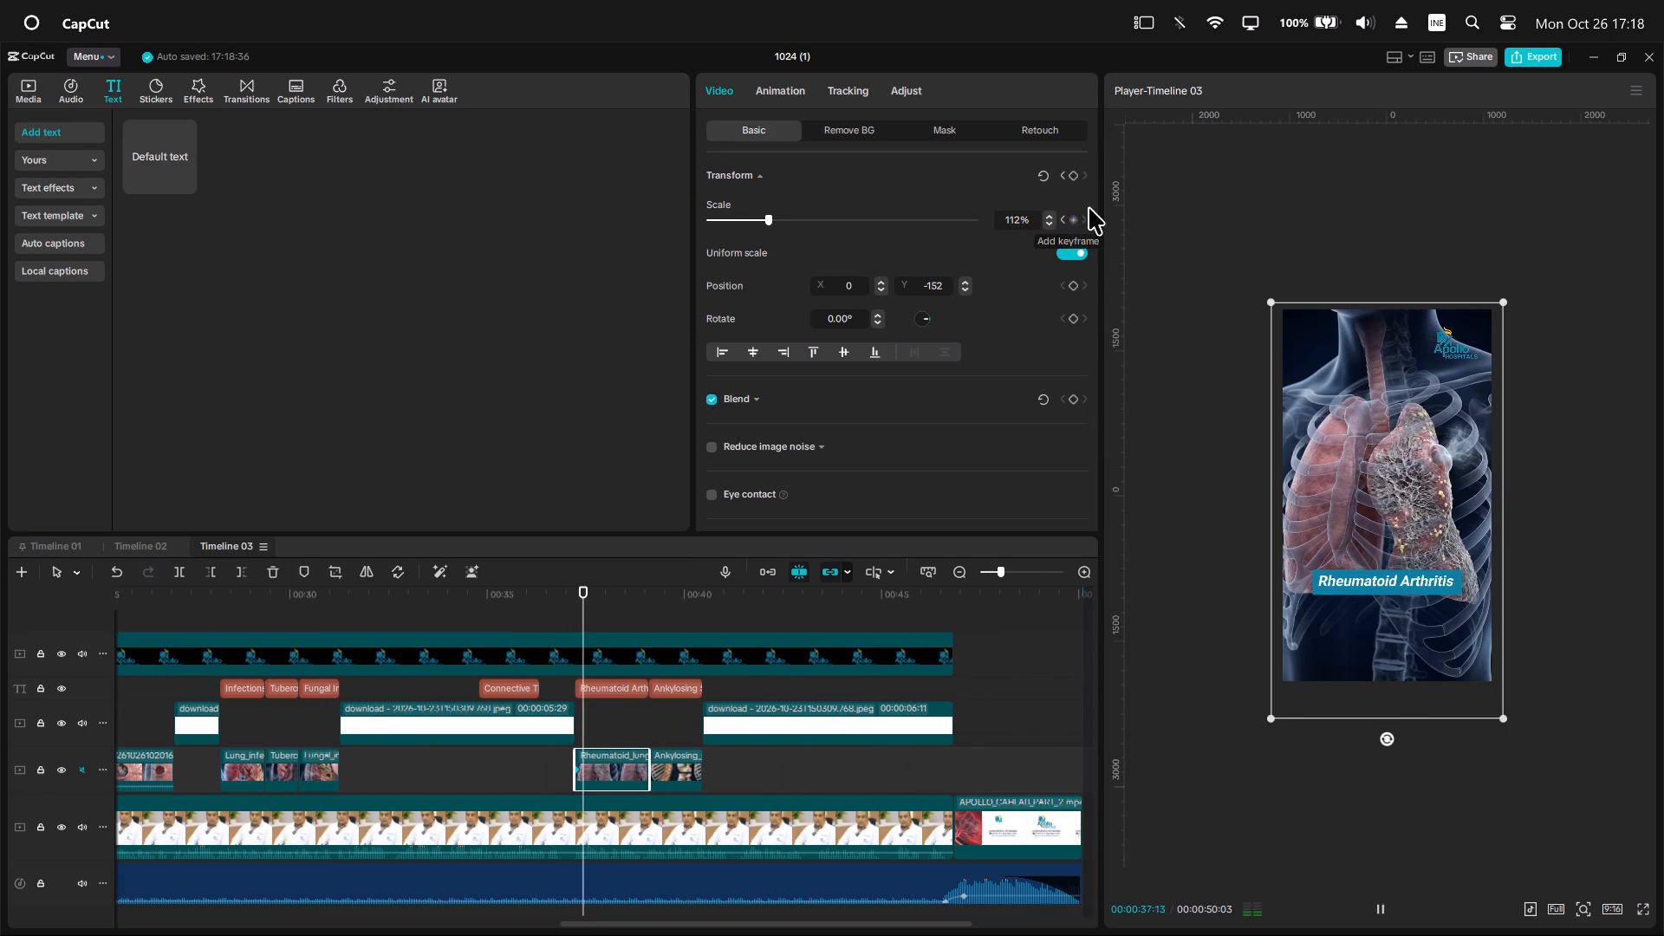
key("space")
triple_click(1048, 218)
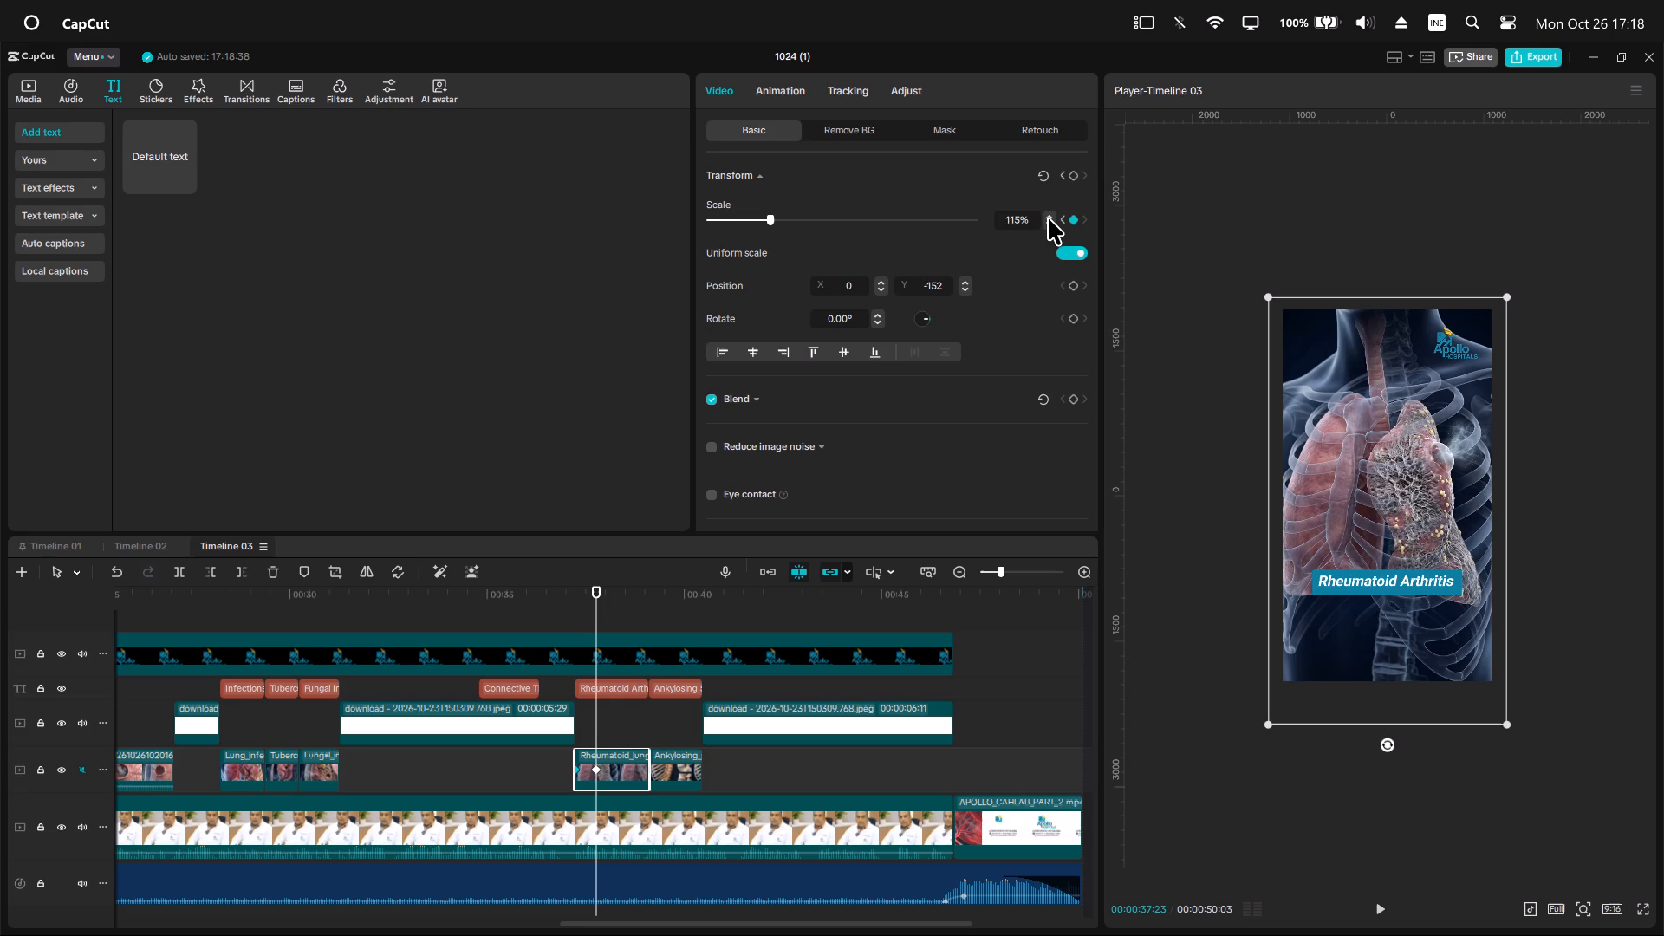
left_click(1048, 218)
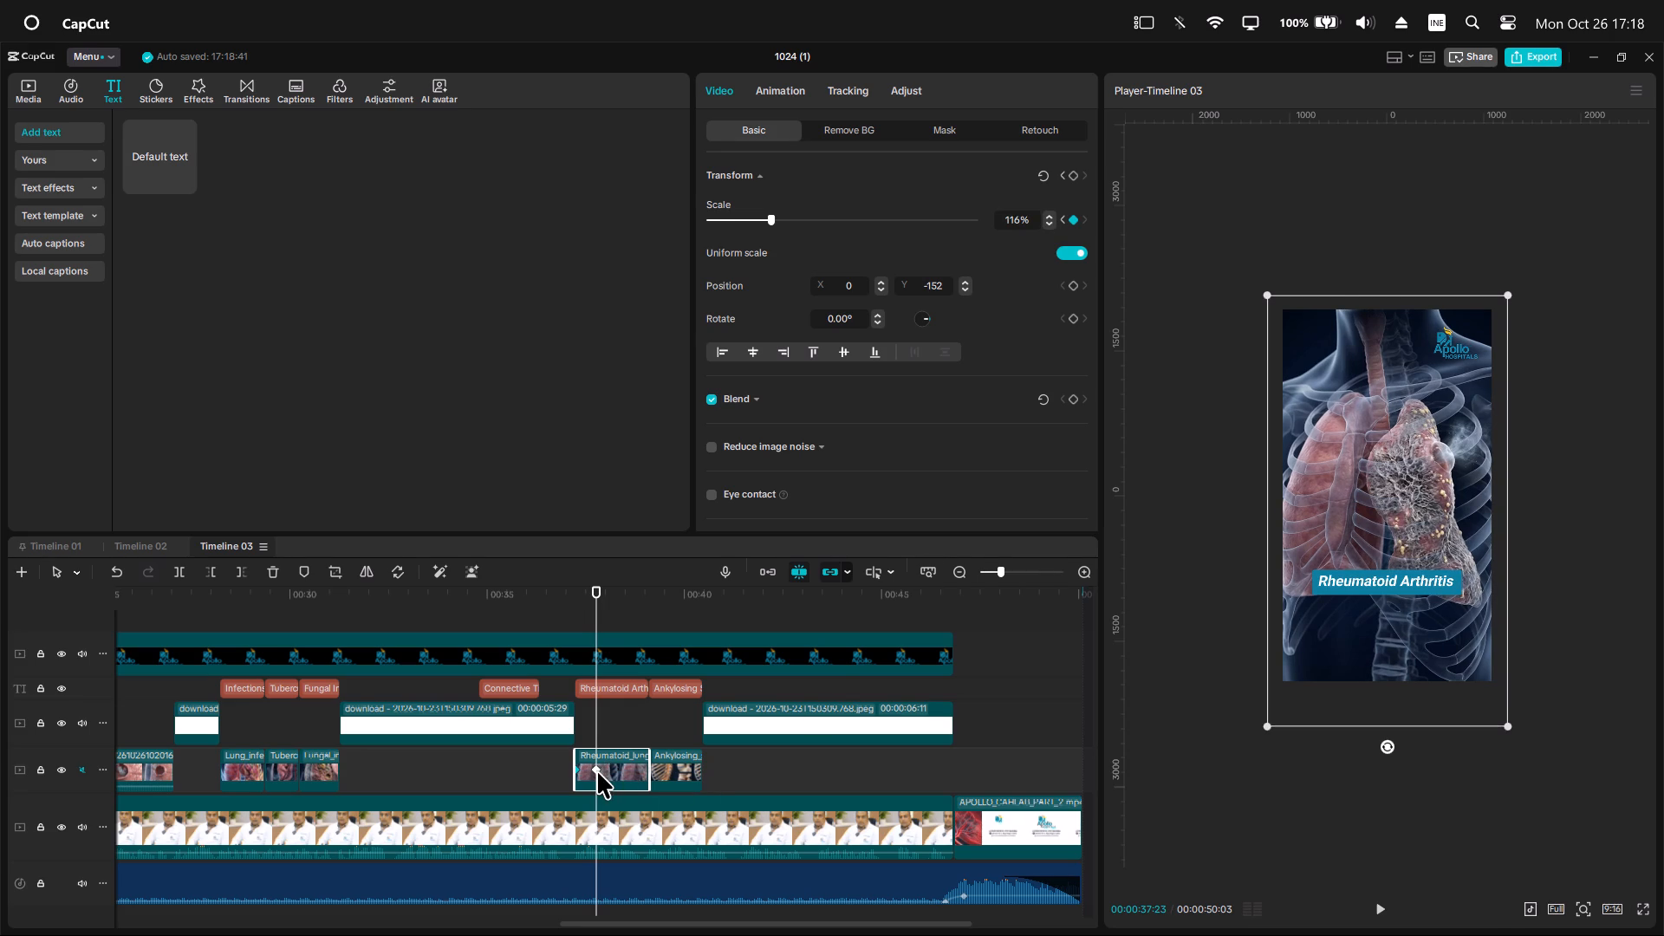
left_click_drag(597, 771, 683, 783)
Animate a zoom on the Ankylosing Spondylitis clip, with a transform keyframe at its start and a 116% scale keyframe moved to its end.
left_click_drag(665, 596, 653, 601)
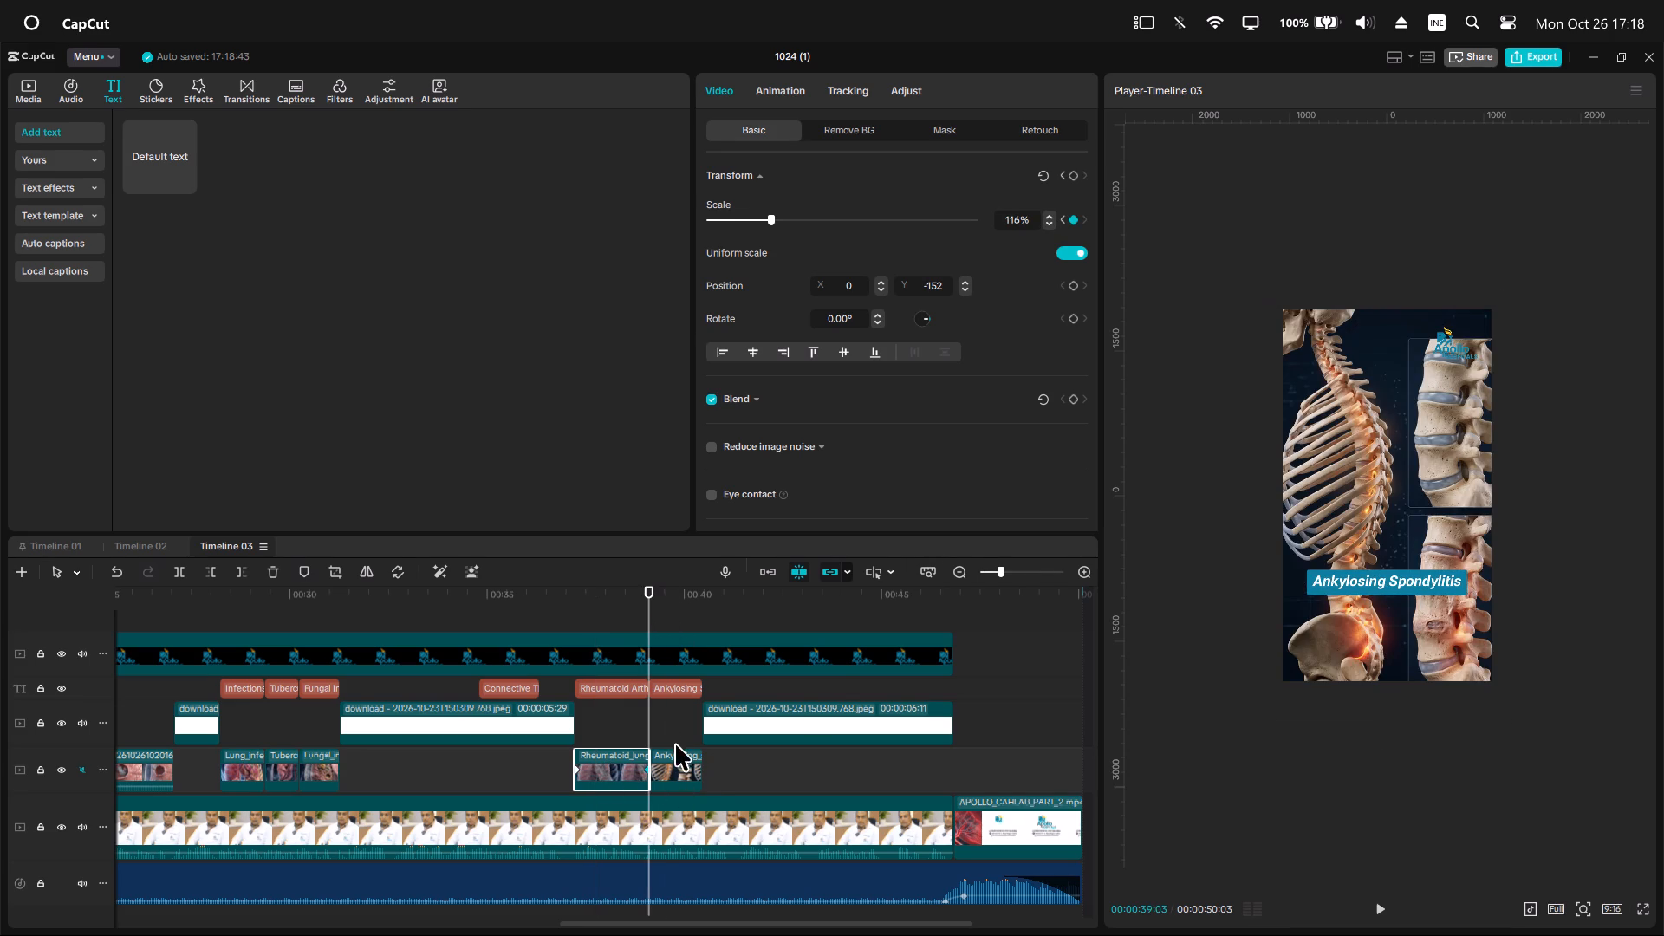
left_click(680, 767)
left_click(1077, 178)
key("space")
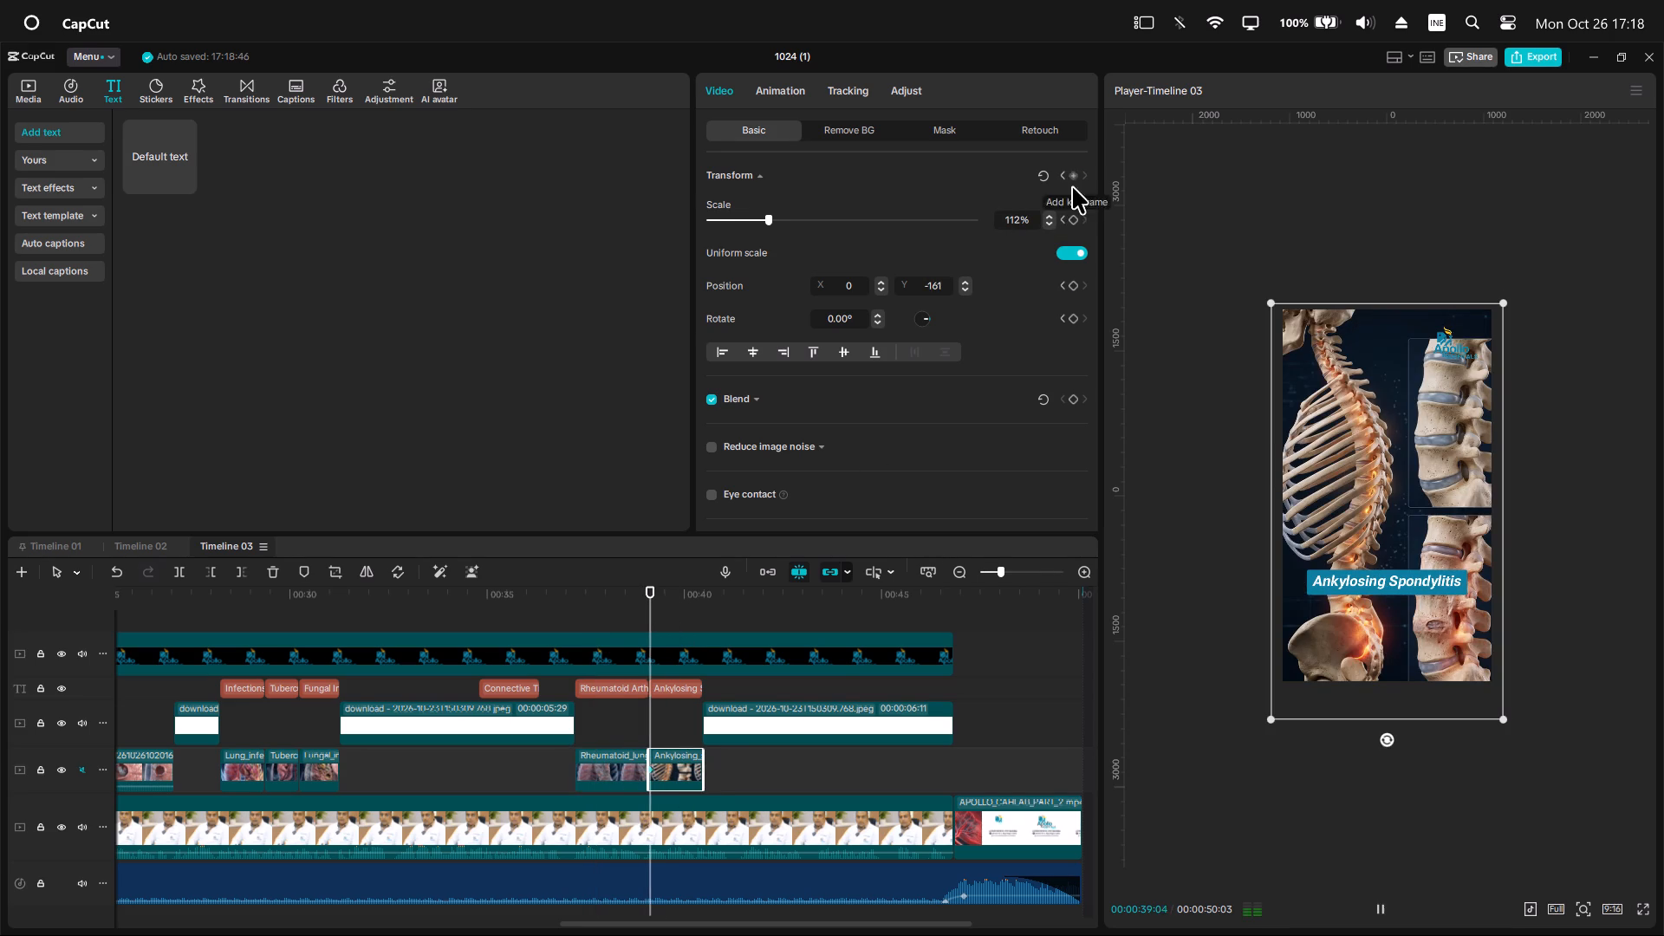
key("space")
triple_click(1054, 218)
left_click(1054, 218)
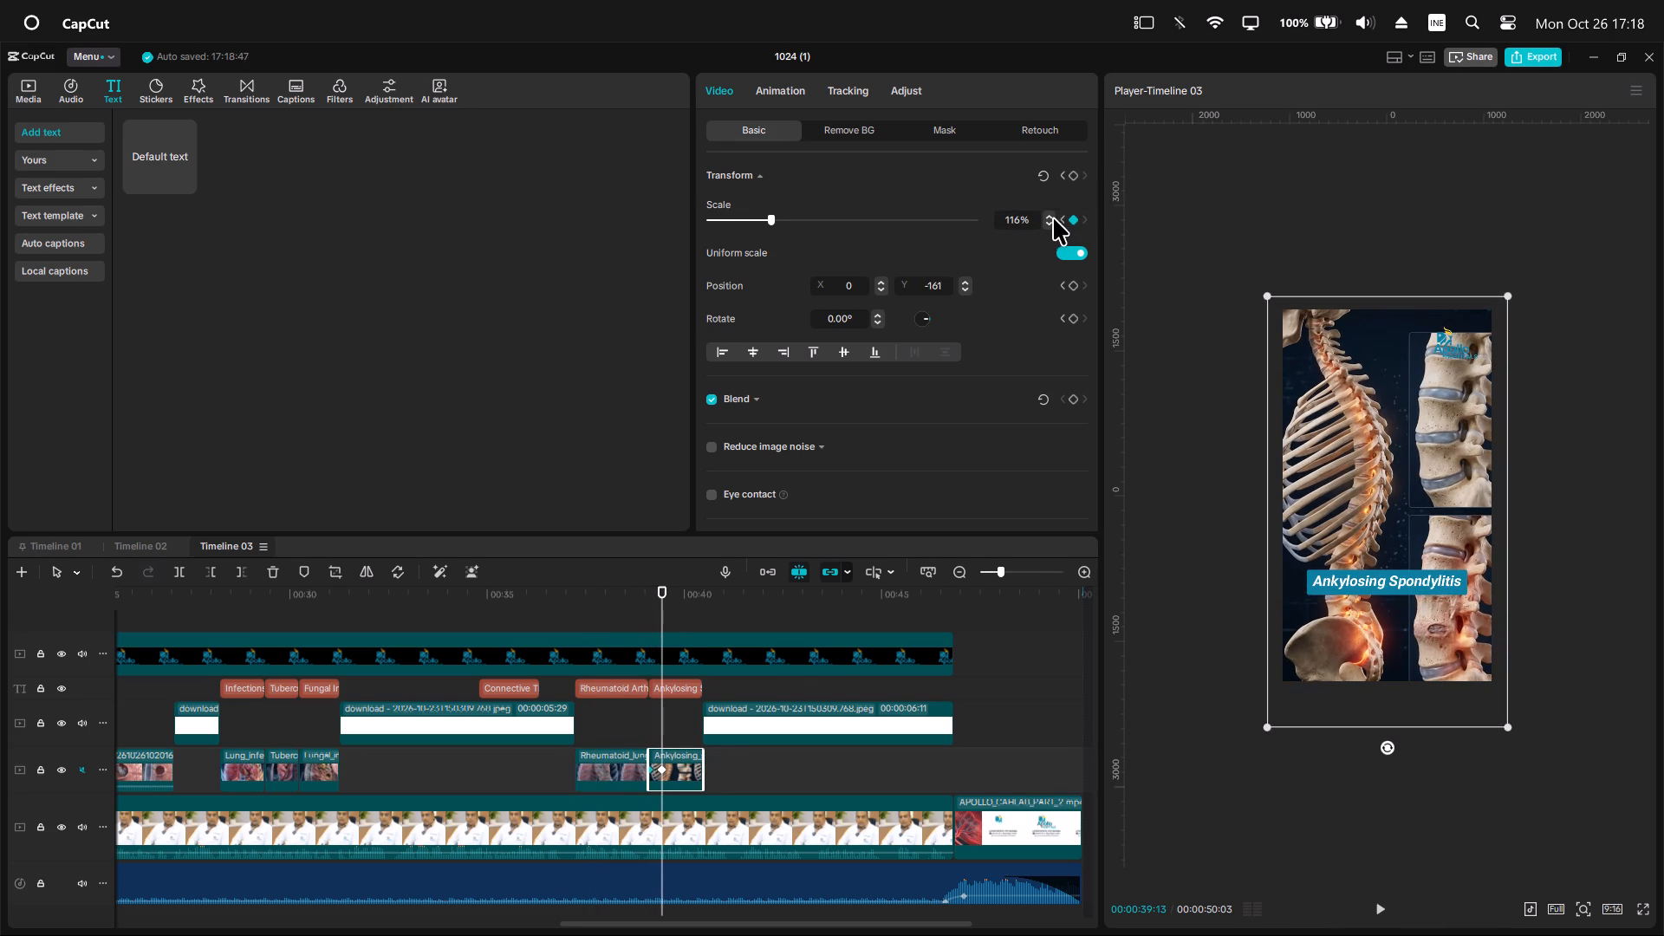
left_click_drag(661, 773, 766, 790)
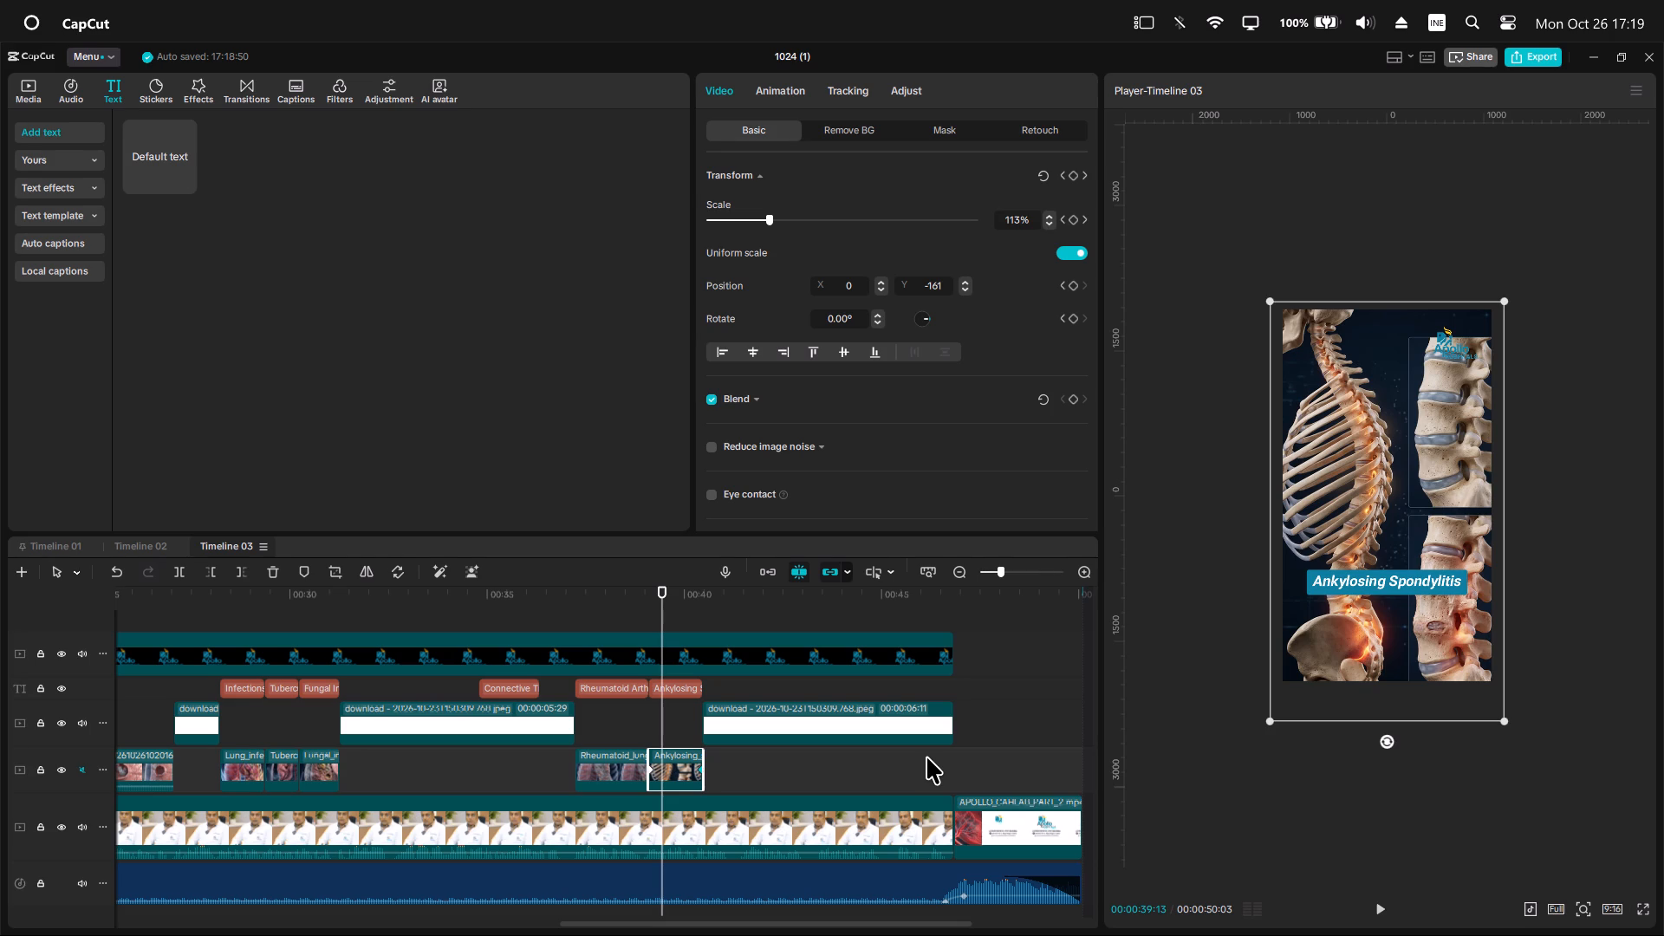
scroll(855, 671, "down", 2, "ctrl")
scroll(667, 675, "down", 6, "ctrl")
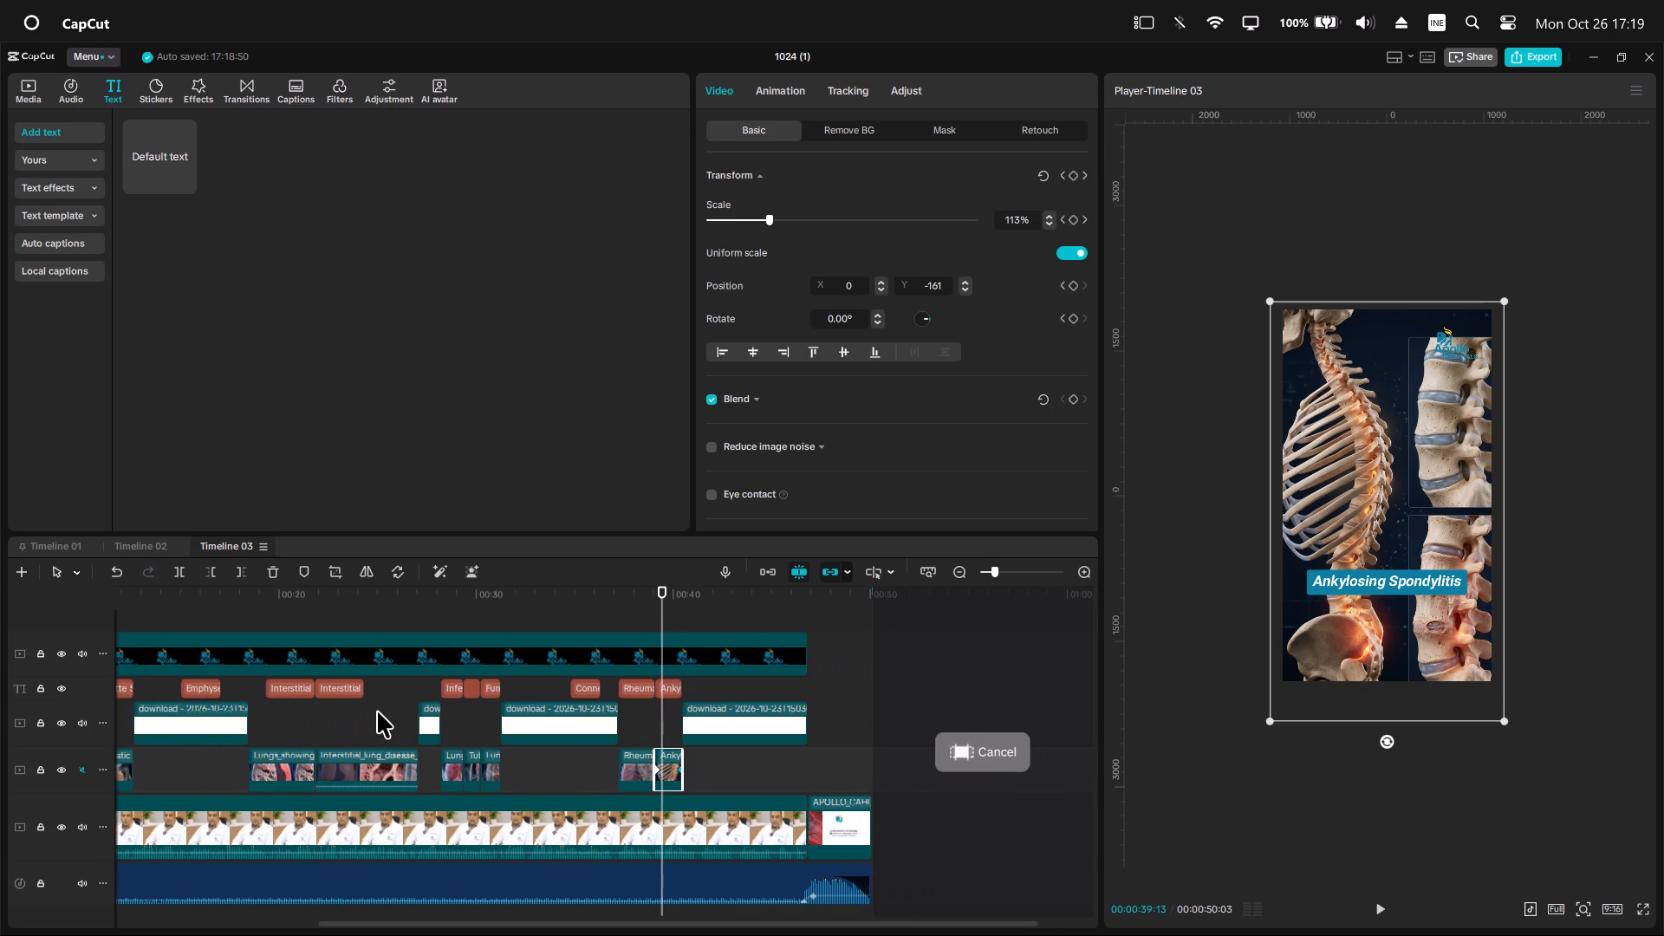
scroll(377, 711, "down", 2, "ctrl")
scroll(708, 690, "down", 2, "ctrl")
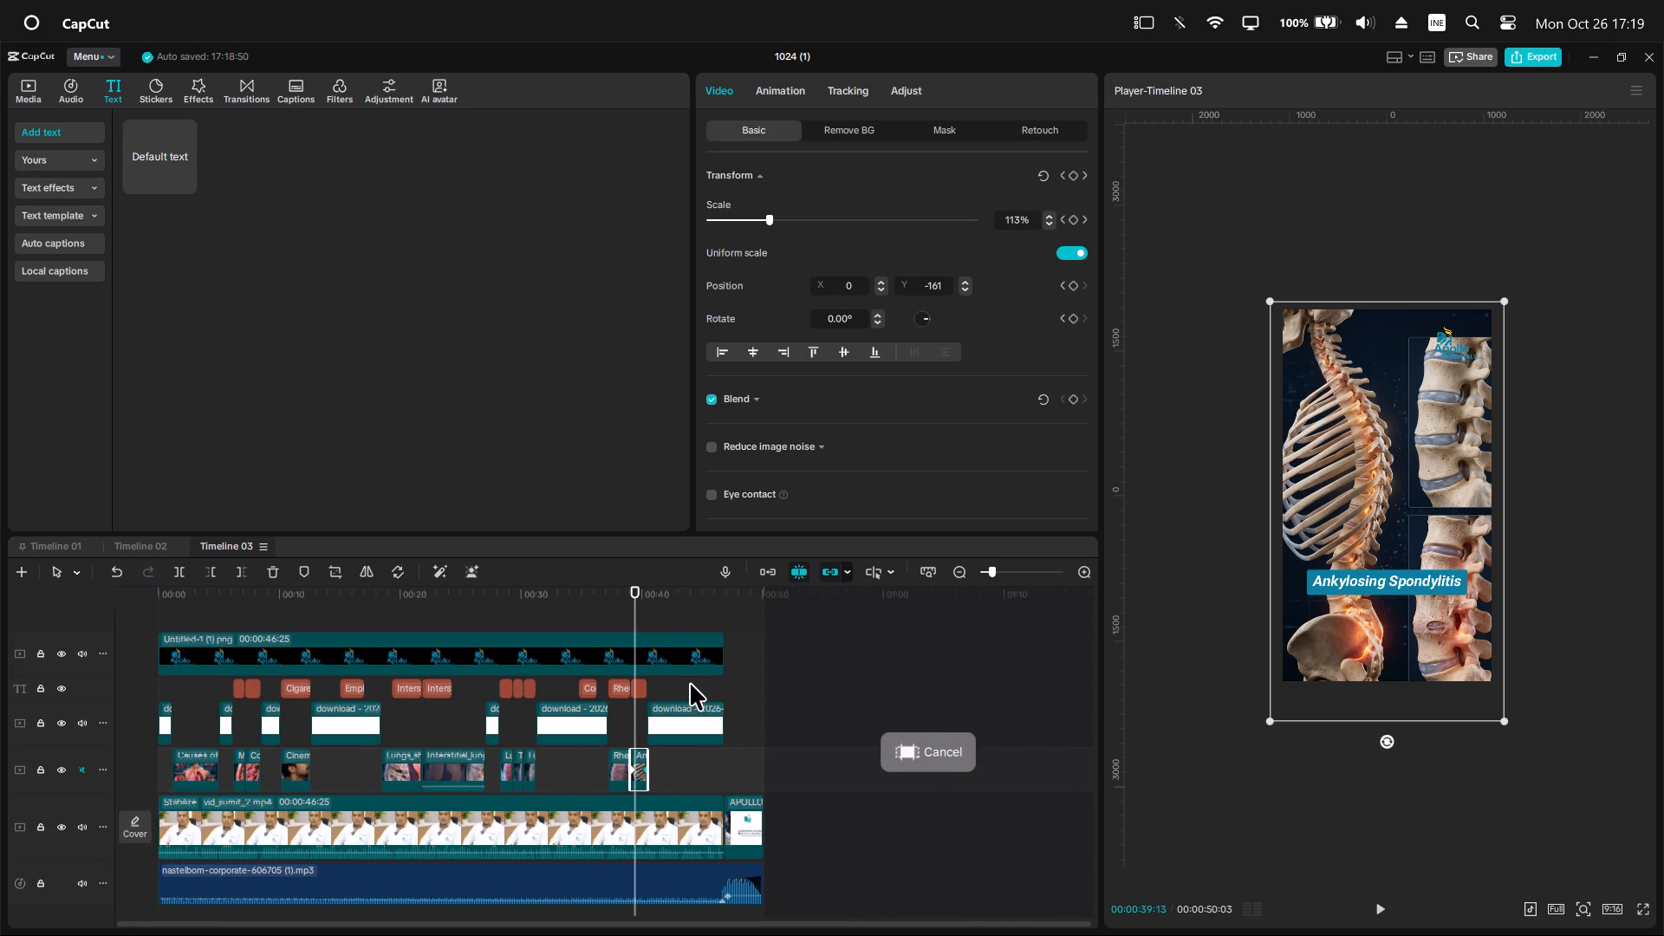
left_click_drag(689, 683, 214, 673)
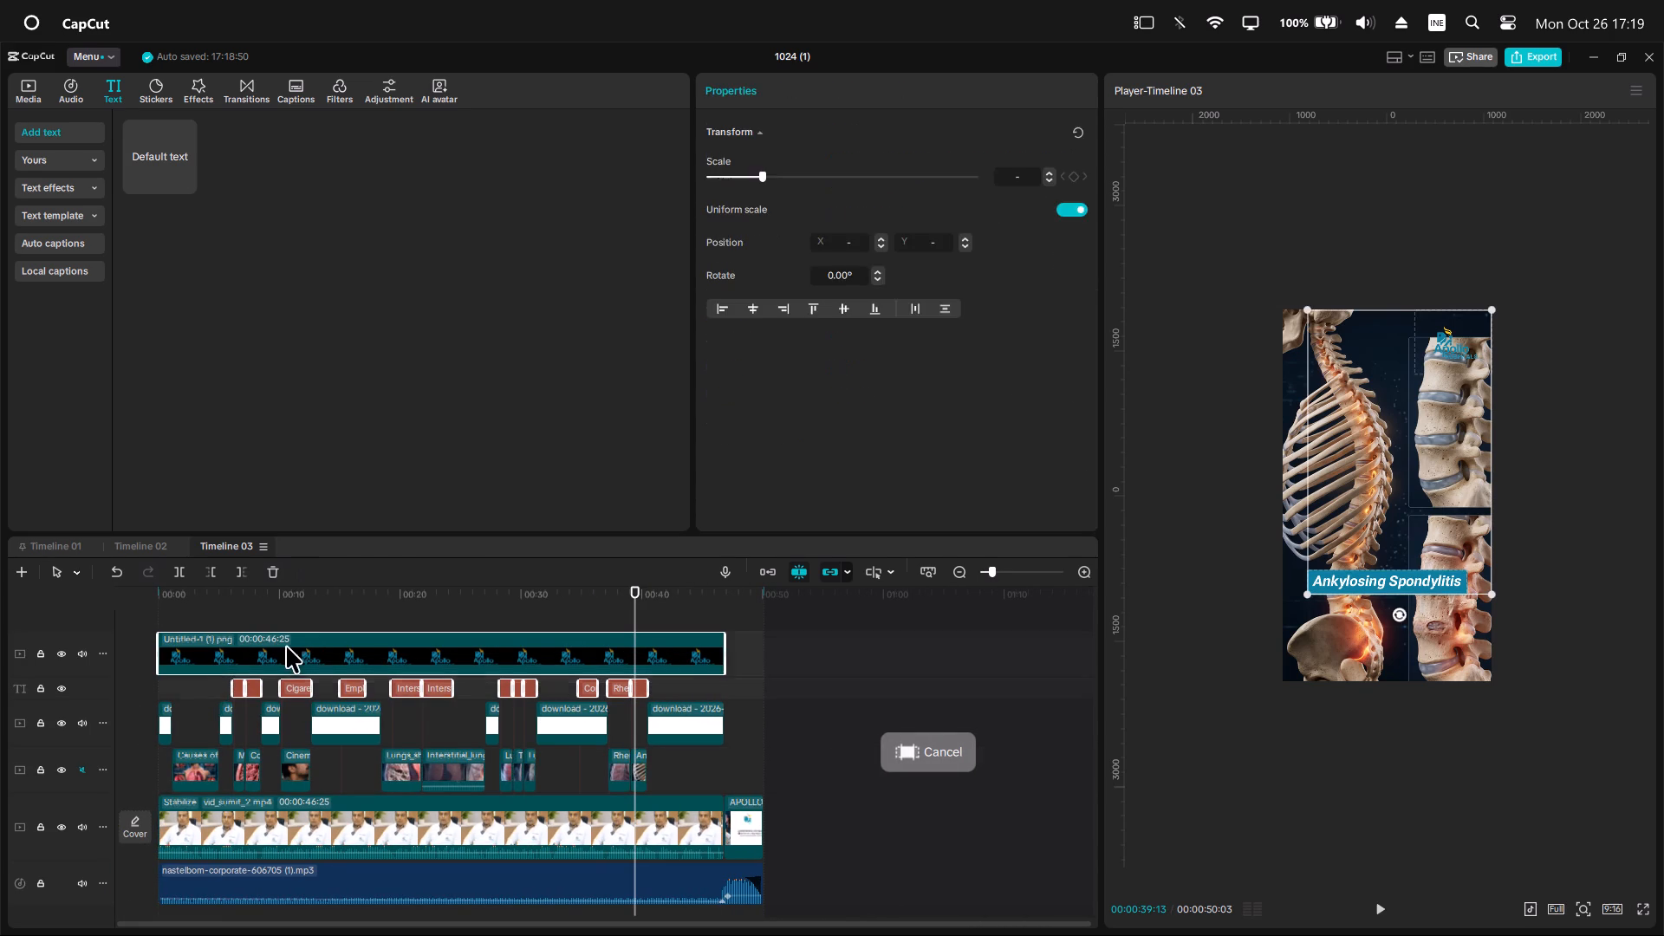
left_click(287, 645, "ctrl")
Check Timeline 02, and open Timeline 01 to examine its title clips.
left_click(152, 542)
scroll(426, 670, "up", 3, "ctrl")
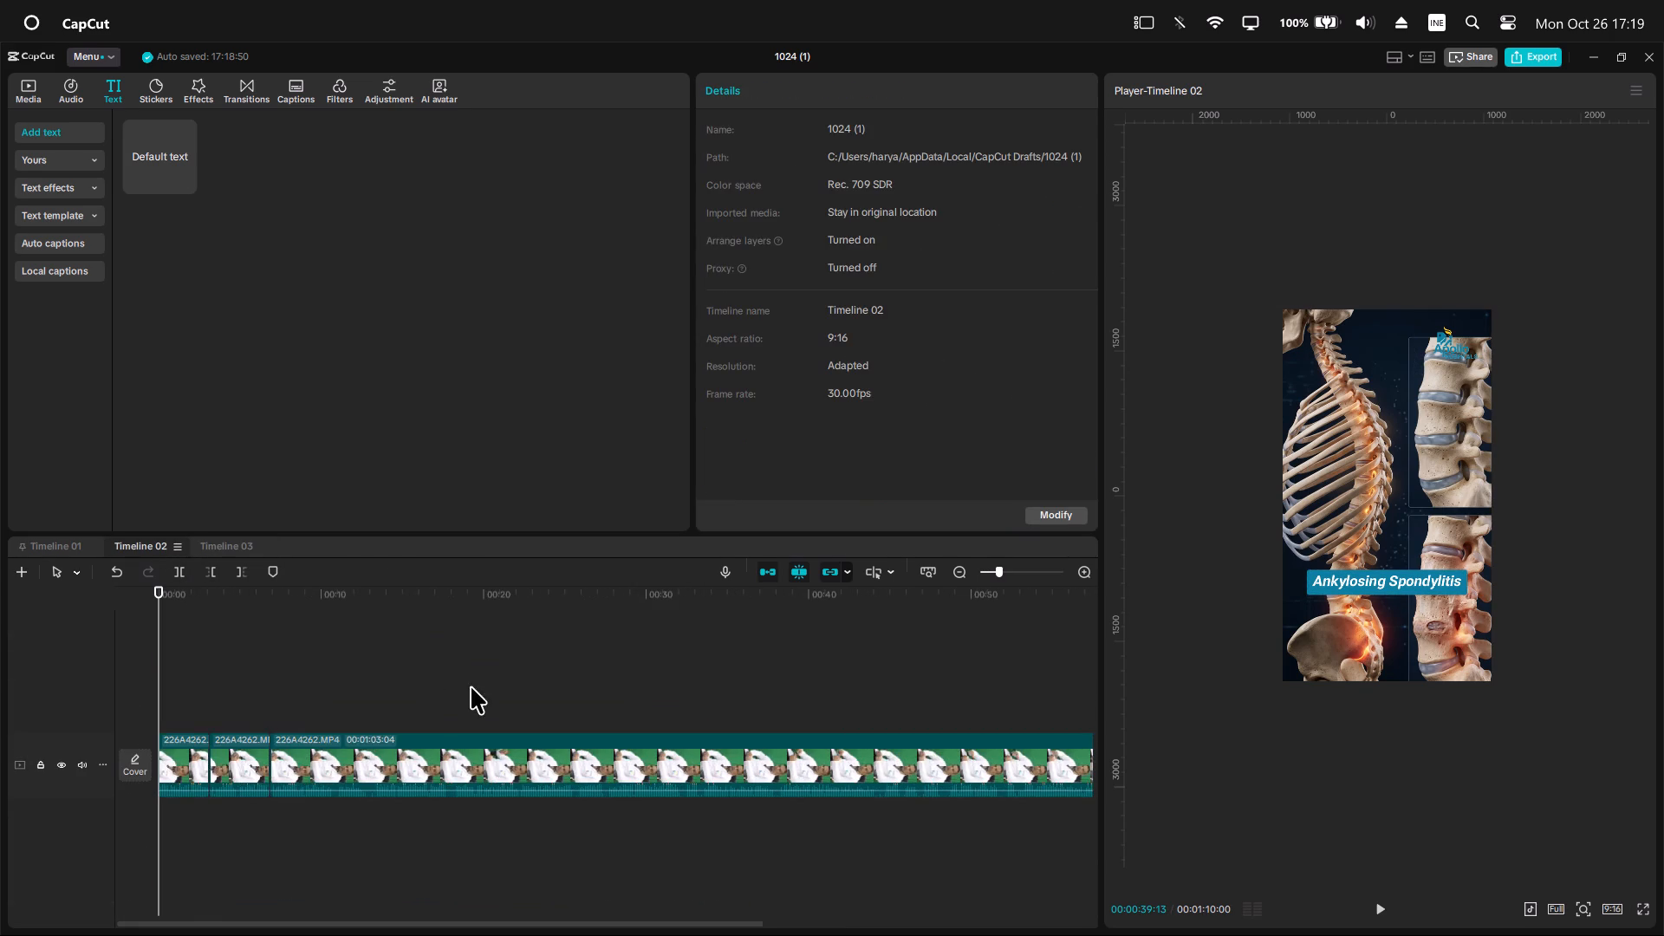
scroll(471, 686, "up", 1, "ctrl")
left_click(59, 543)
scroll(359, 675, "up", 5, "ctrl")
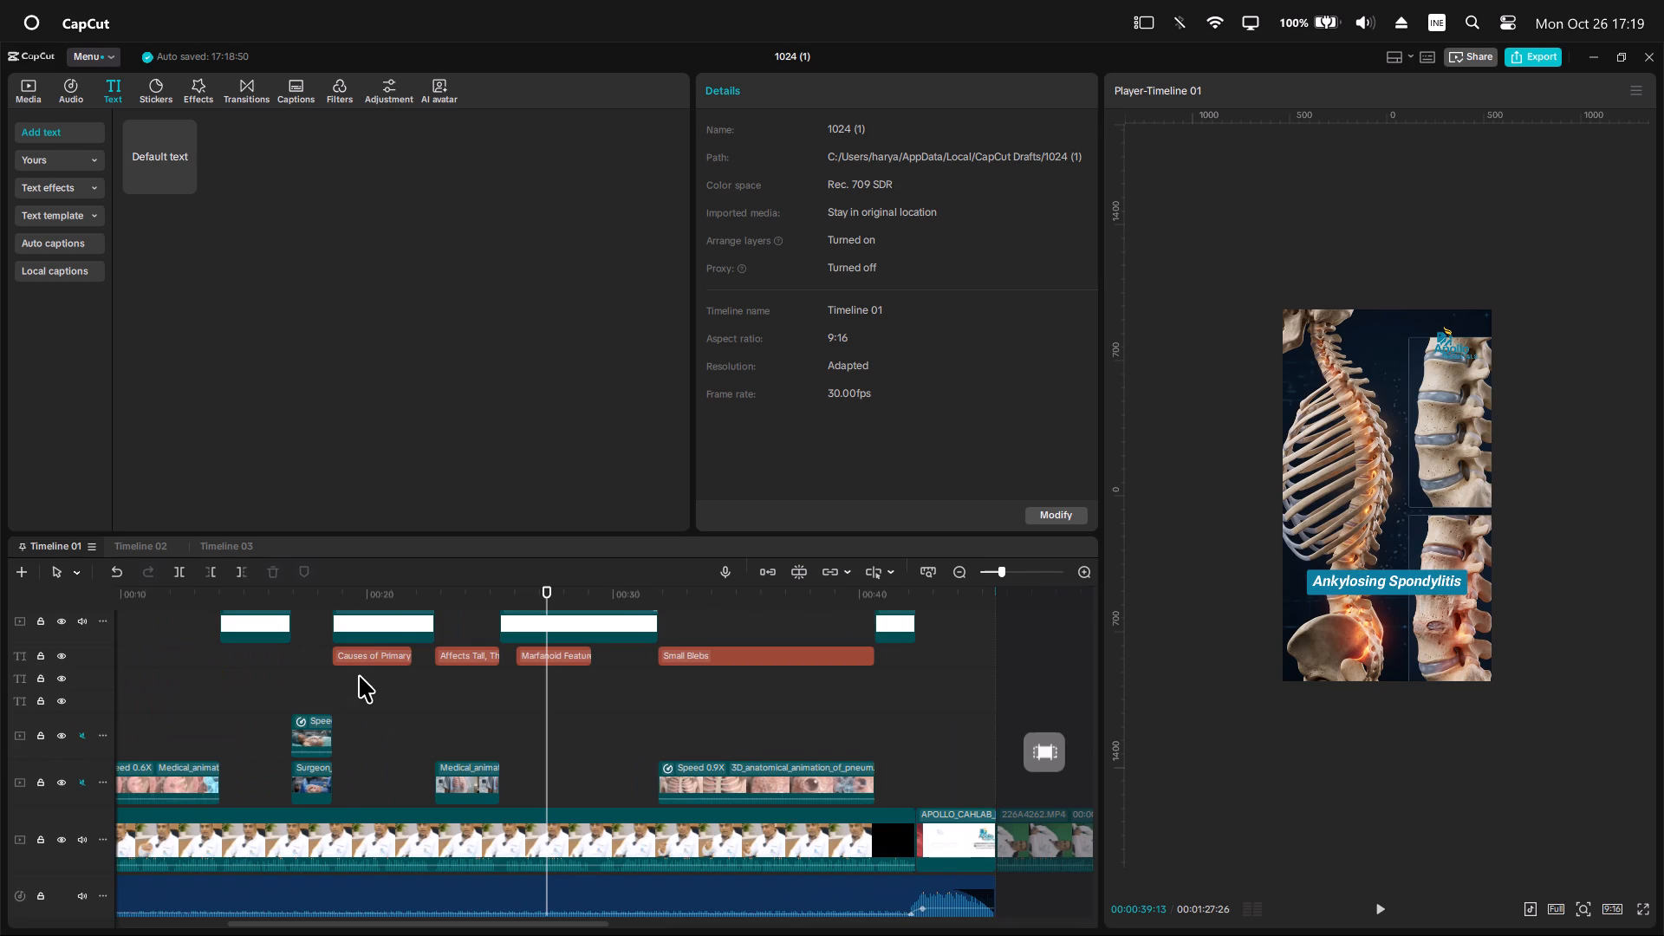
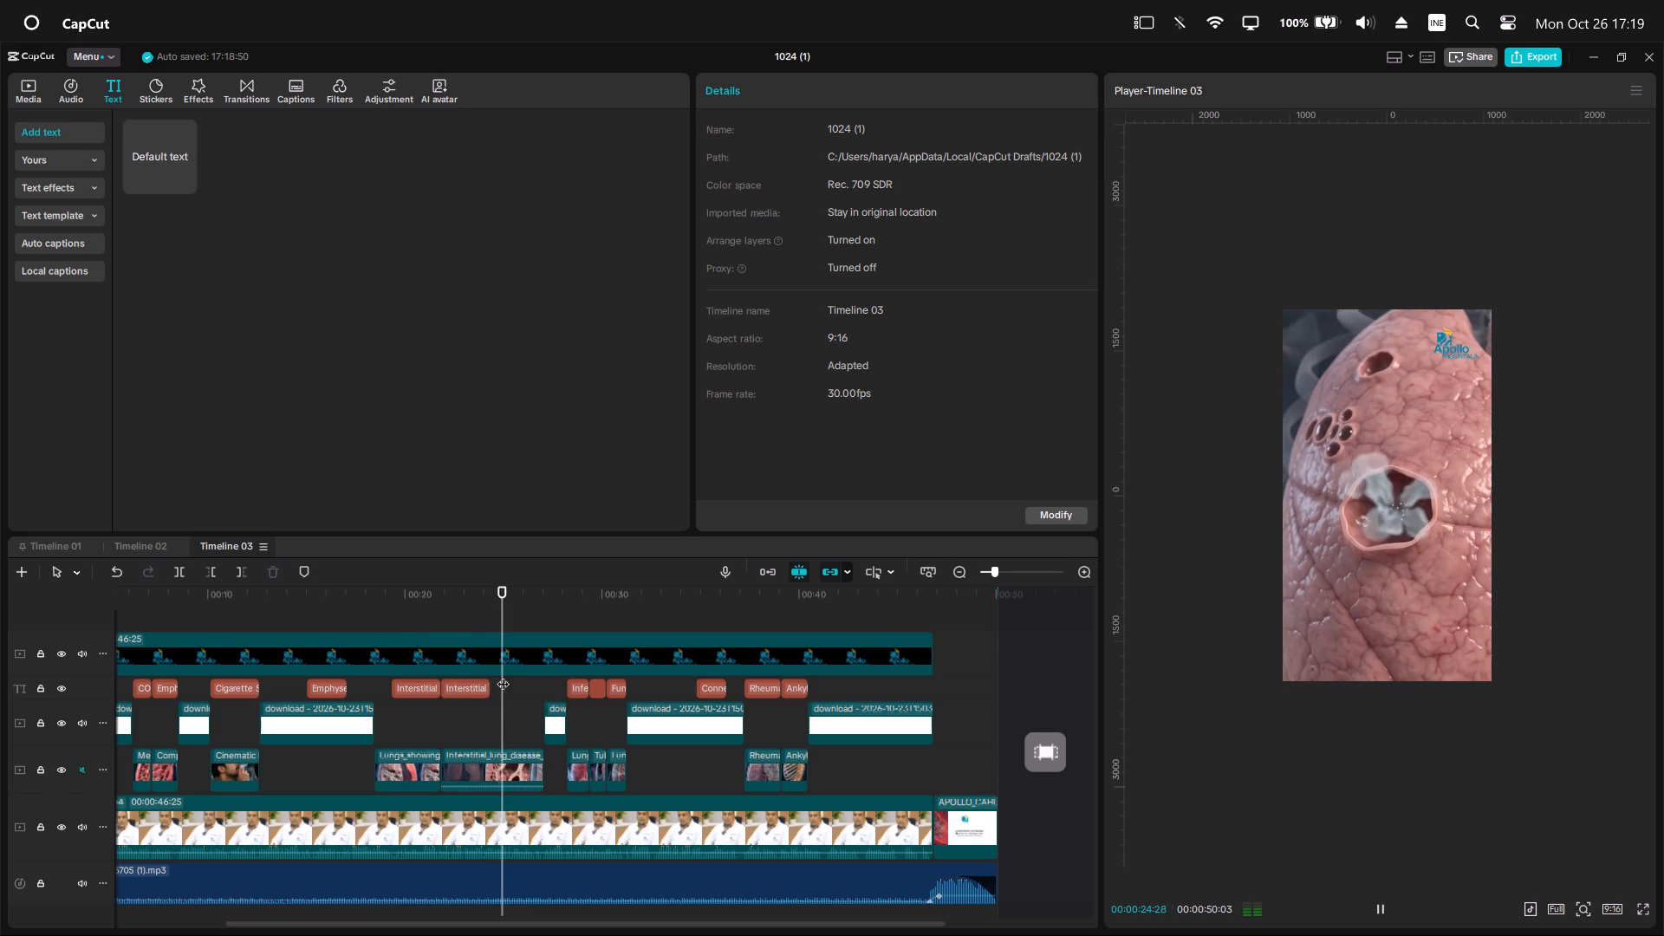
Delete the second Interstitial Lung Disease (ILD) title in Timeline 03, and replay the section from the first ILD title.
key("space")
left_click(418, 614)
key("space")
scroll(445, 650, "up", 10, "ctrl")
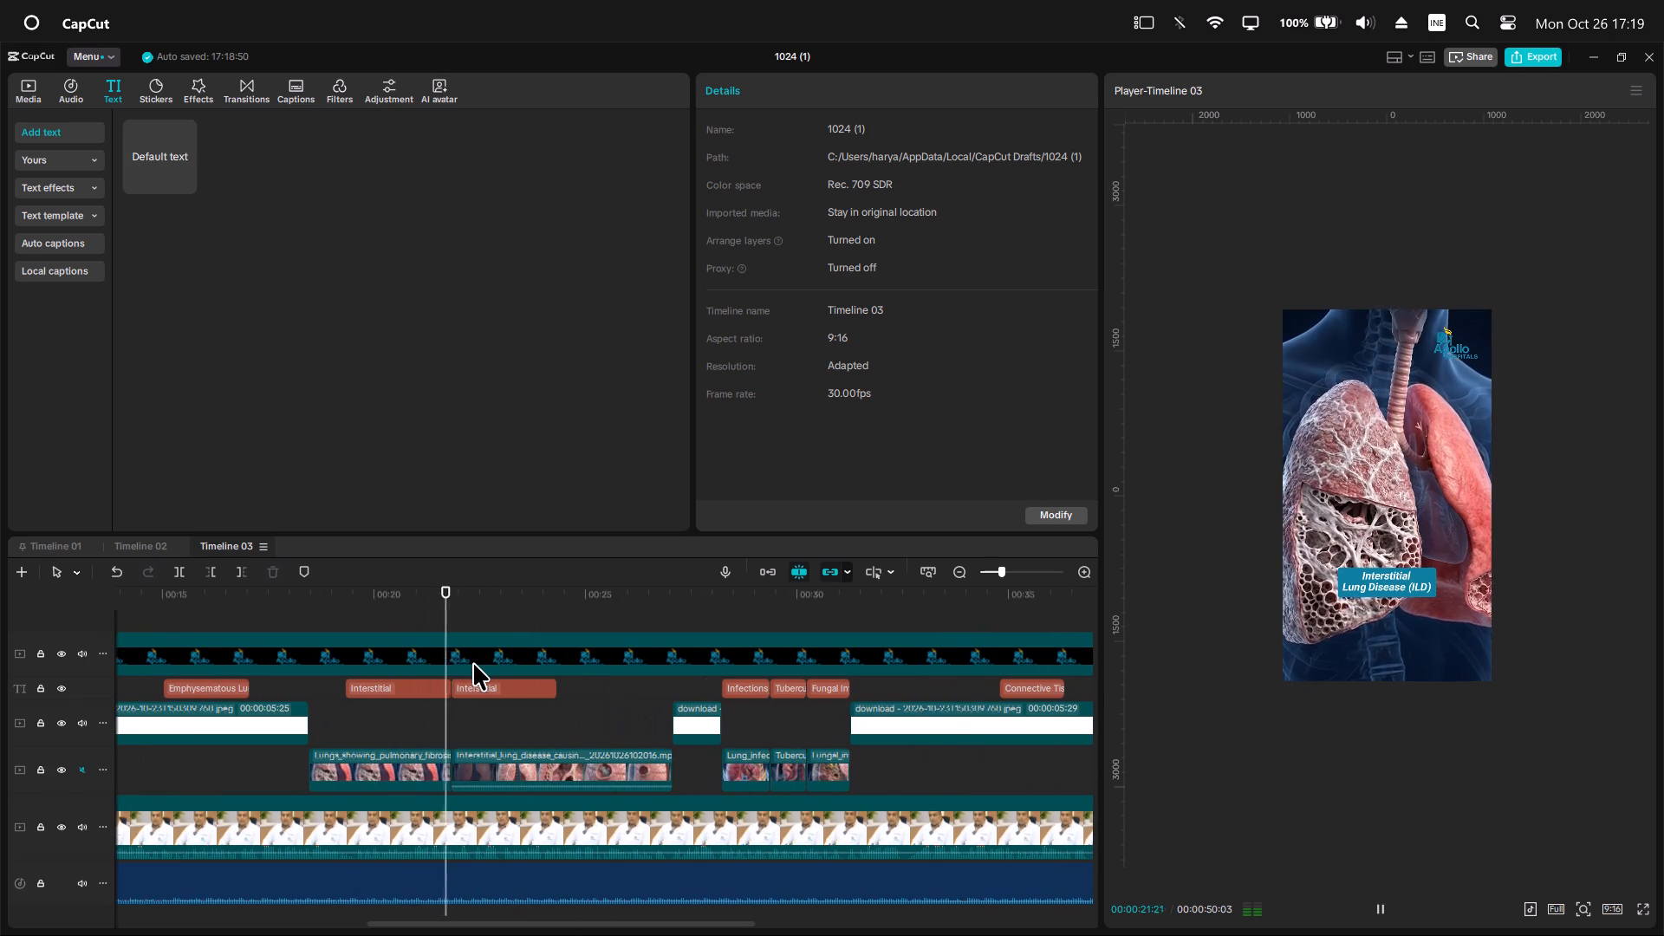
key("space")
left_click(471, 686)
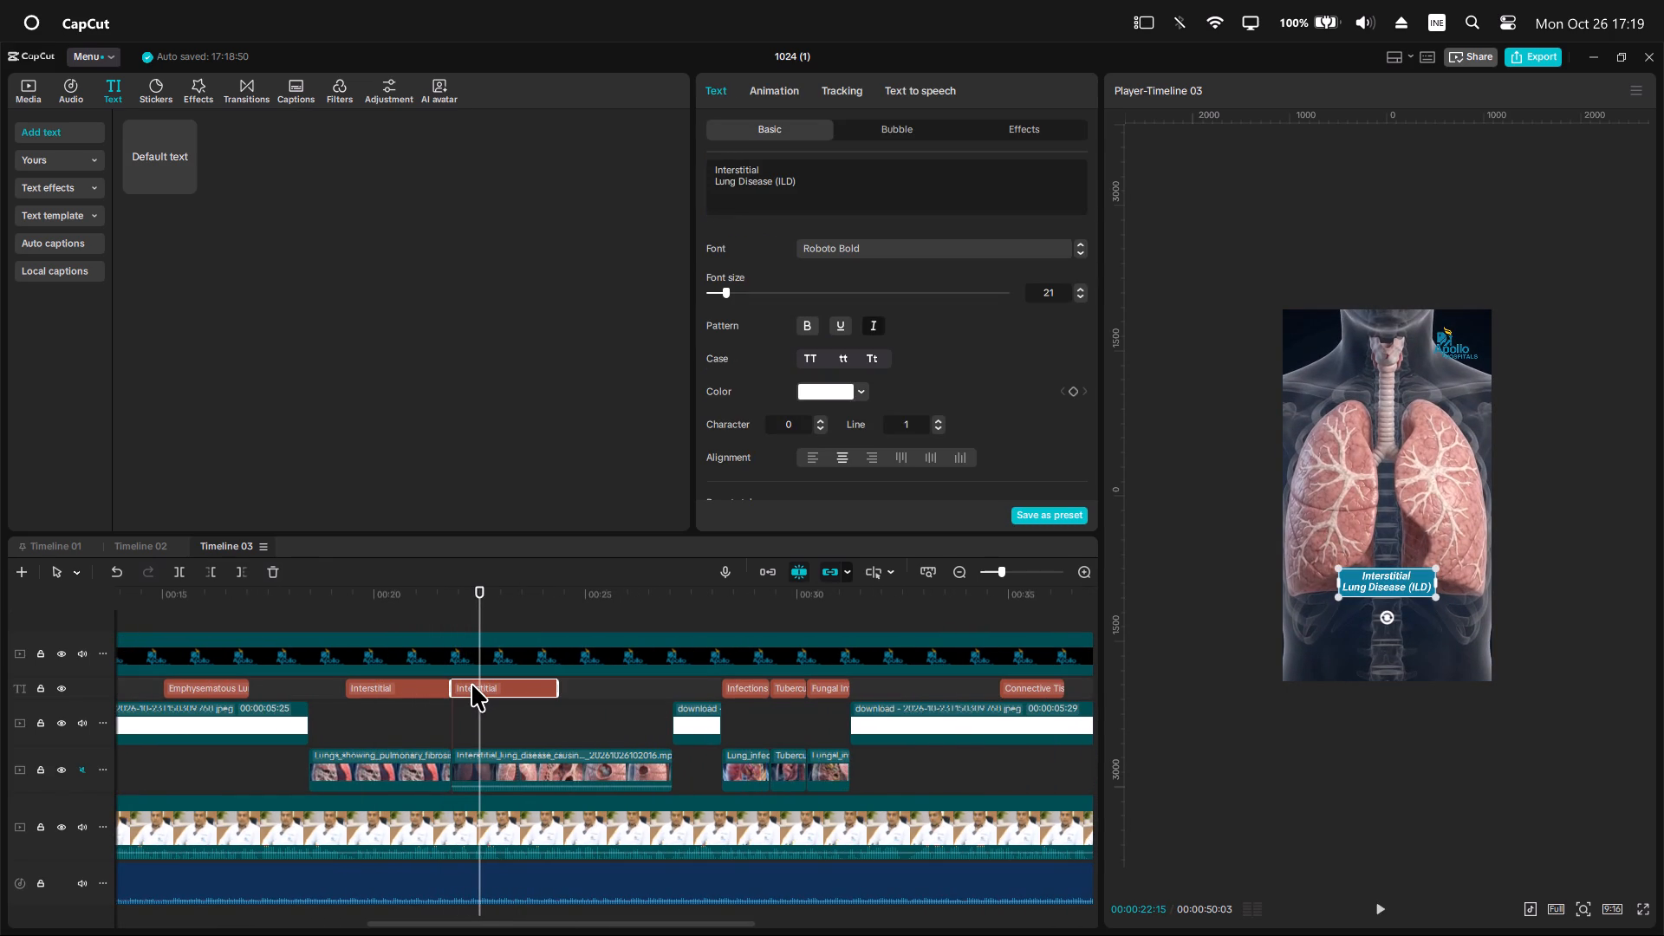
key("z")
left_click(365, 602)
key("space")
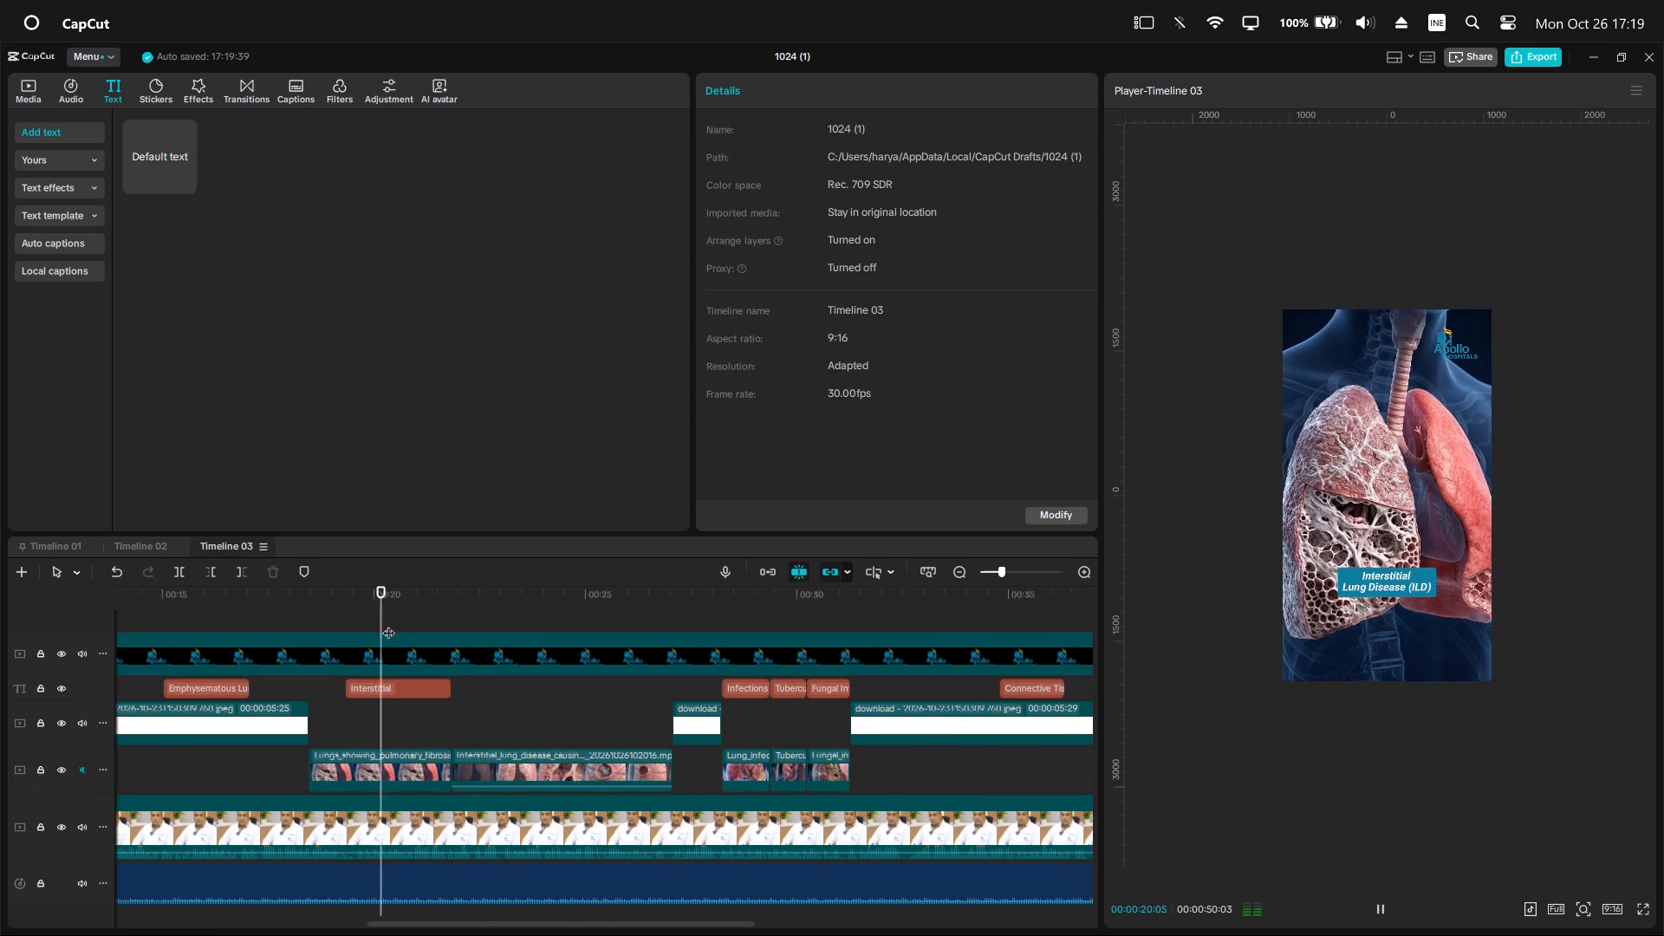
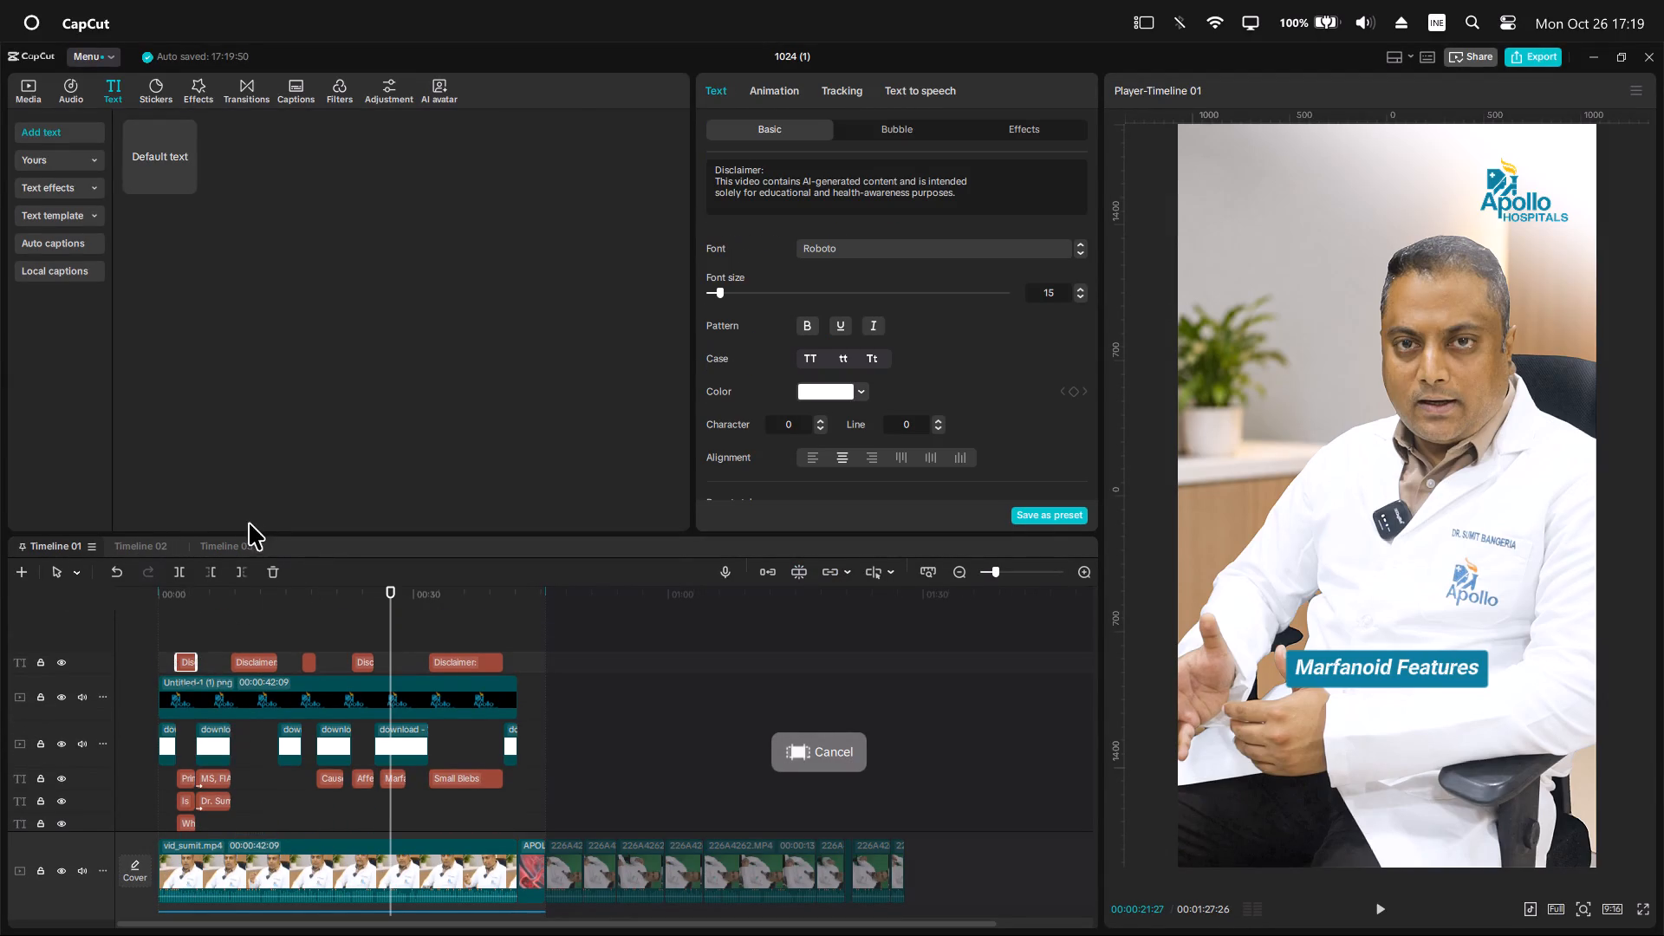
In Timeline 03, paste the disclaimer text at 00:00:01:04 and extend it to the end of the Causes of Secondary Spontaneous Pneumothorax clip.
left_click(223, 548)
left_click_drag(217, 590, 99, 574)
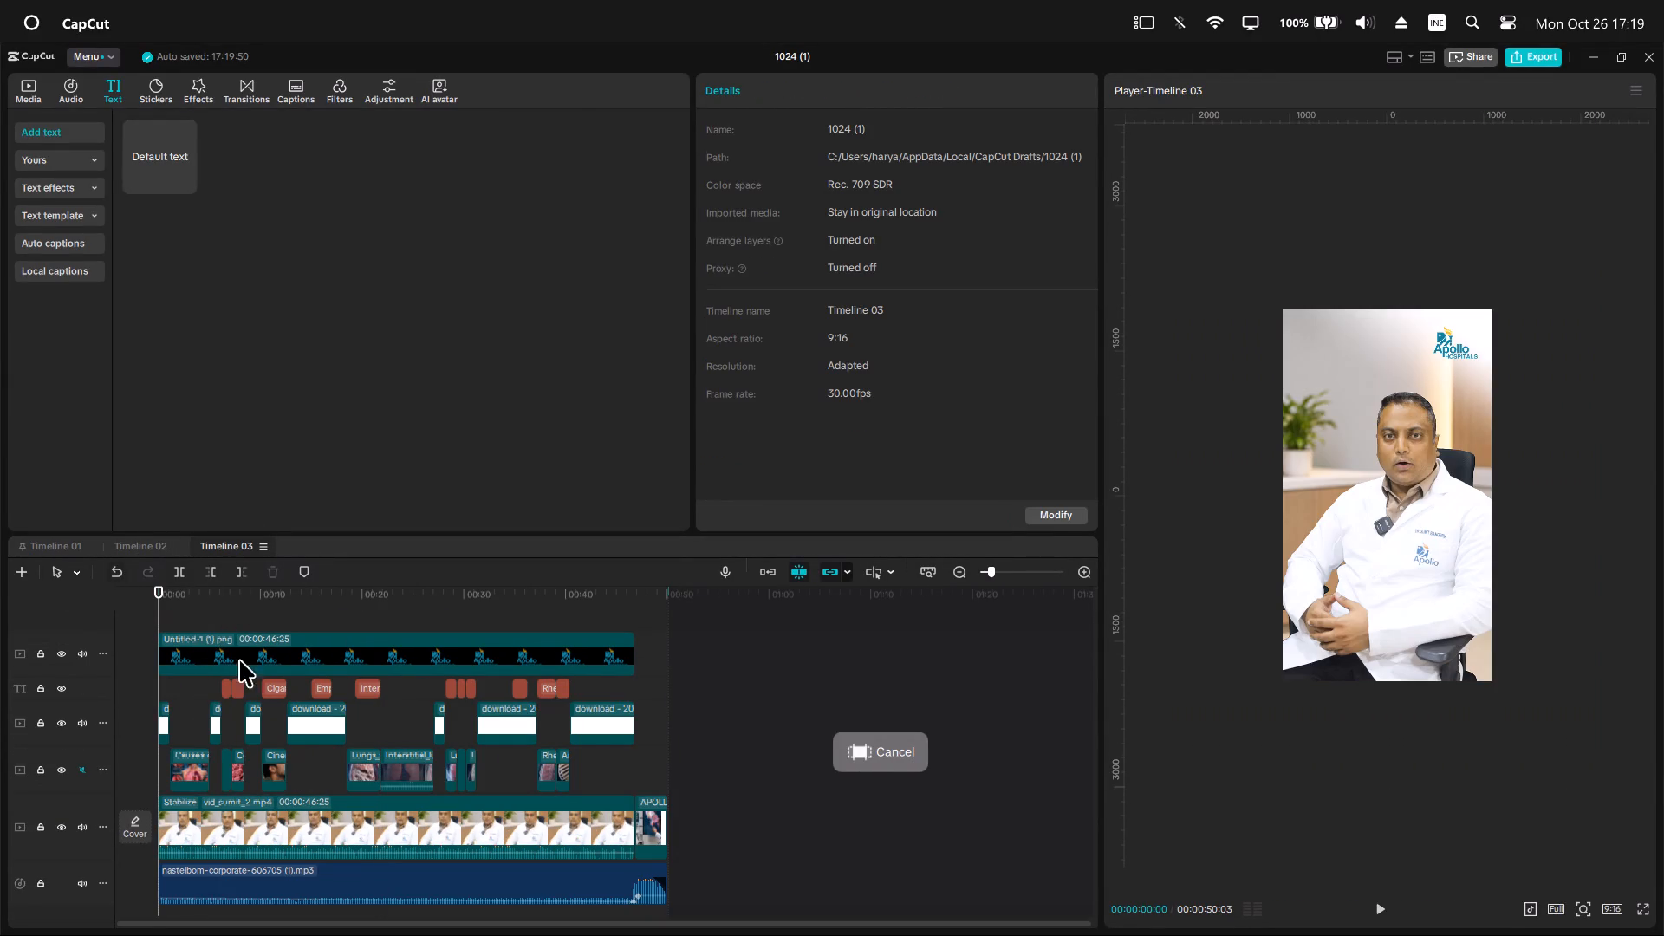
scroll(252, 670, "up", 9, "ctrl")
left_click_drag(160, 601, 185, 619)
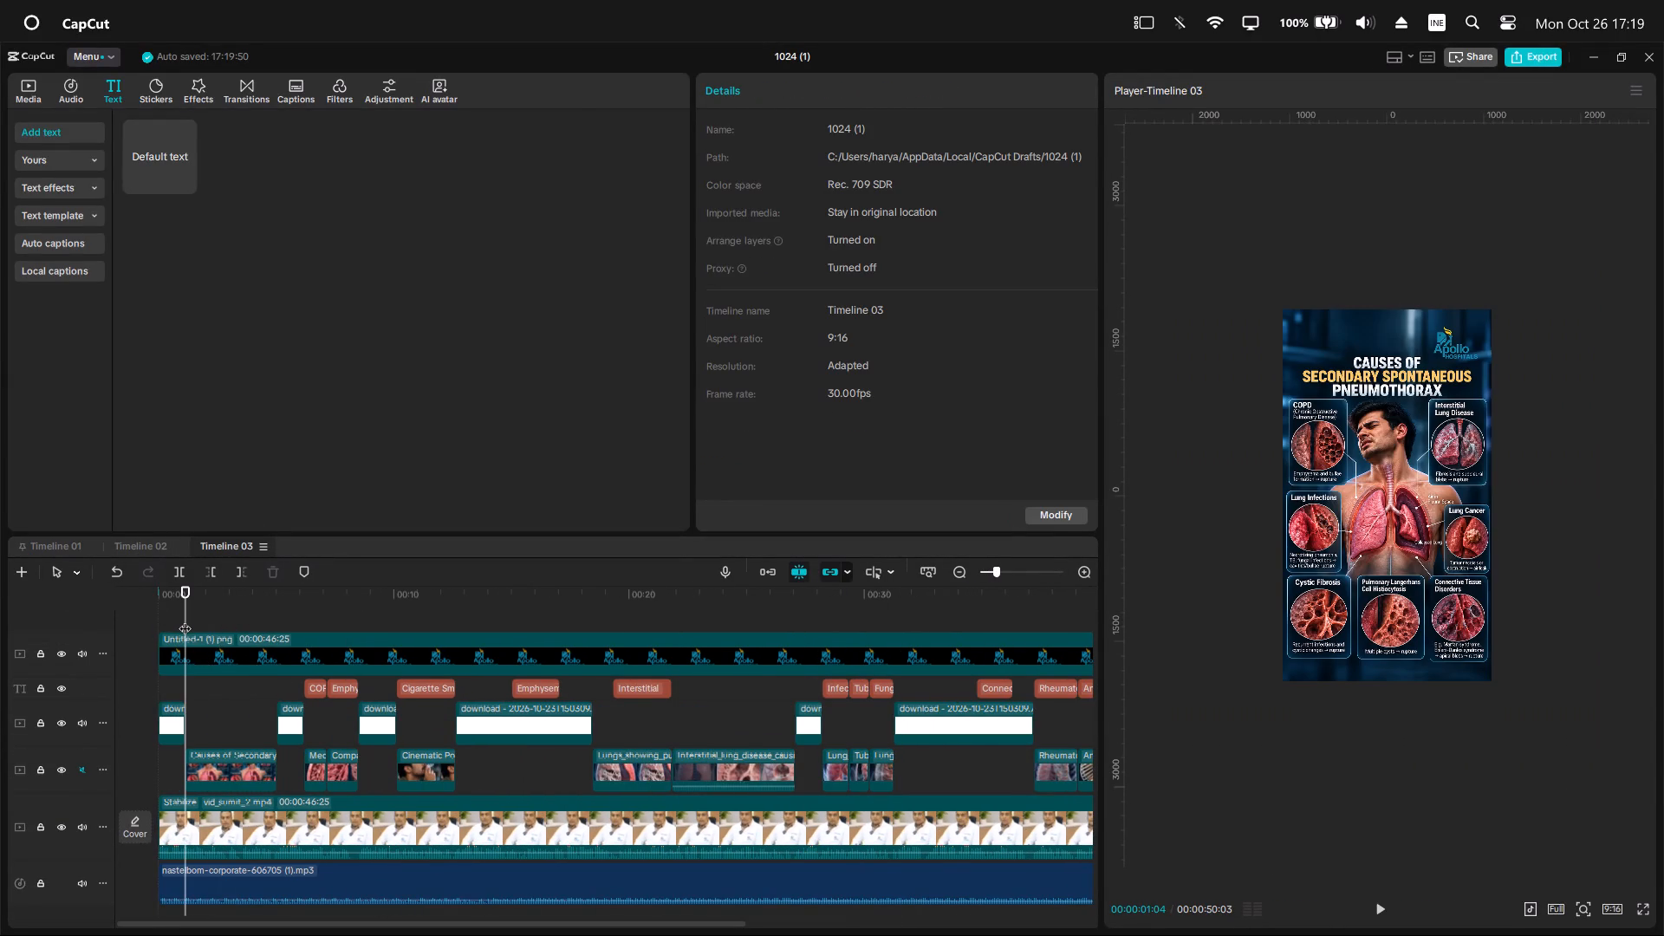
key("ctrl+v")
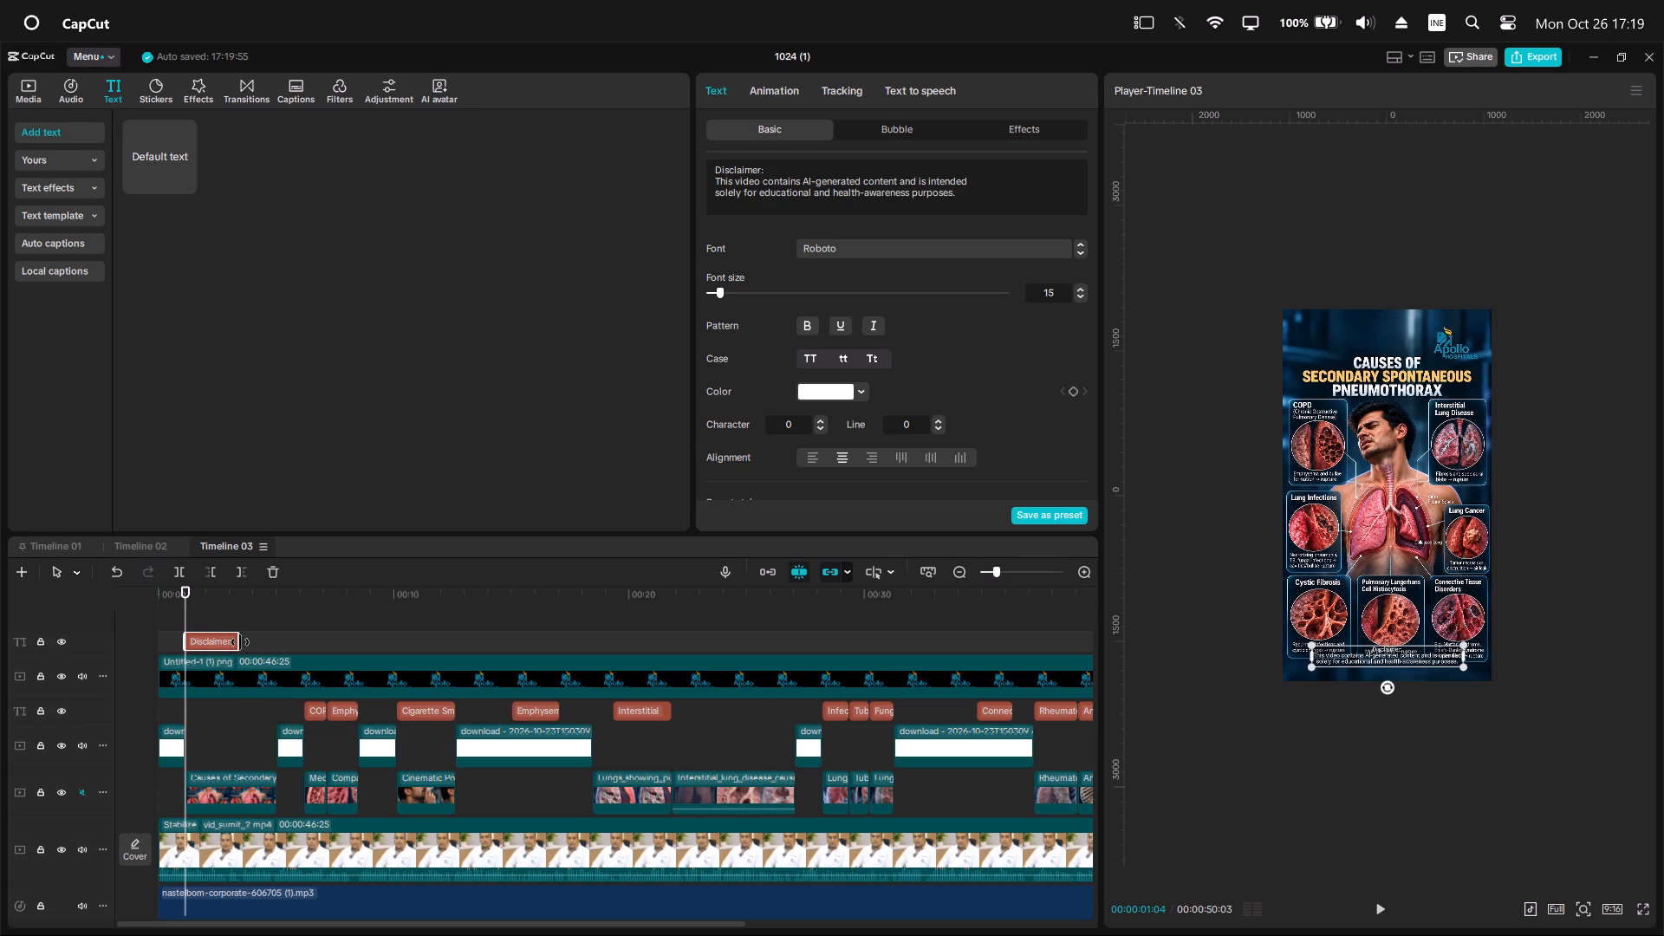
left_click_drag(240, 642, 270, 651)
Paste the disclaimer at 00:00:06:06, where the COPD title starts, and place it on the existing disclaimer track, spanning the COPD and emphysema clips.
left_click_drag(322, 591, 309, 596)
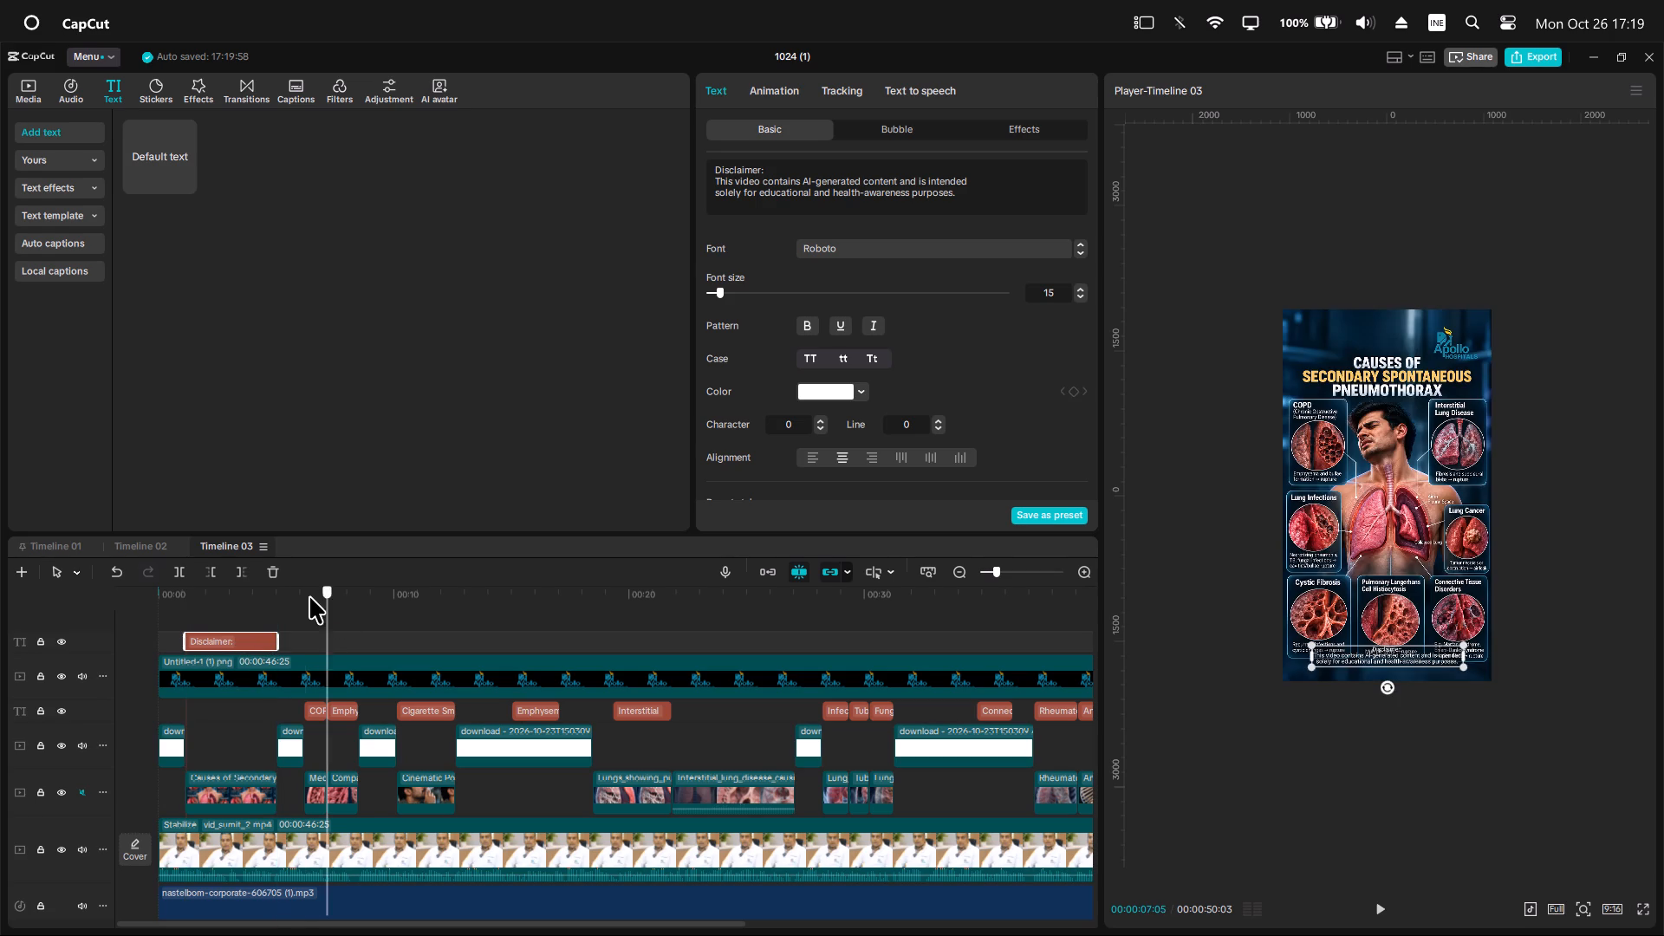
left_click_drag(309, 596, 306, 596)
key("ctrl+v")
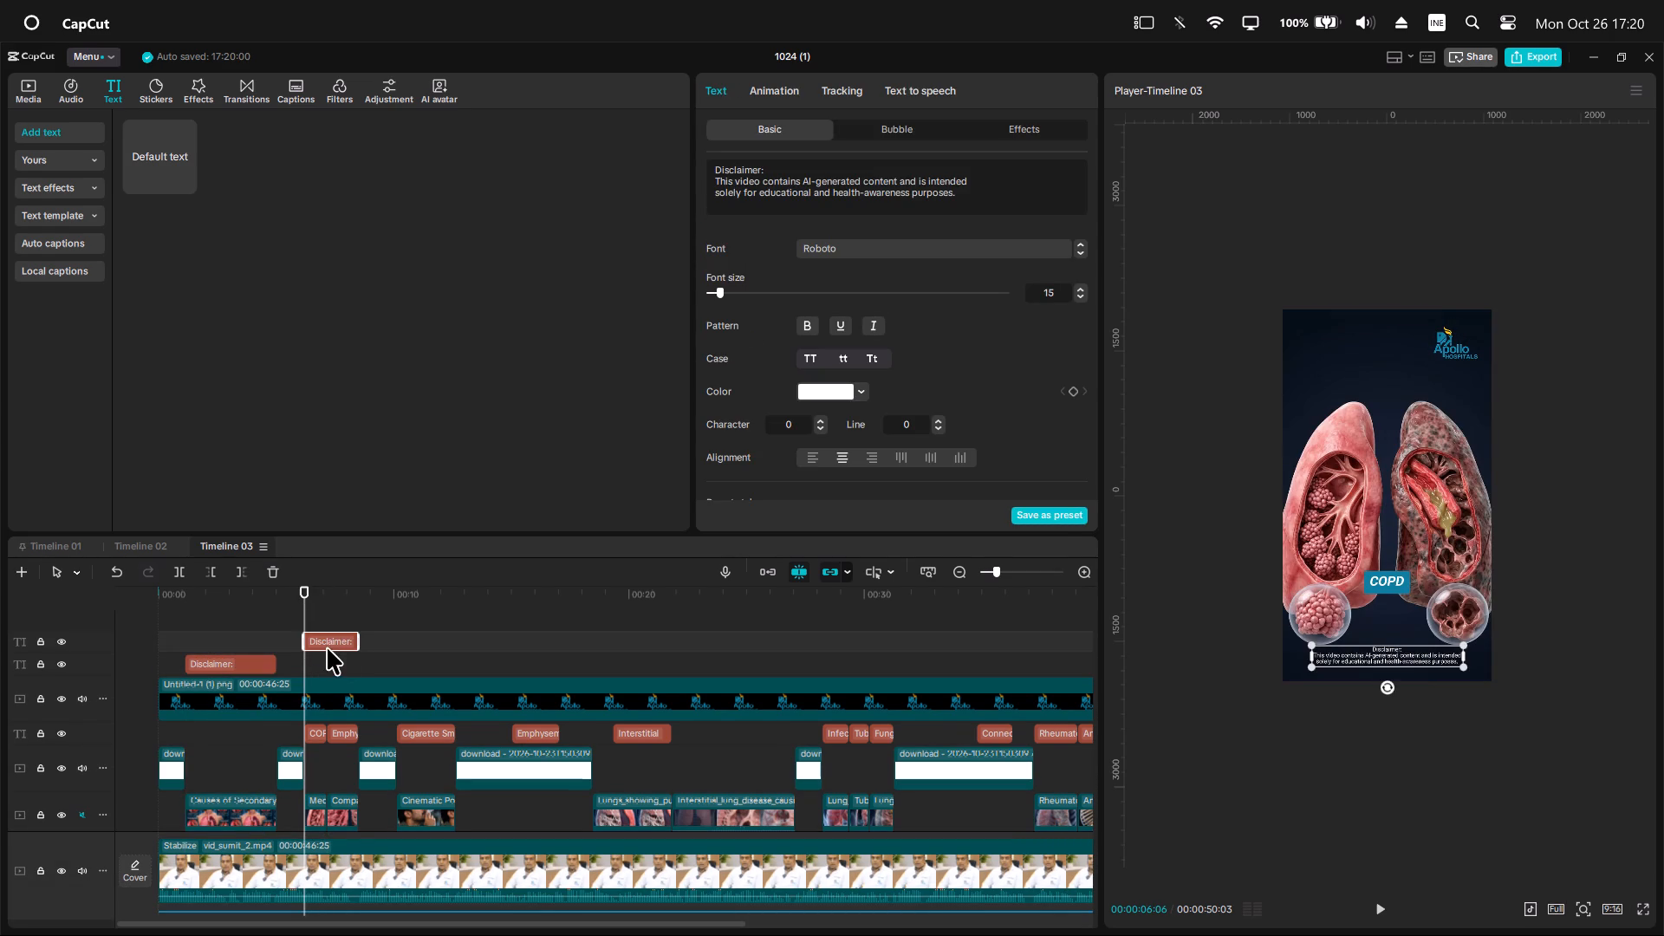
left_click_drag(324, 647, 323, 669)
left_click(355, 647)
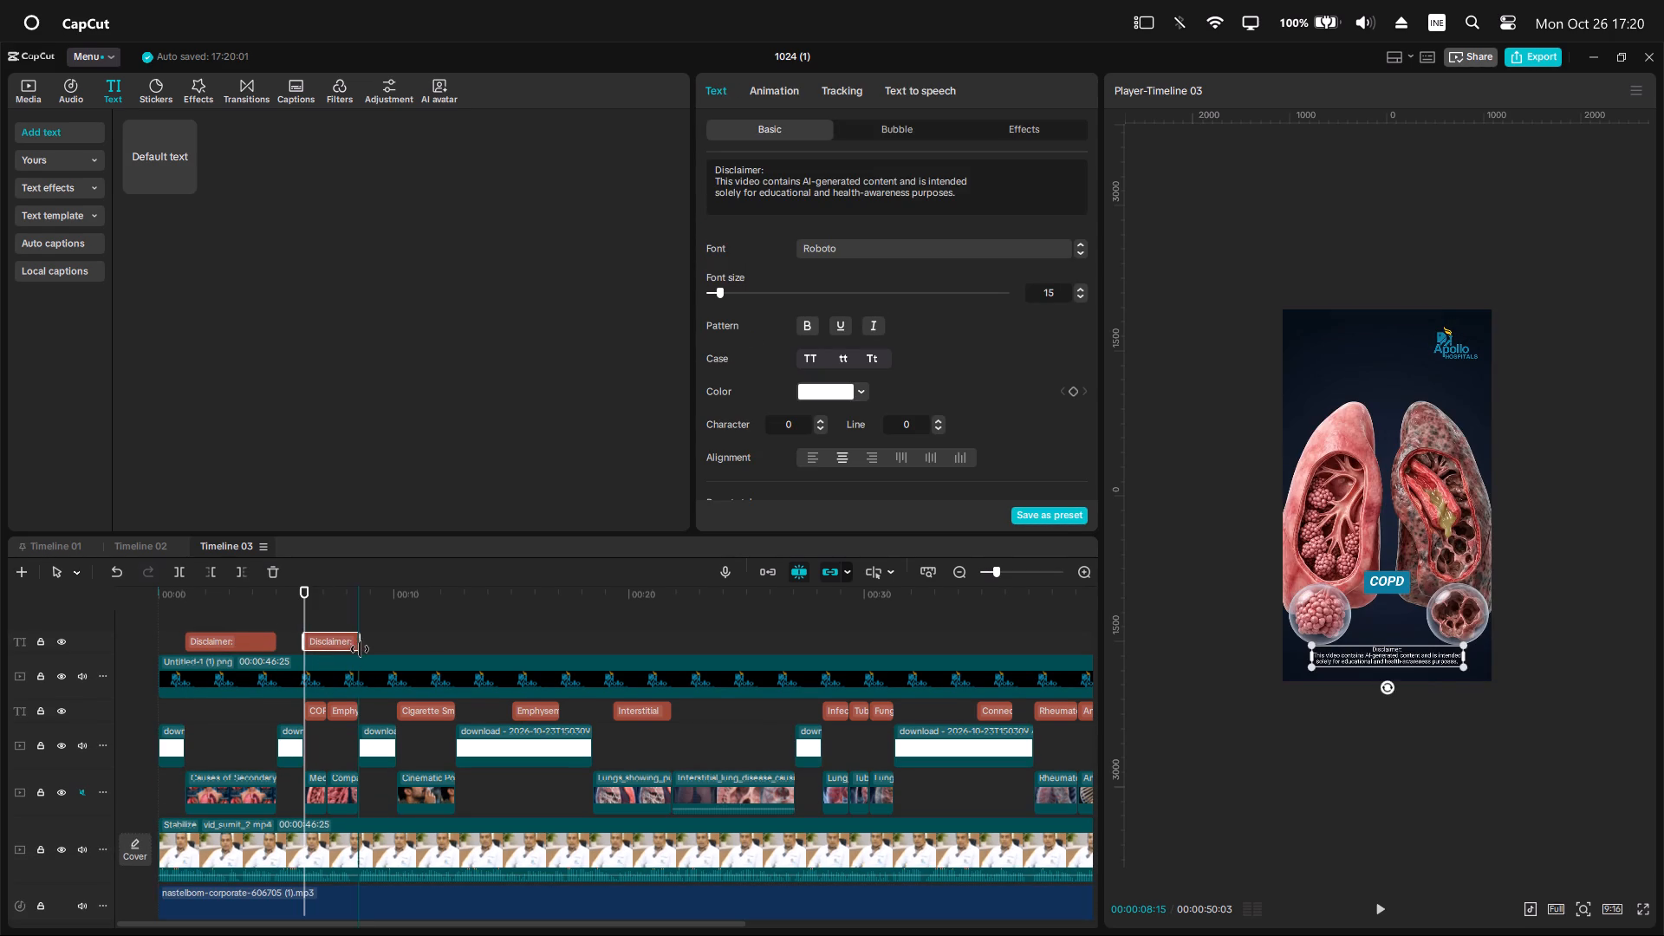
Paste the disclaimer at 00:00:10:04 over the Cigarette Smoking clip, move it onto the disclaimer track and fit its end to the clip.
left_click_drag(419, 587, 401, 597)
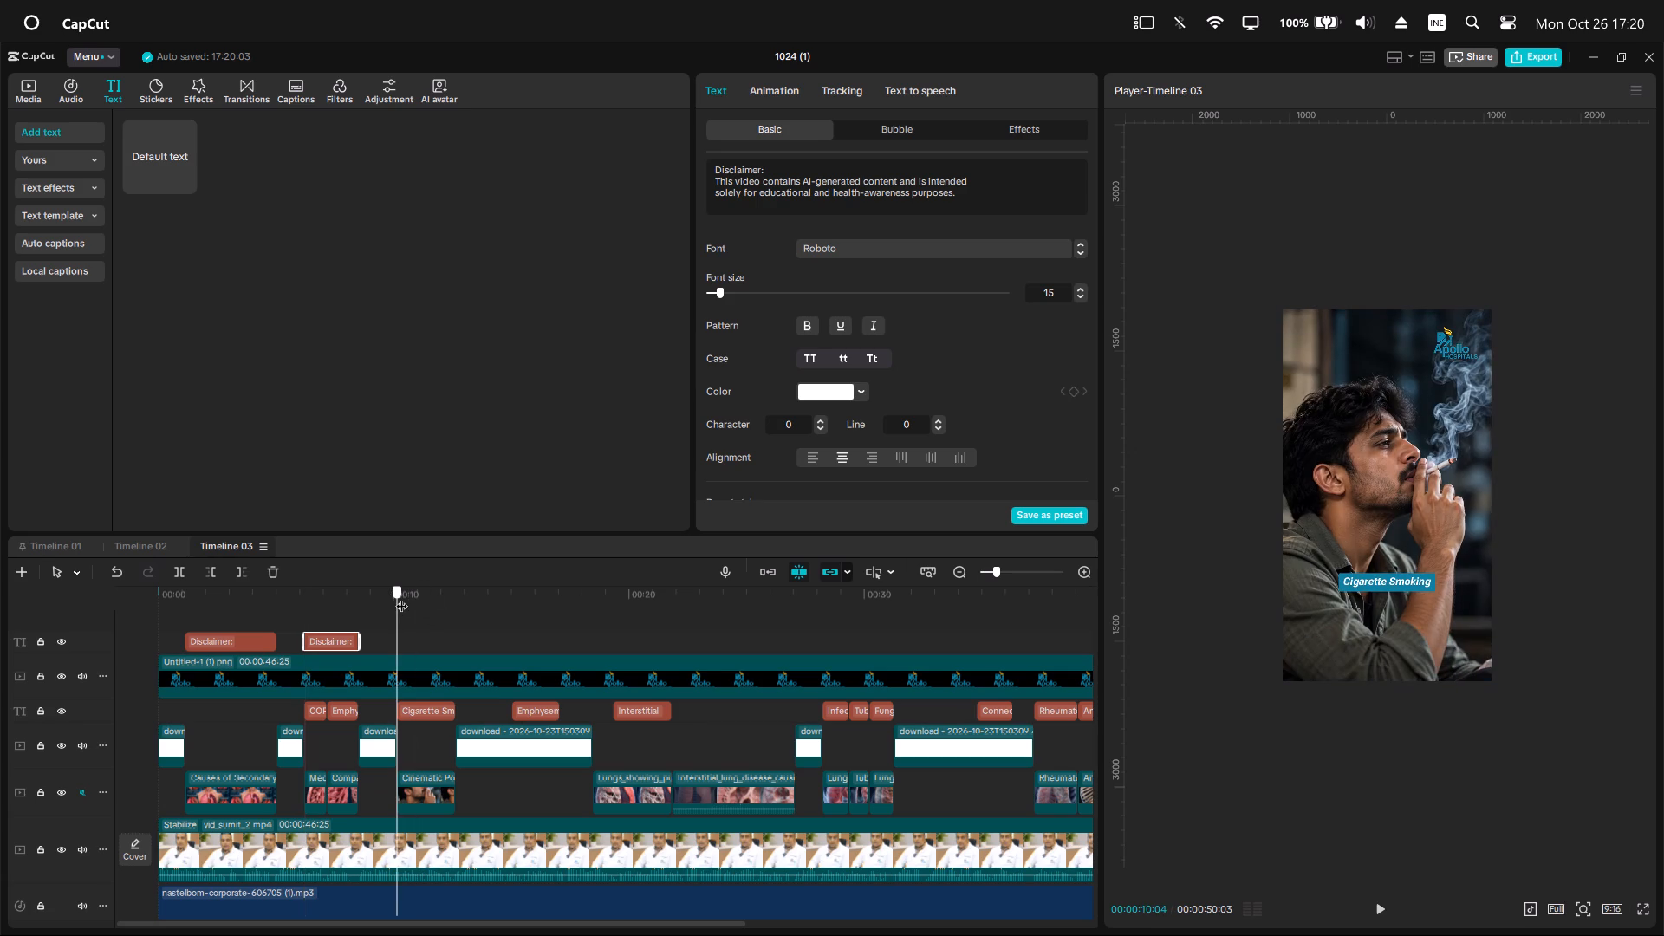
key("ctrl+v")
left_click_drag(430, 646, 427, 669)
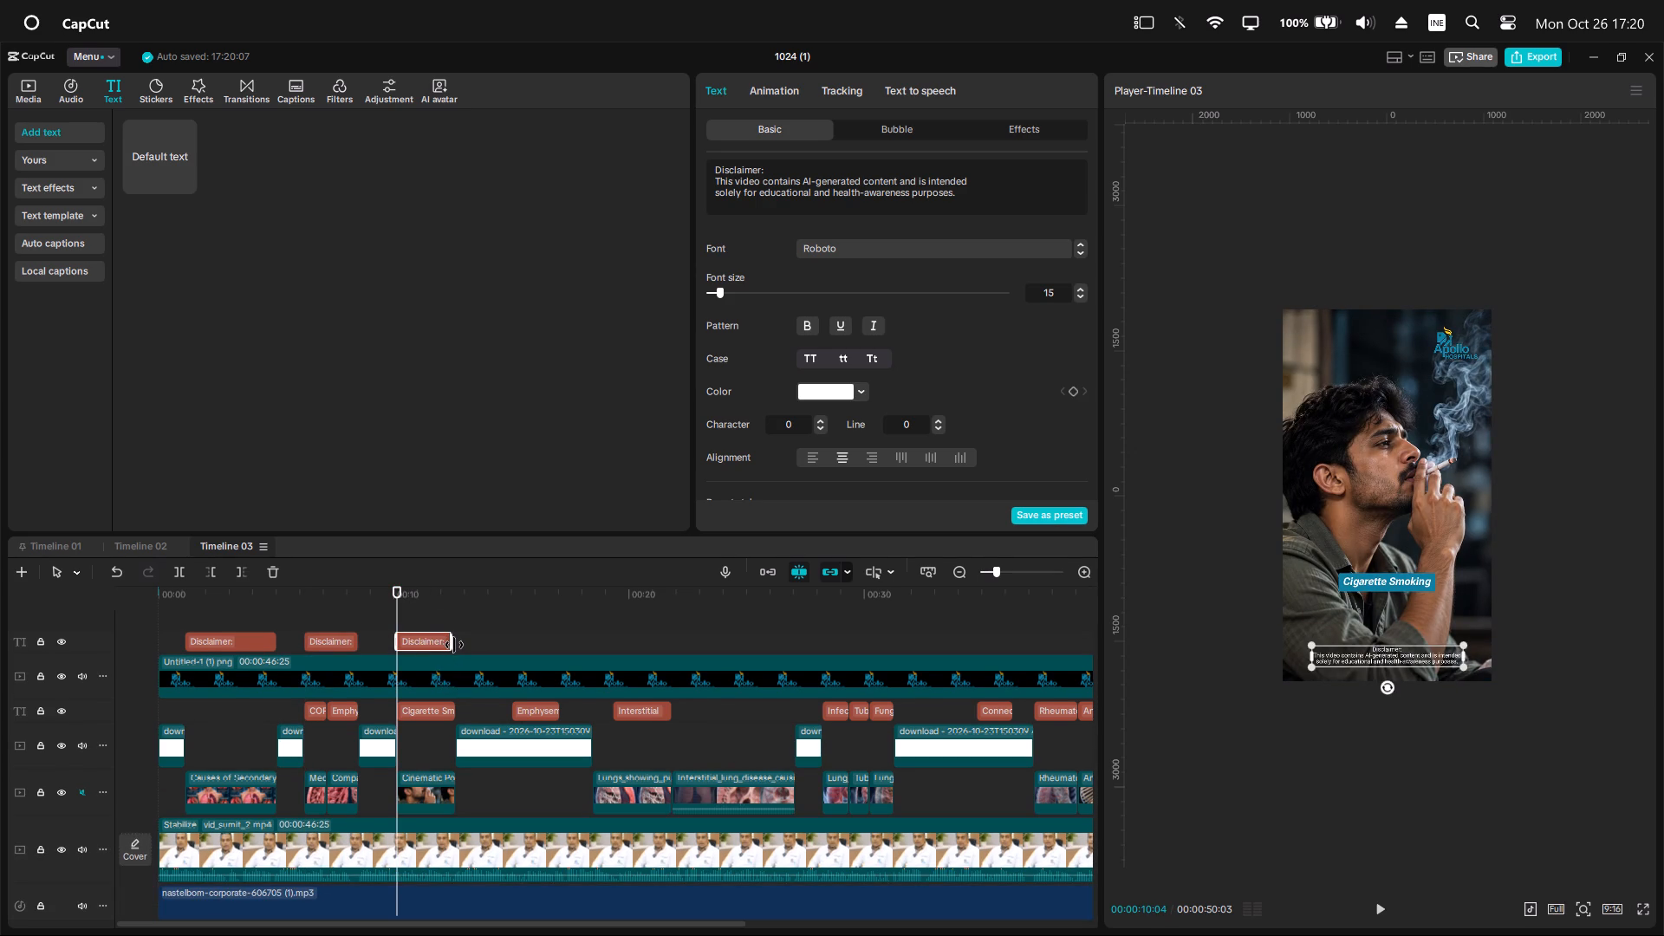
left_click(454, 645)
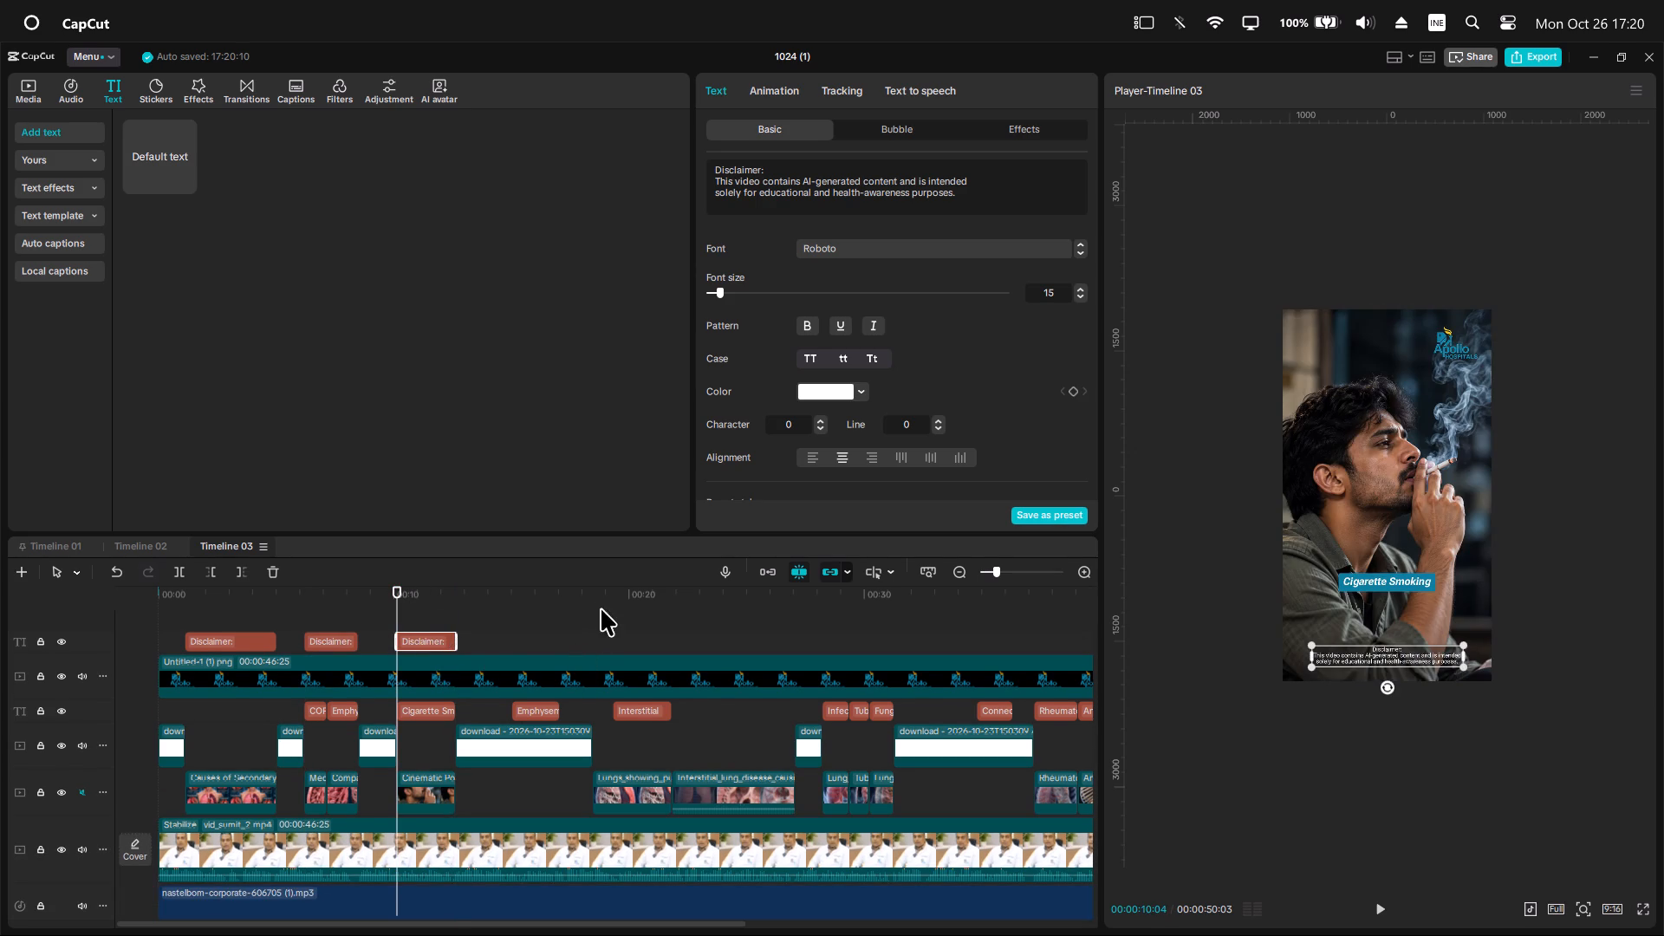
Paste the disclaimer at 00:00:18:14 on the disclaimer track and extend it to the end of the interstitial lung disease clip.
left_click(593, 590)
left_click_drag(588, 591, 596, 601)
key("ctrl+v")
scroll(630, 696, "down", 3, "alt")
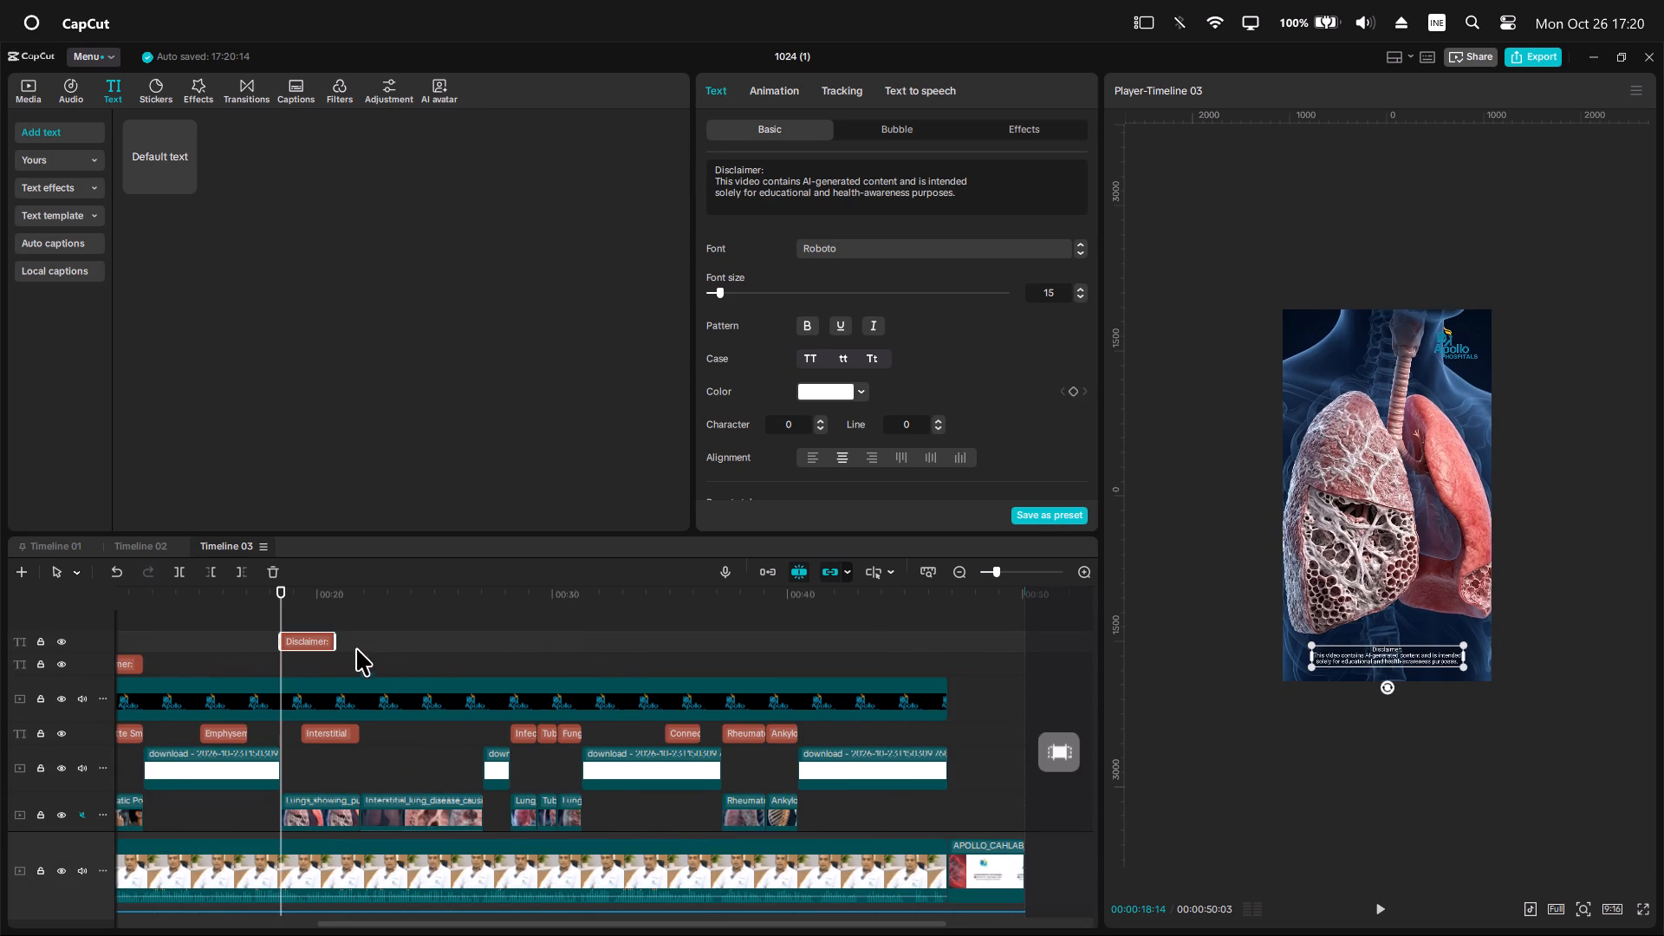
left_click_drag(316, 645, 317, 661)
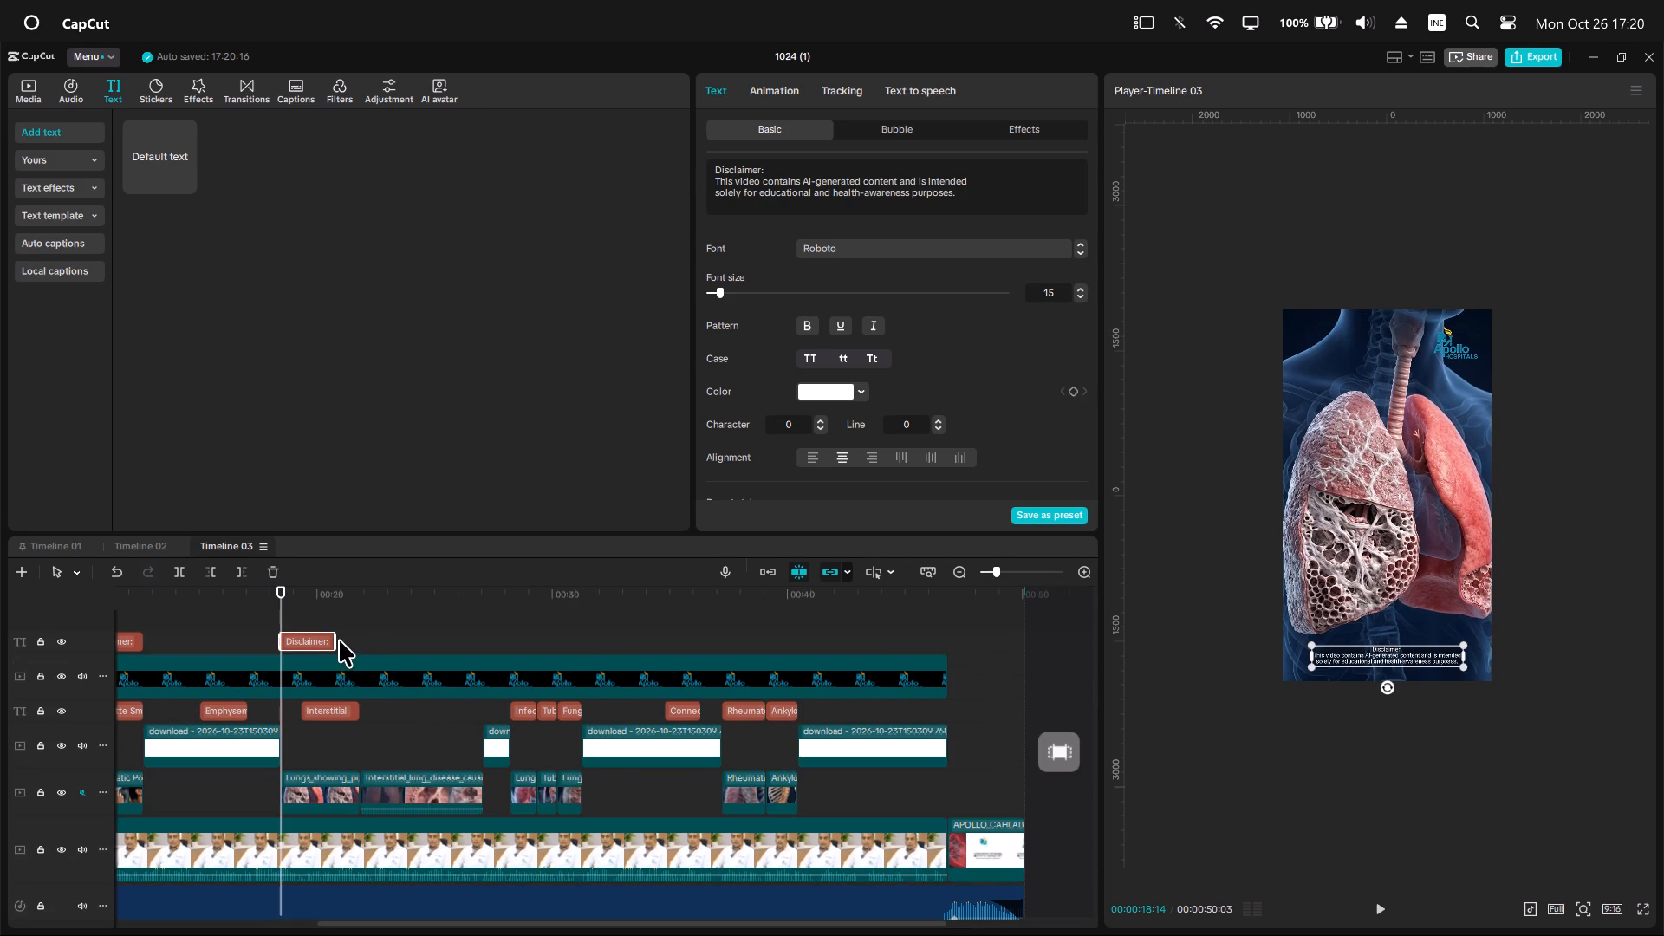
left_click_drag(335, 641, 476, 676)
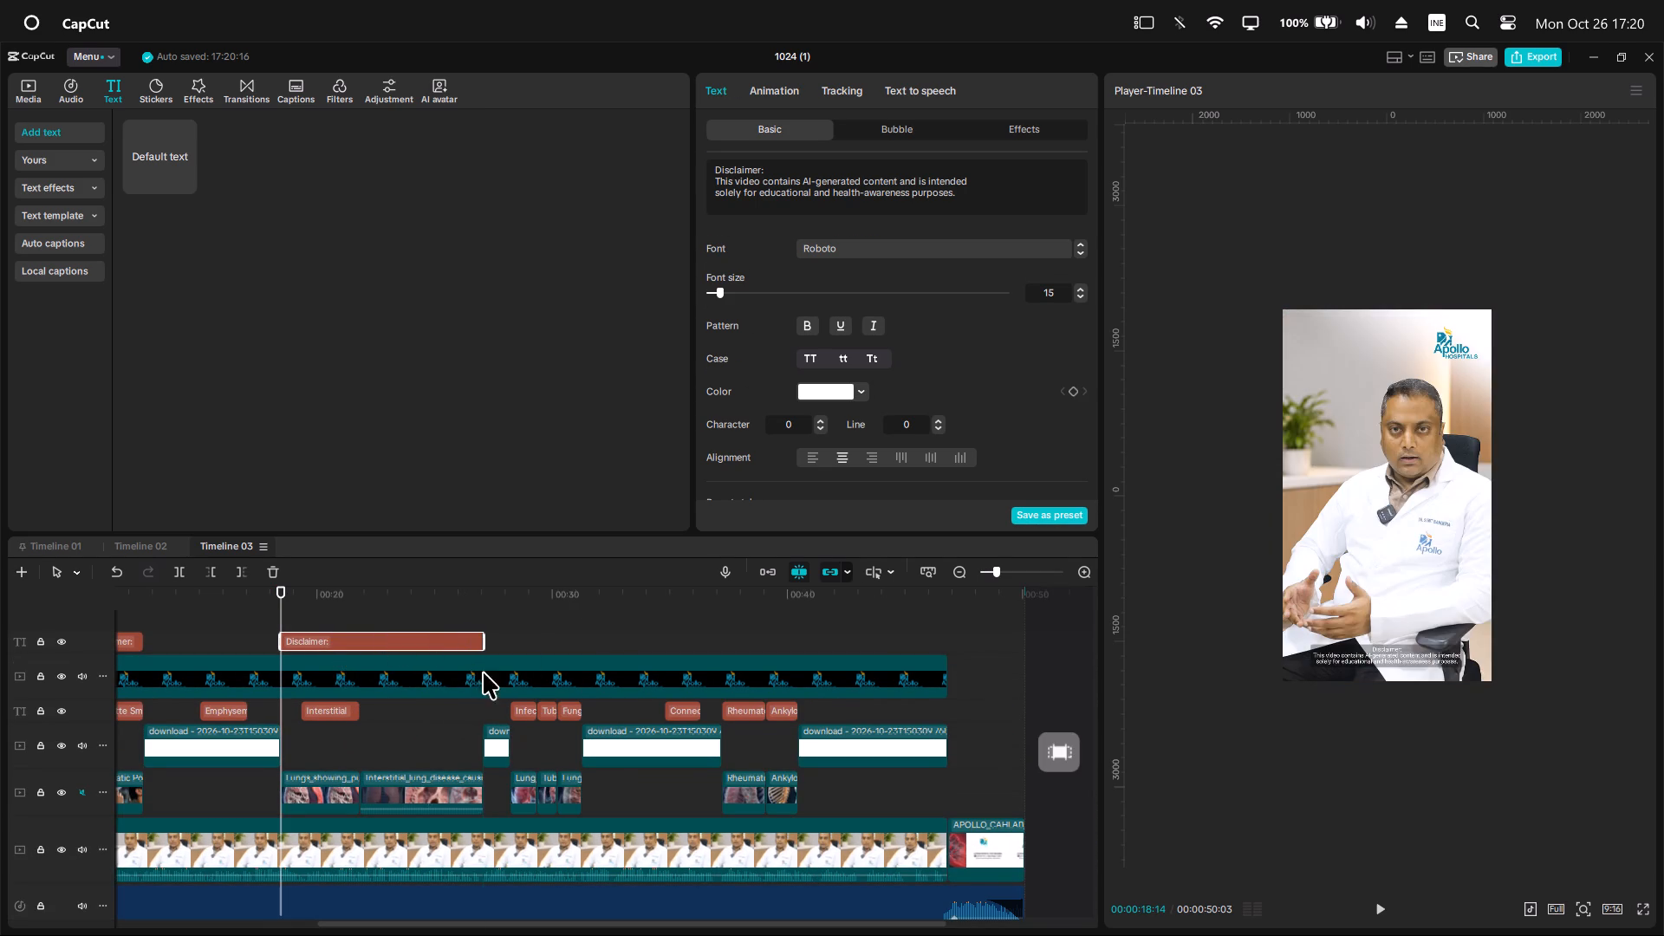
Paste the disclaimer at 00:00:28:07 on the disclaimer track and extend it across the three infection clips.
left_click_drag(521, 601, 510, 604)
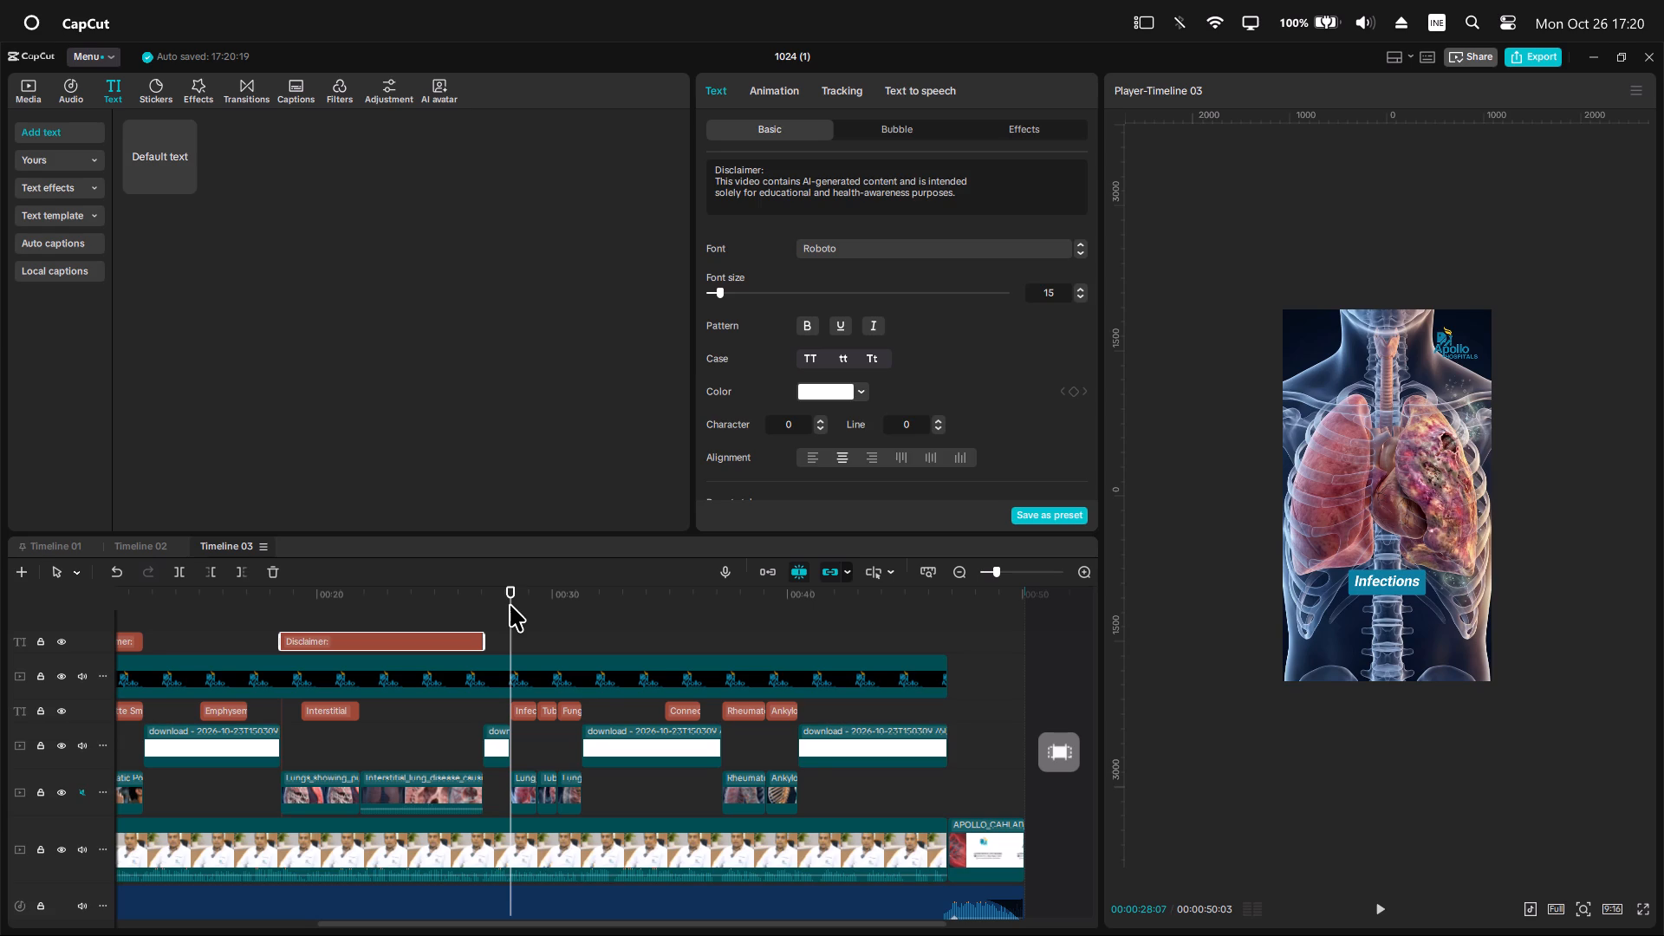
key("ctrl+v")
left_click_drag(536, 645, 536, 664)
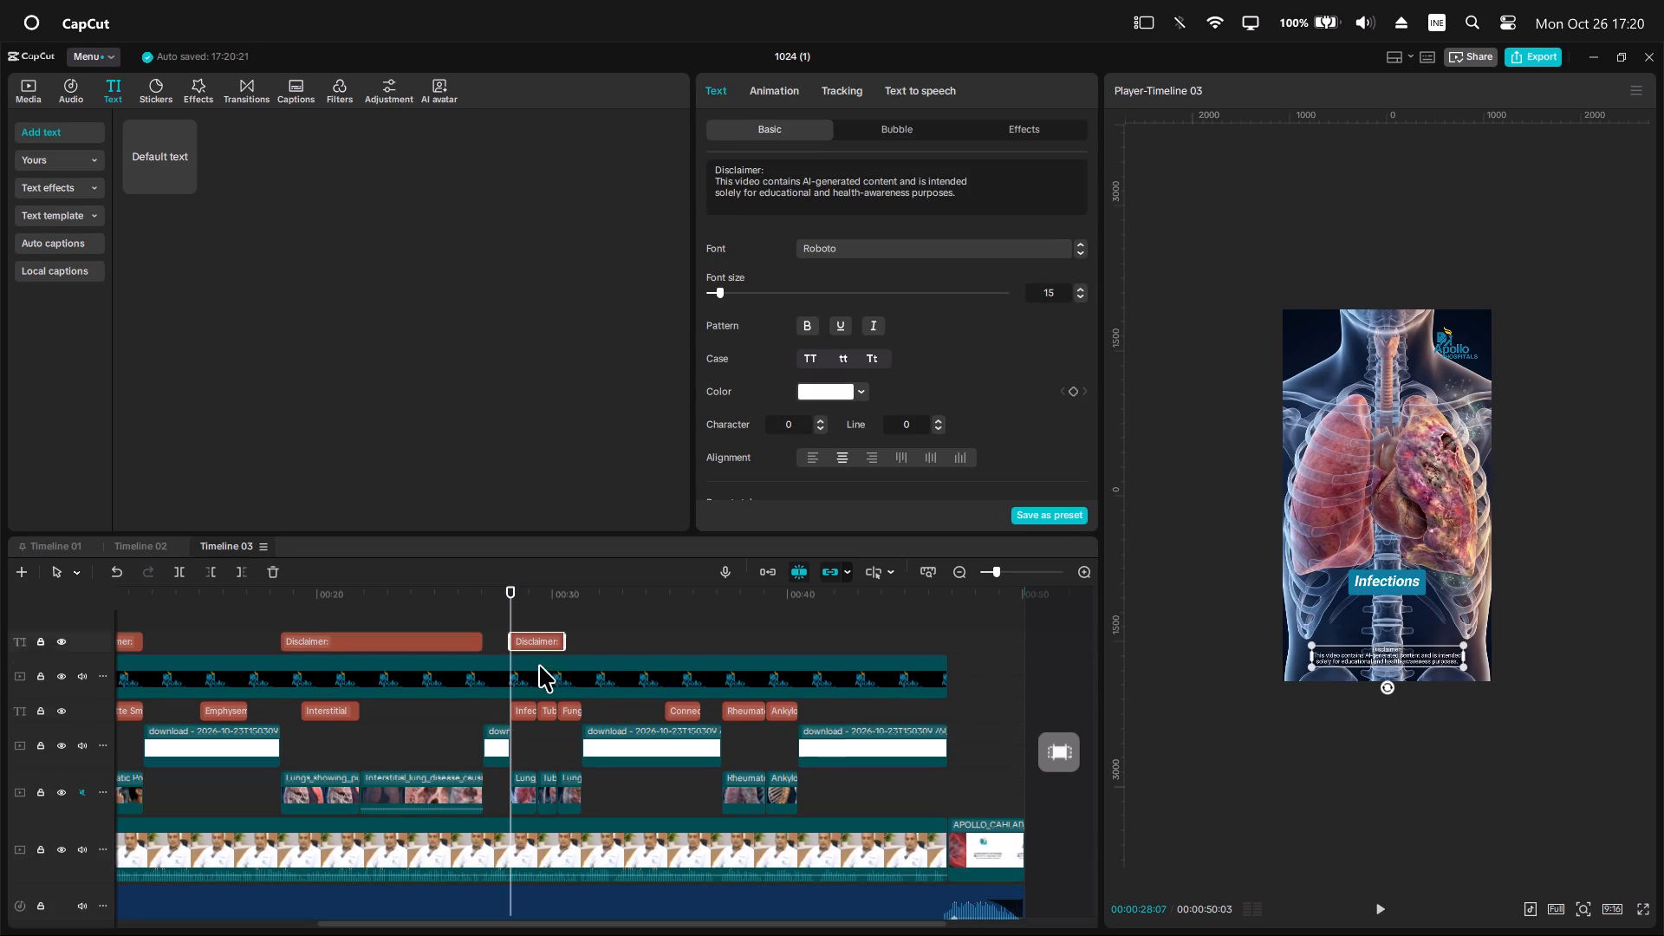
left_click_drag(562, 639, 576, 643)
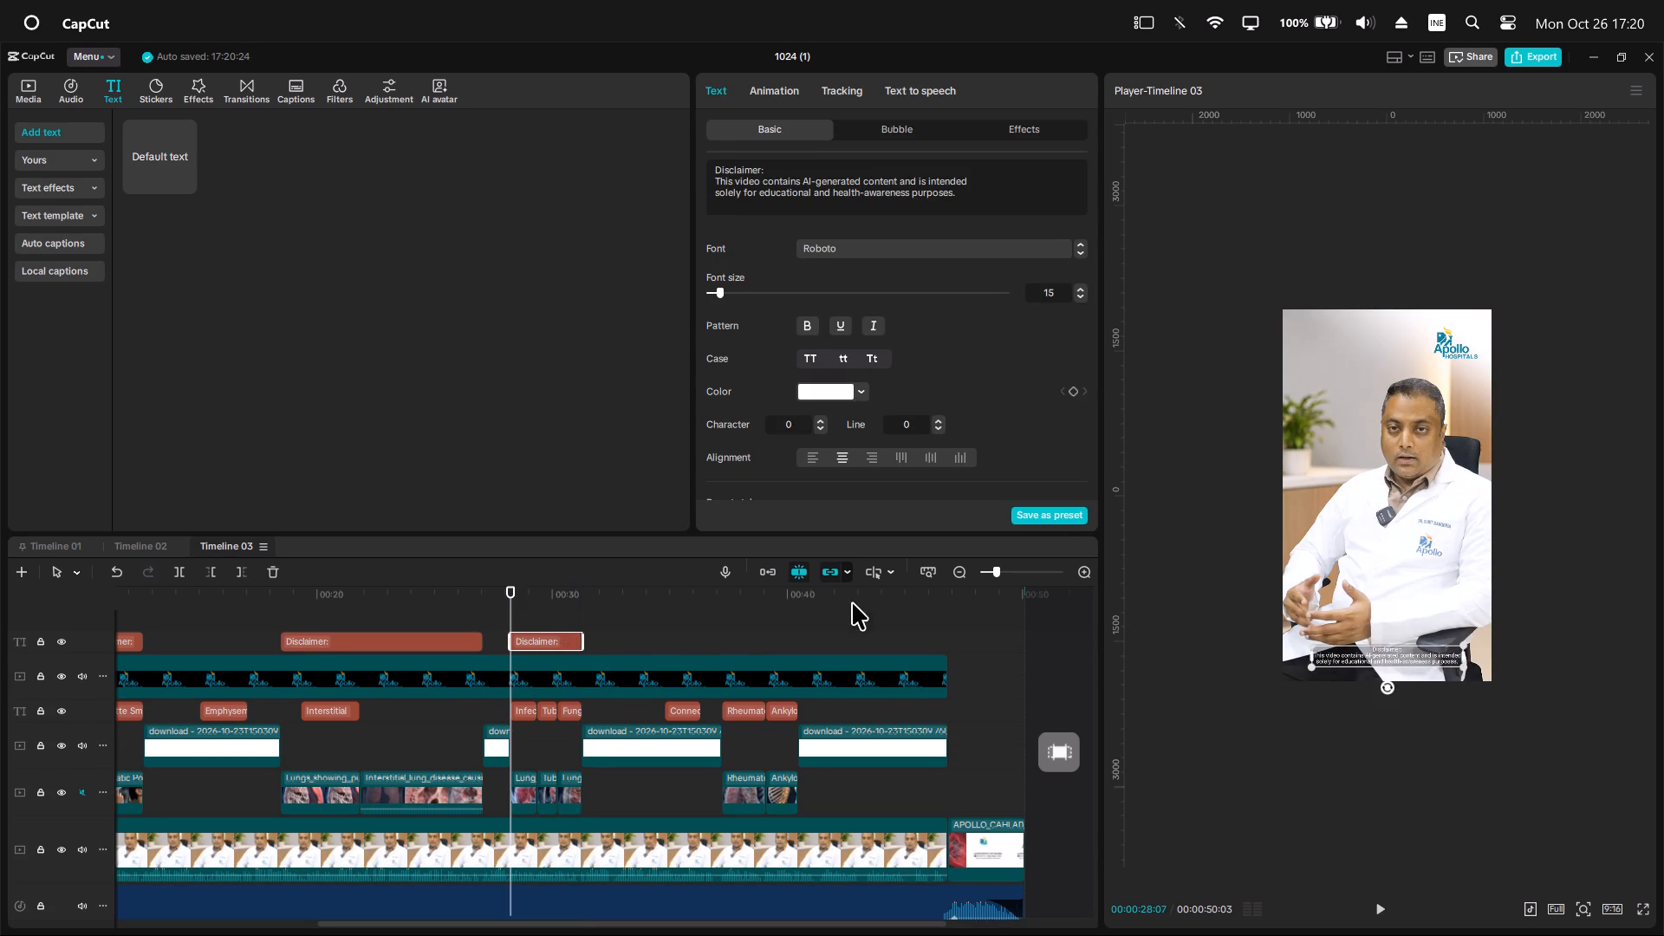
Paste the disclaimer at 00:00:37:07 on the disclaimer track and extend it across the Rheumatoid Arthritis clip and the one following it.
left_click_drag(757, 588, 725, 611)
key("ctrl+v")
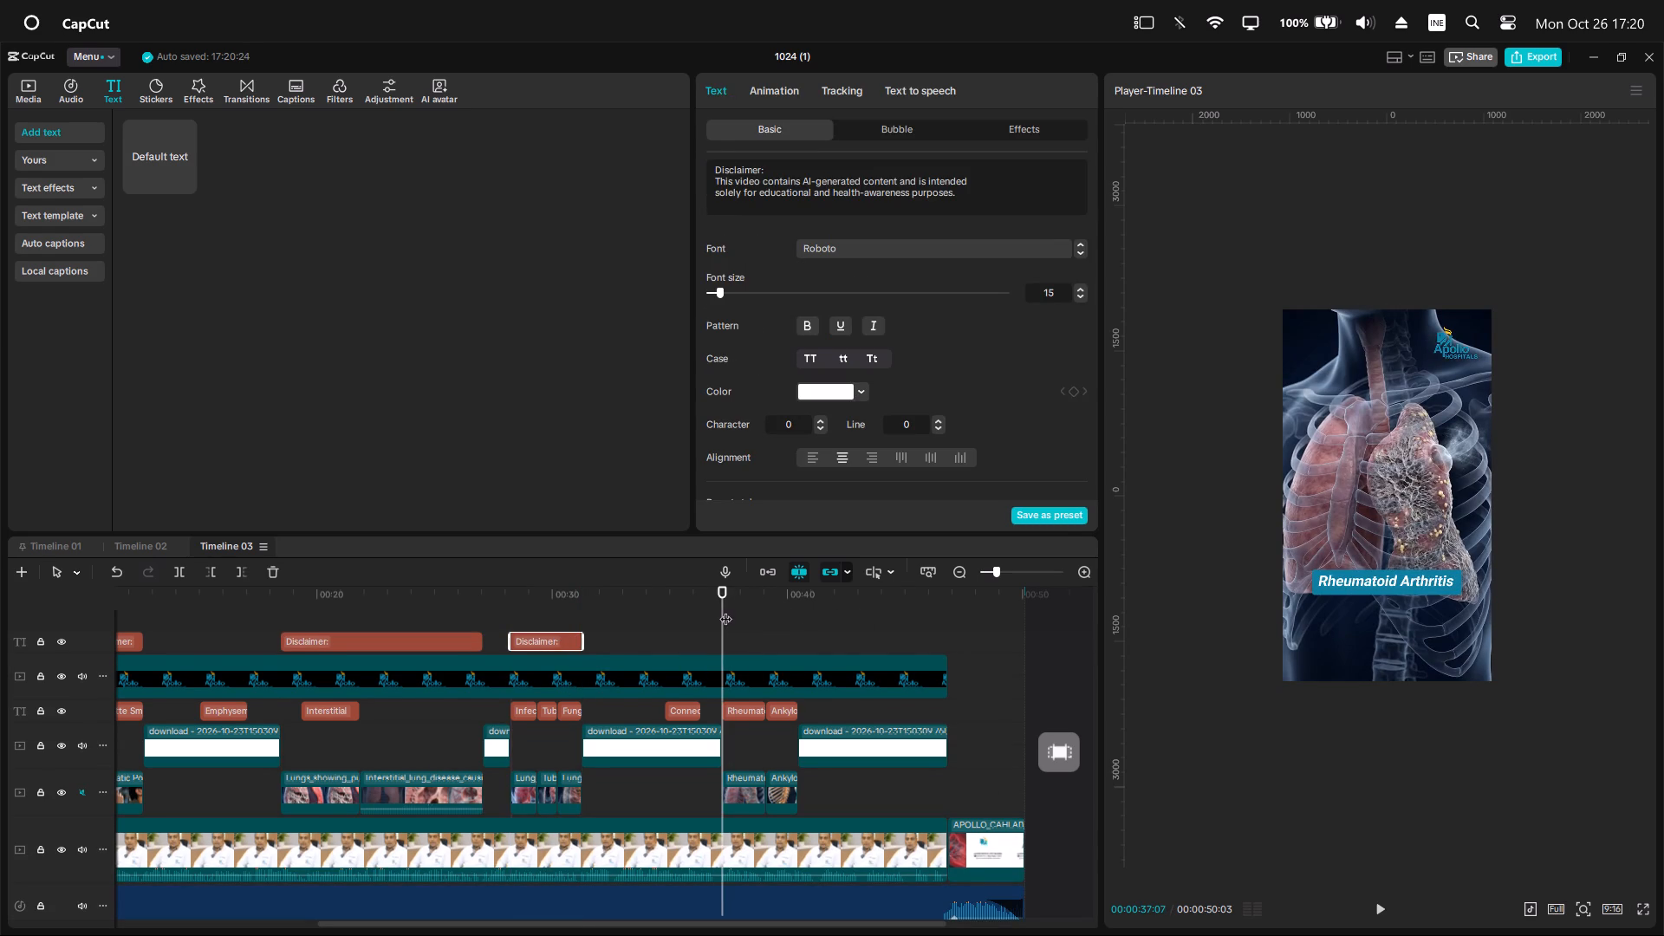
left_click_drag(756, 645, 758, 666)
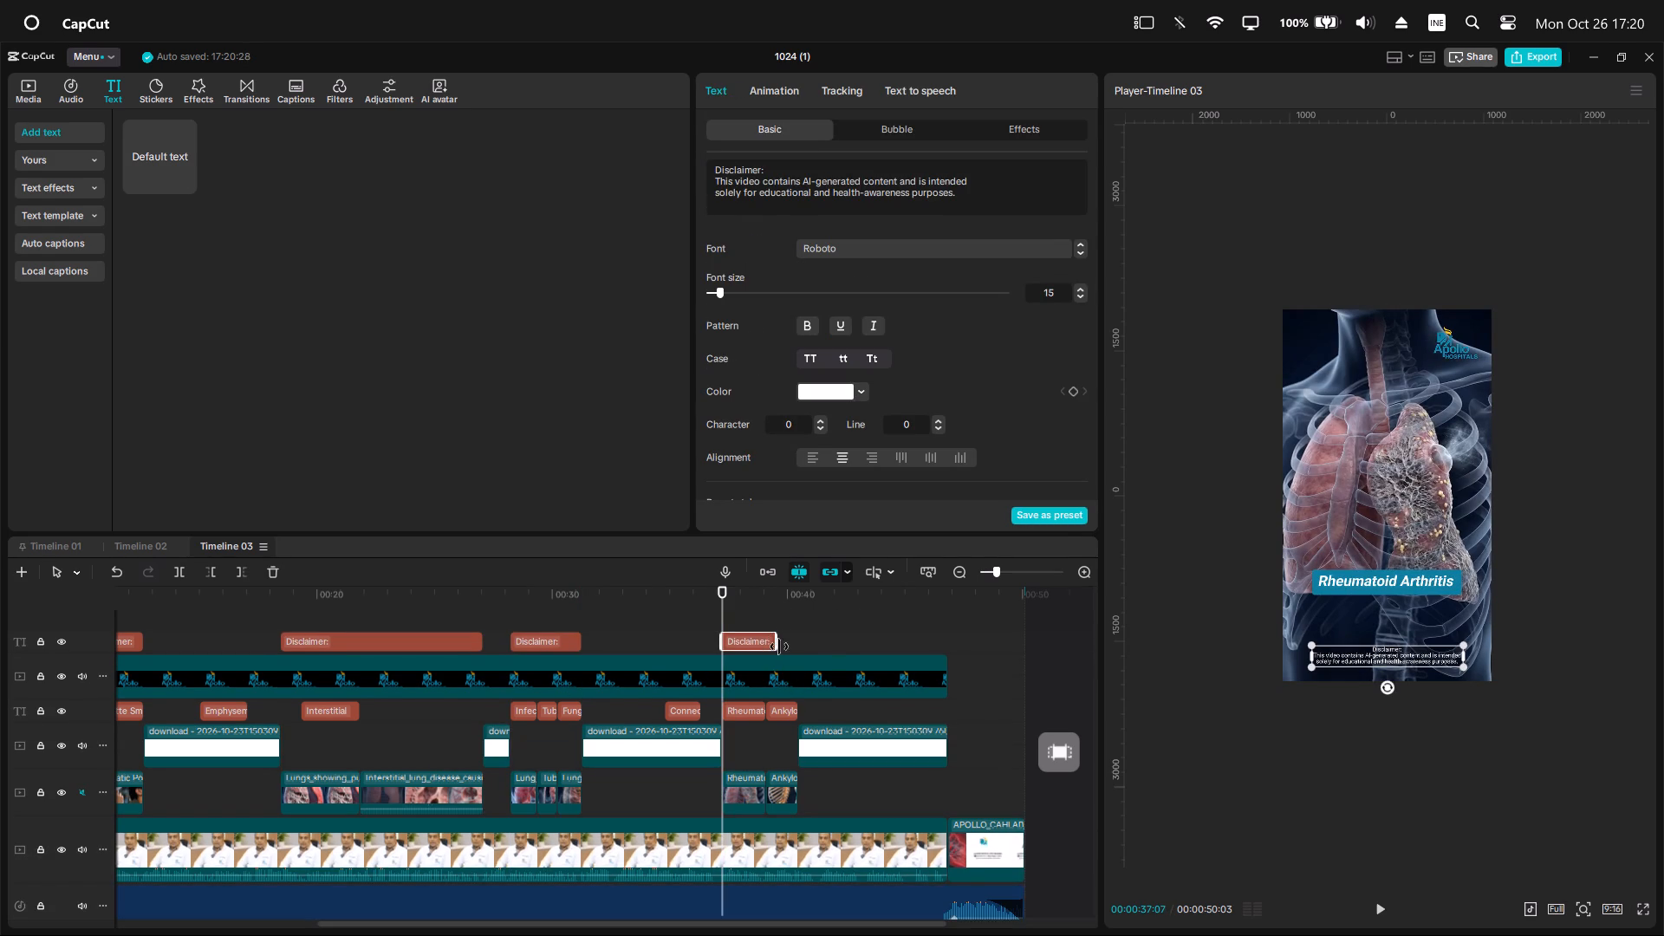
left_click_drag(776, 642, 792, 648)
Apply the Classic Mix transition between the COPD and emphysema illustration clips.
scroll(782, 702, "down", 9, "ctrl")
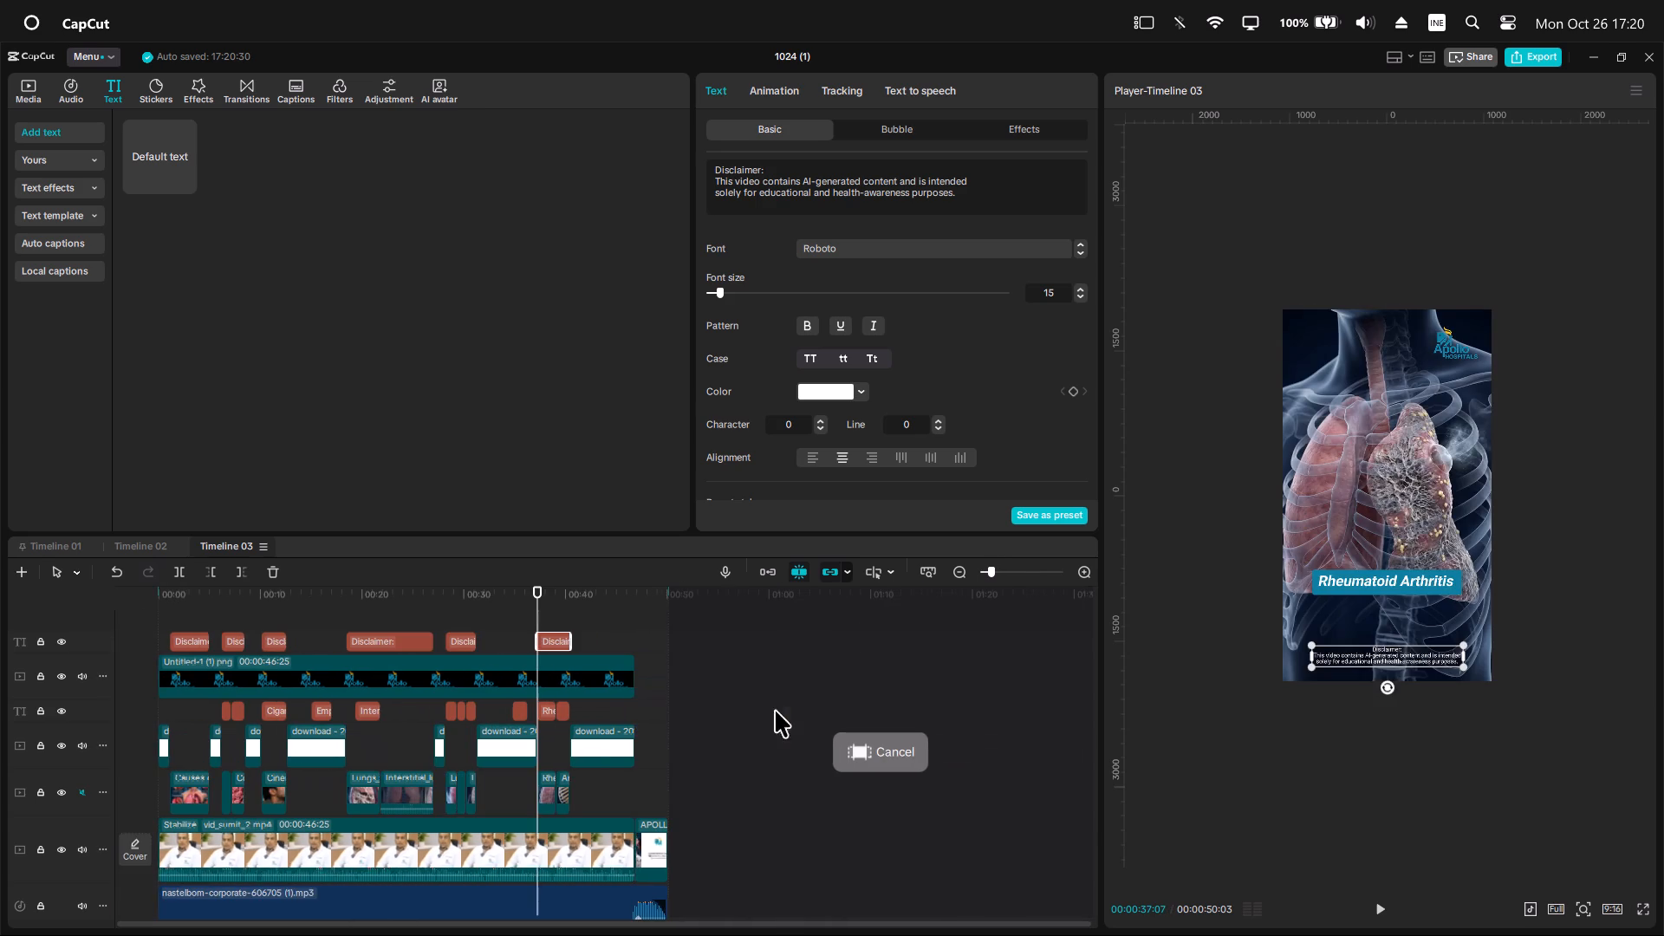
scroll(245, 800, "up", 4, "ctrl")
scroll(249, 794, "down", 3)
scroll(249, 794, "up", 3)
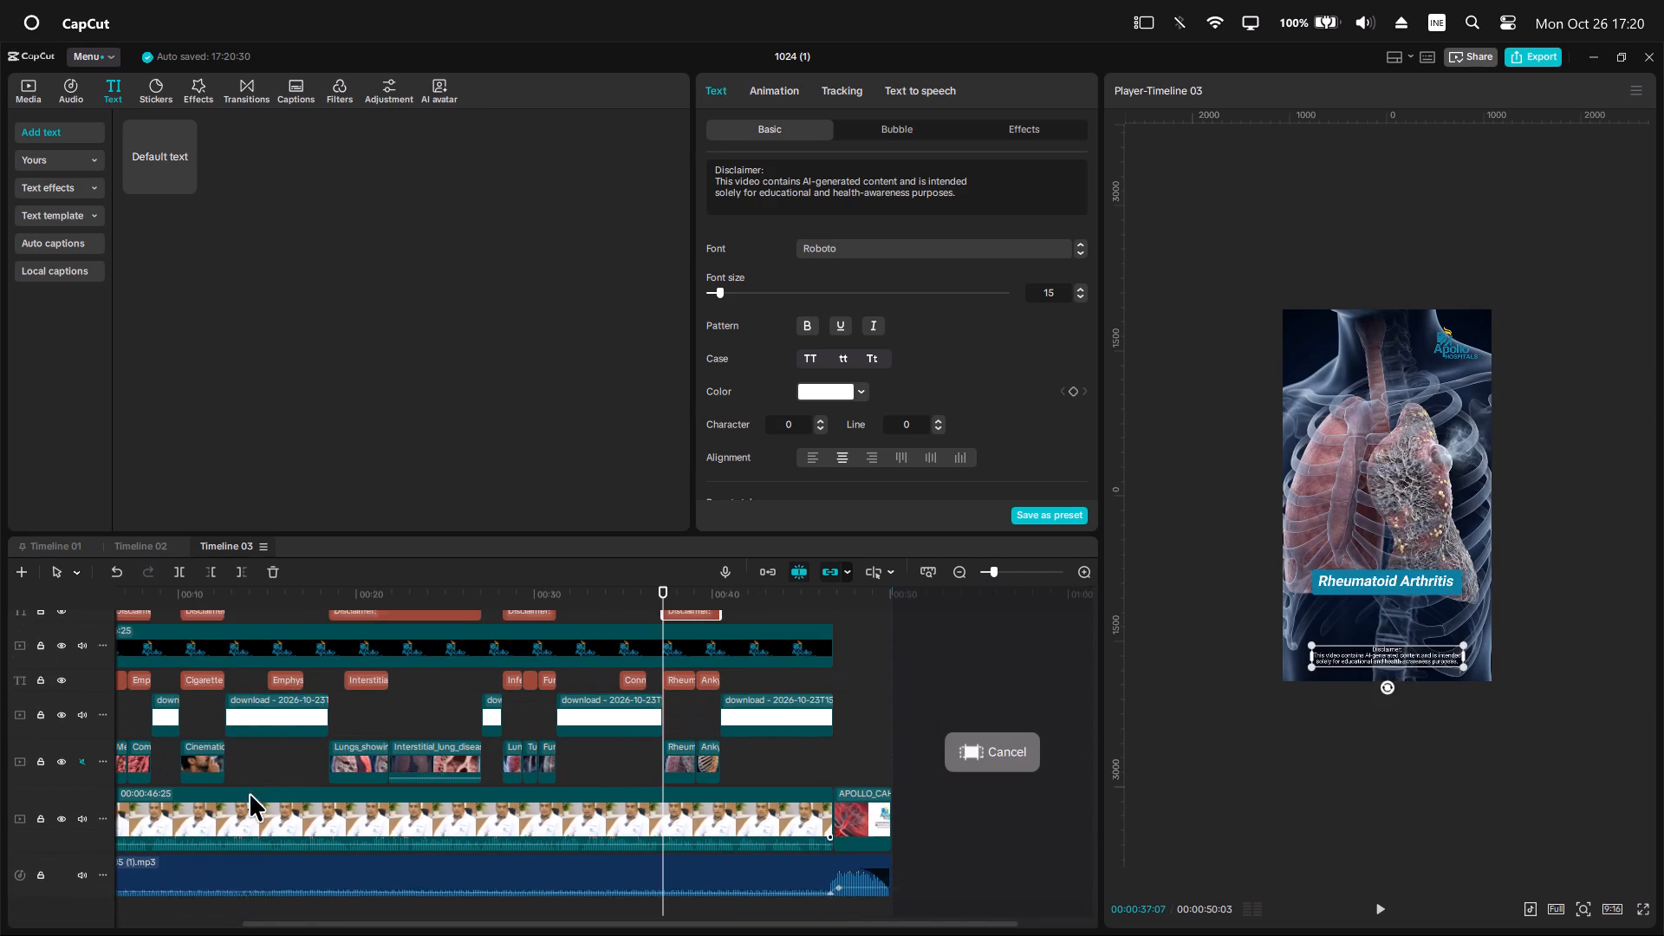
scroll(250, 794, "up", 1)
scroll(310, 777, "down", 3, "alt")
scroll(310, 777, "up", 4, "alt")
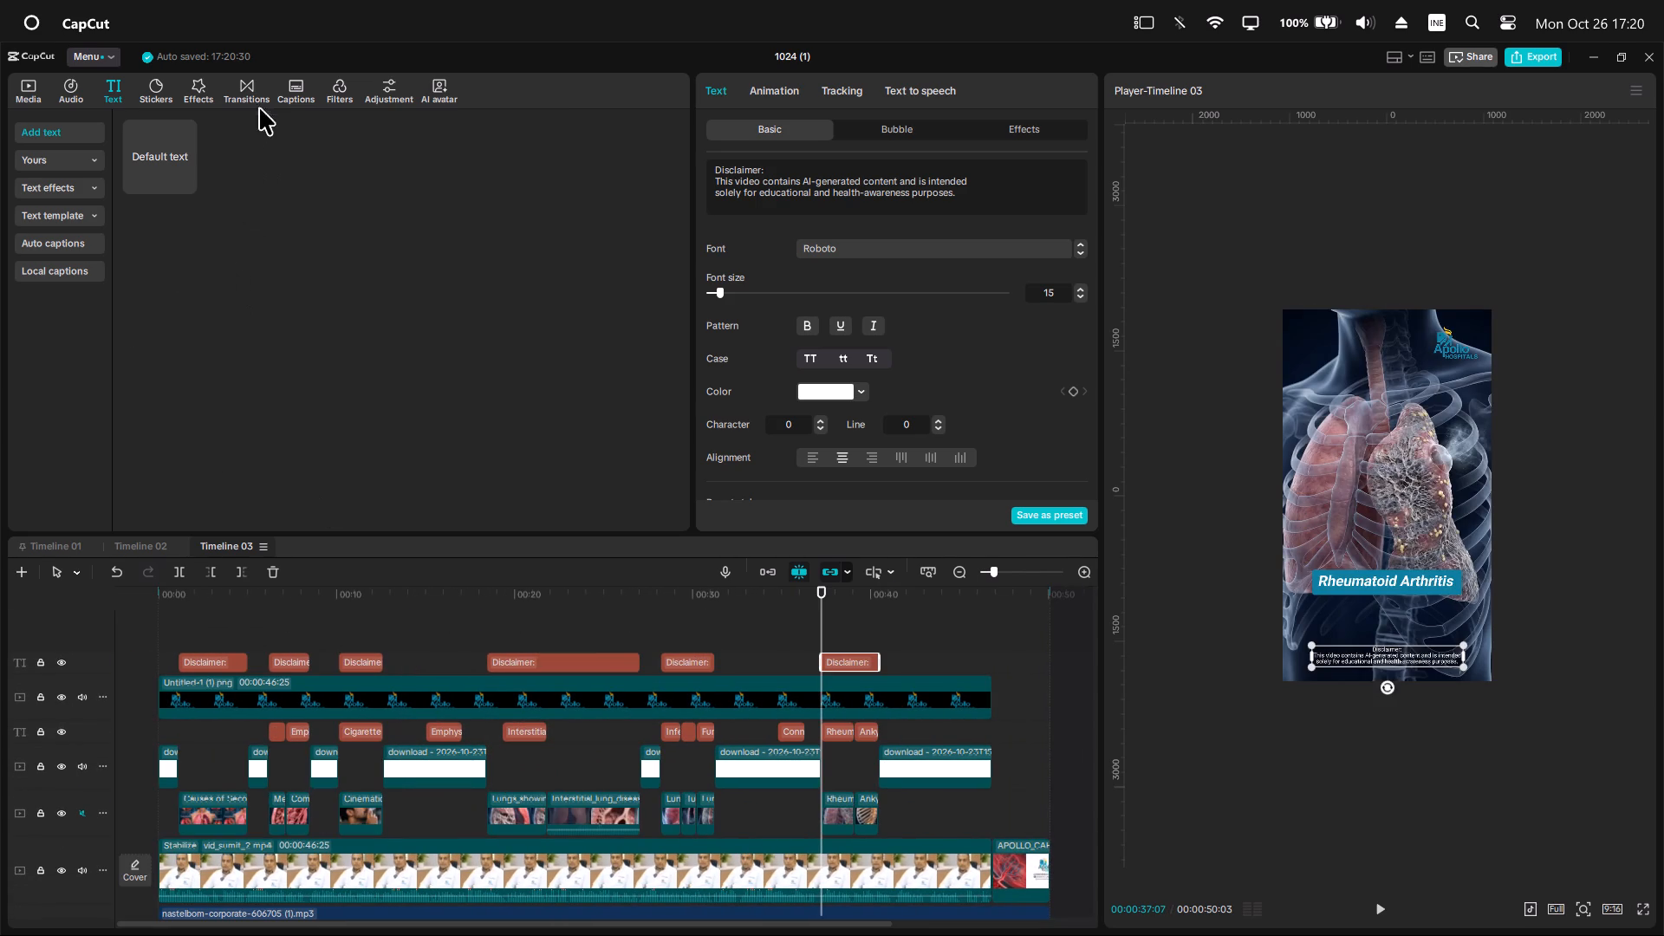
left_click(255, 83)
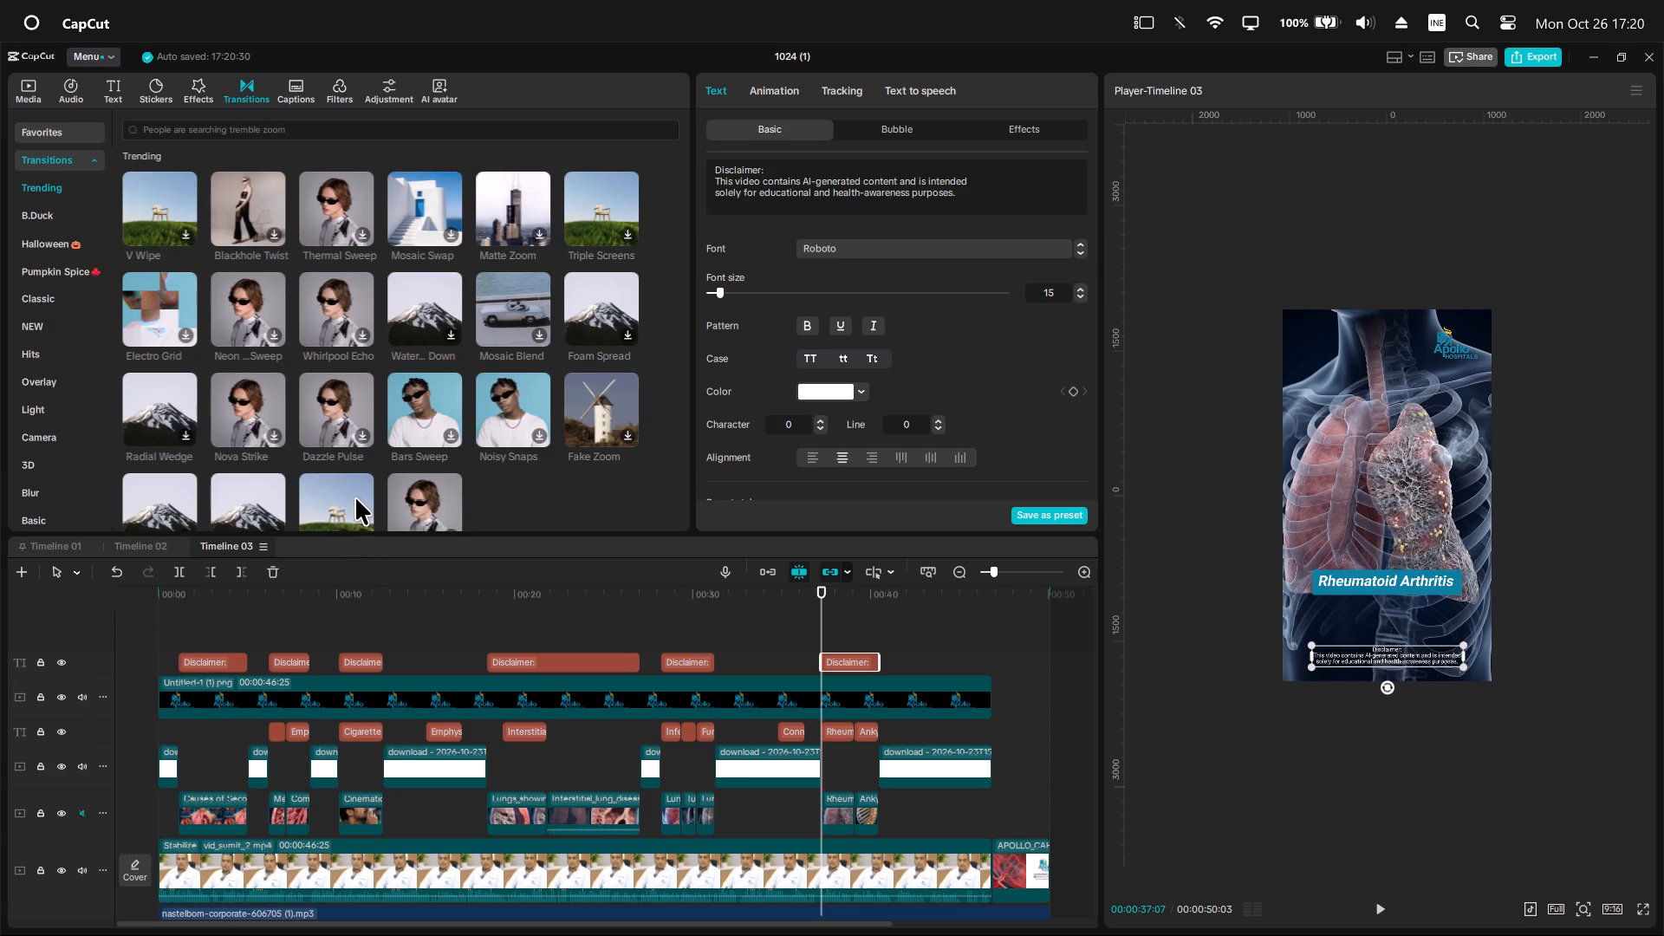
left_click(56, 298)
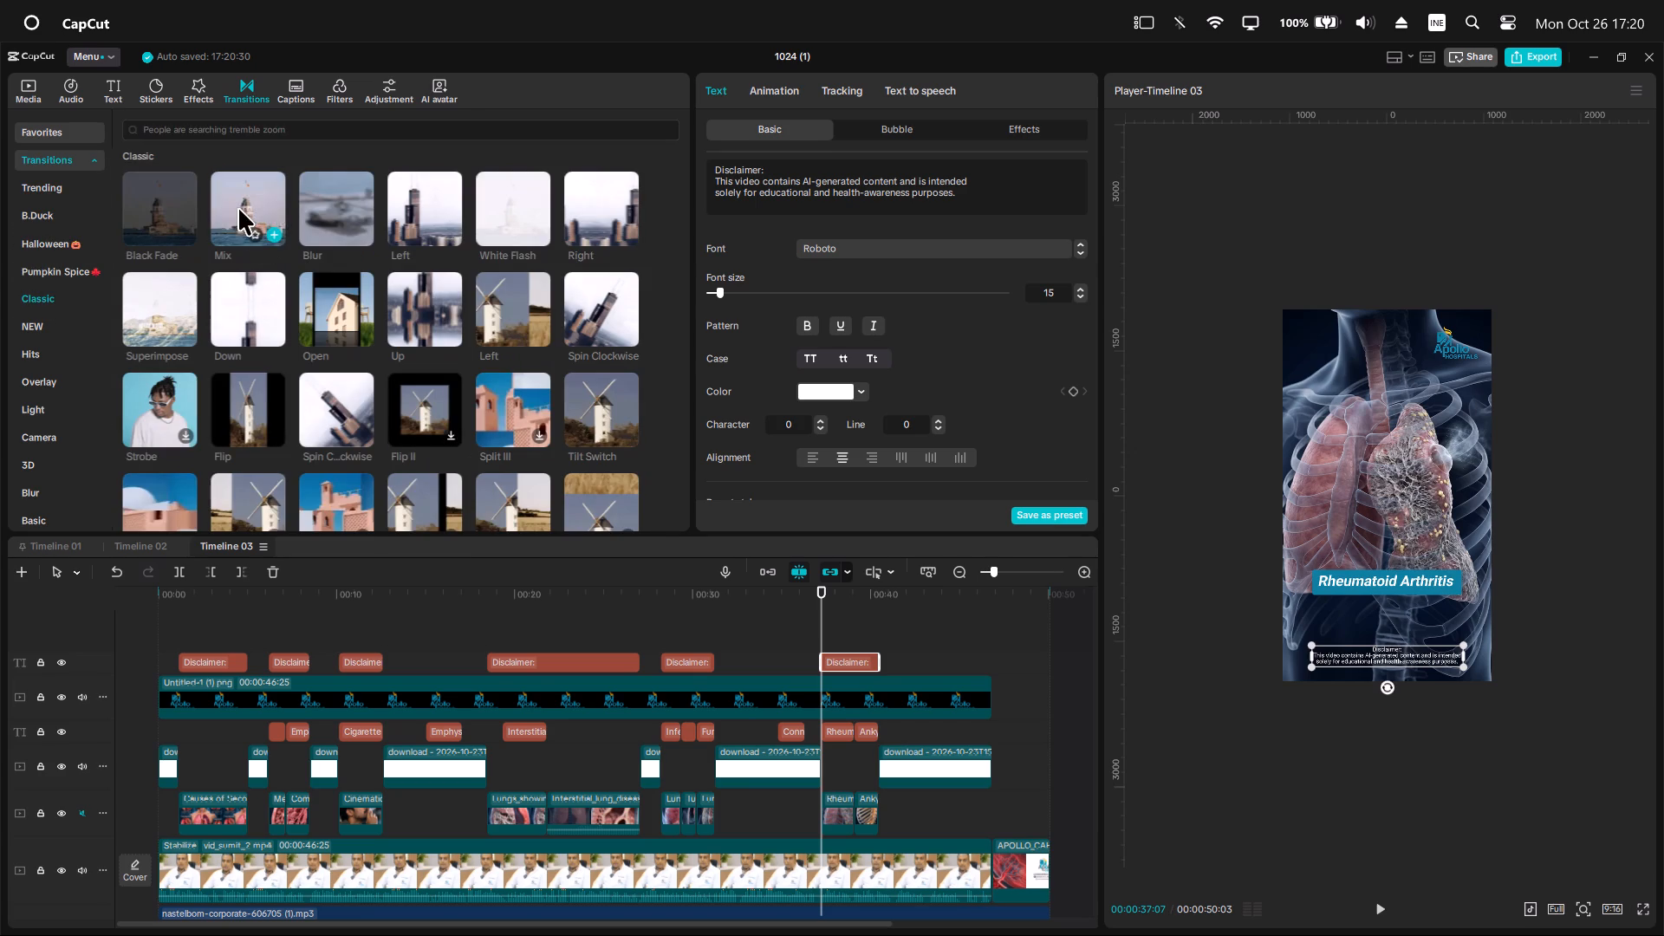
left_click_drag(239, 215, 285, 810)
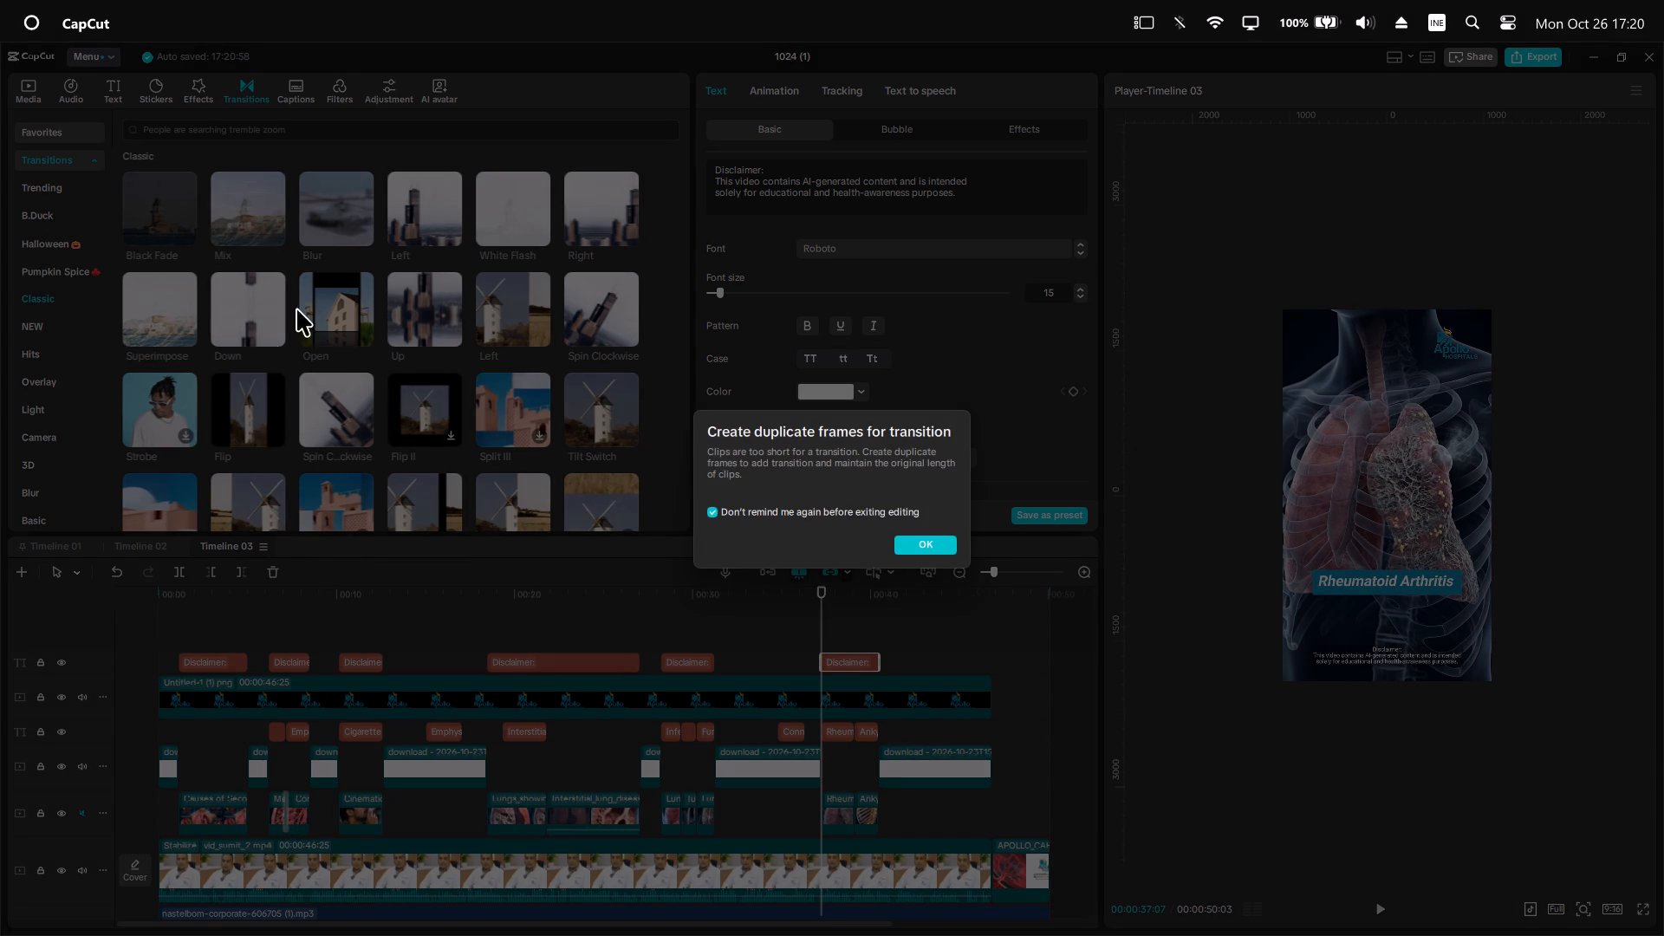
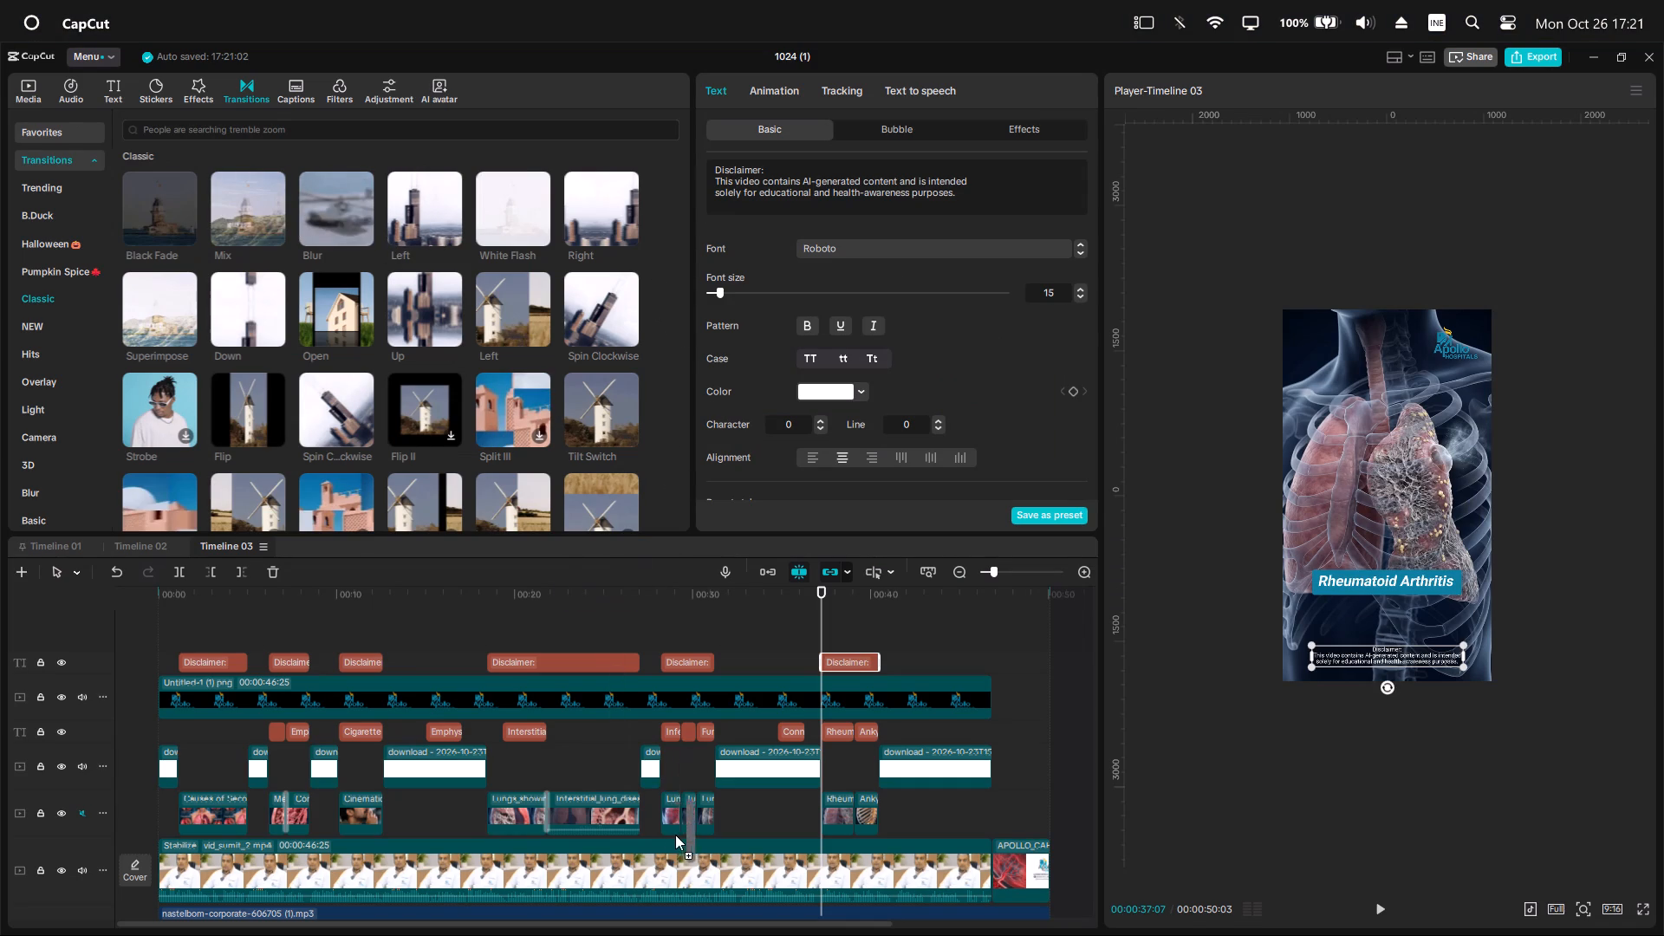
Apply the Classic Mix transition between the three infection clips and between the Rheumatoid Arthritis clip and the one following it.
left_click_drag(675, 835, 673, 832)
left_click_drag(251, 200, 283, 251)
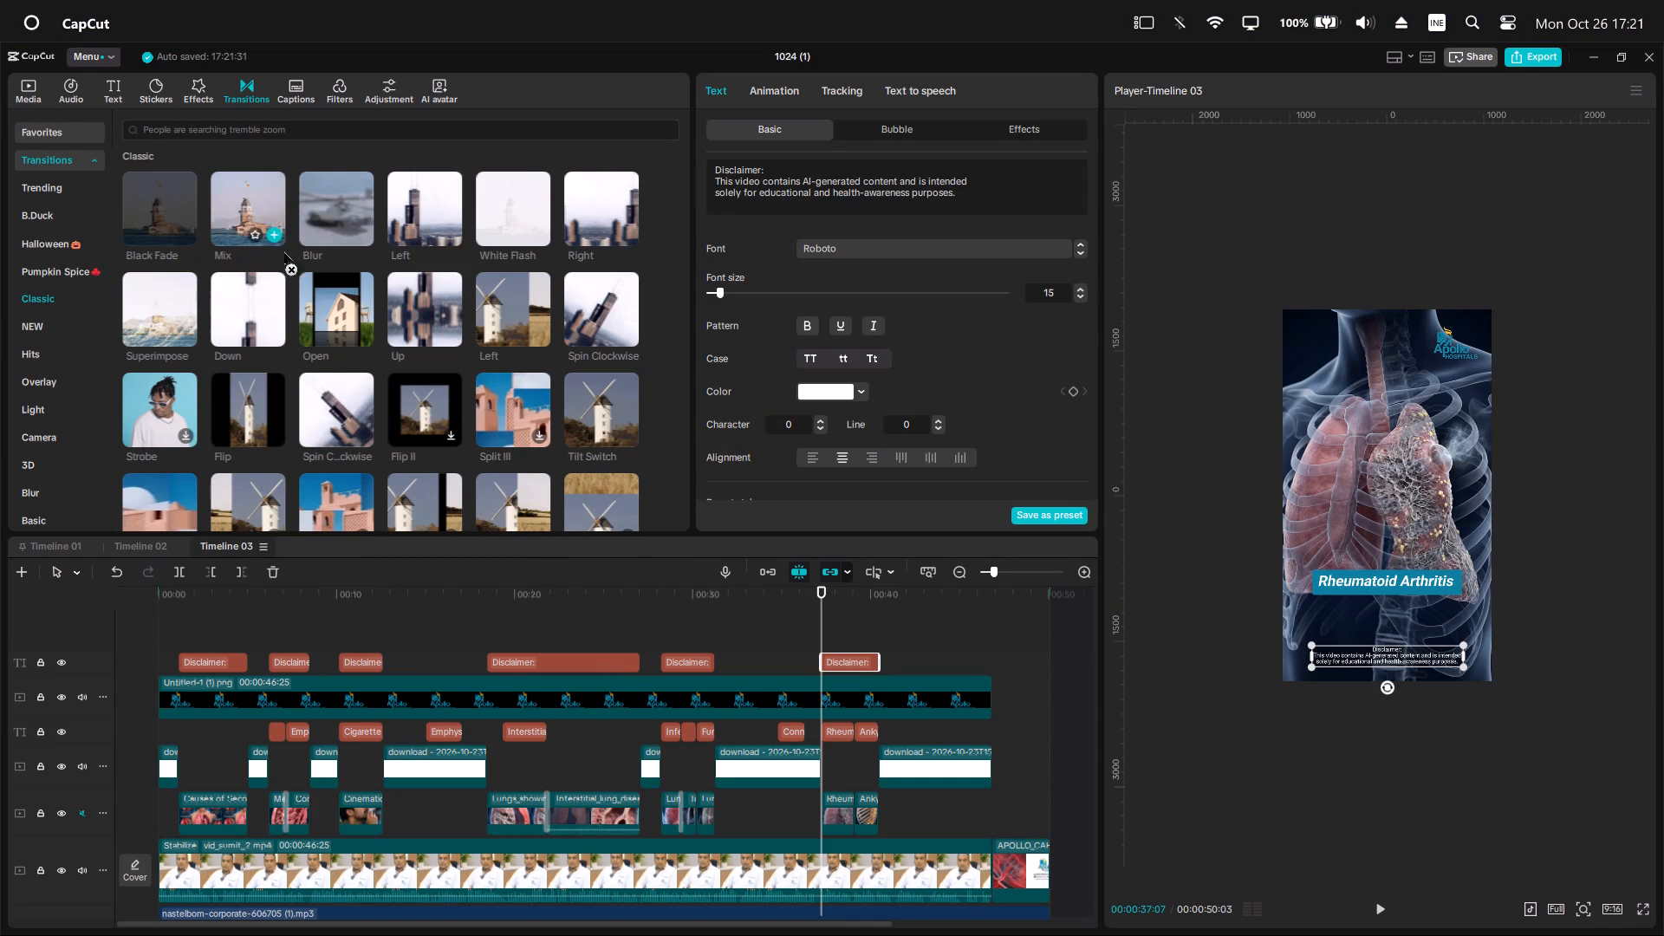
left_click_drag(283, 251, 695, 816)
left_click_drag(237, 207, 855, 815)
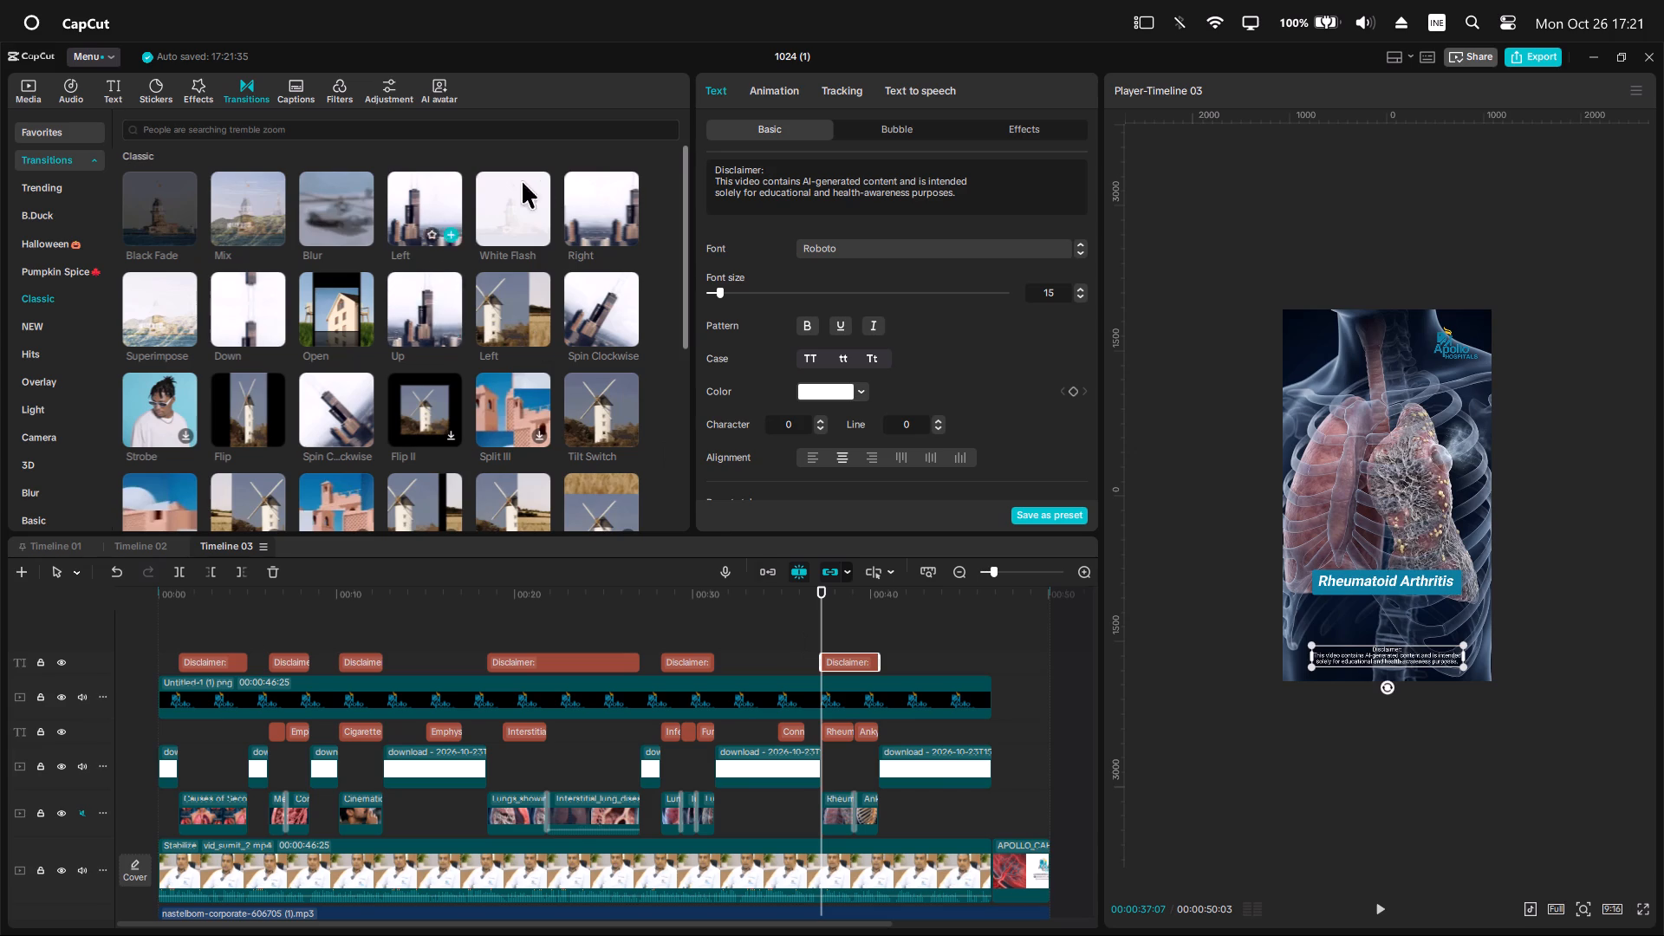
Apply the Classic White Flash transition between the doctor's main video and the Apollo closing clip.
left_click_drag(508, 211, 998, 867)
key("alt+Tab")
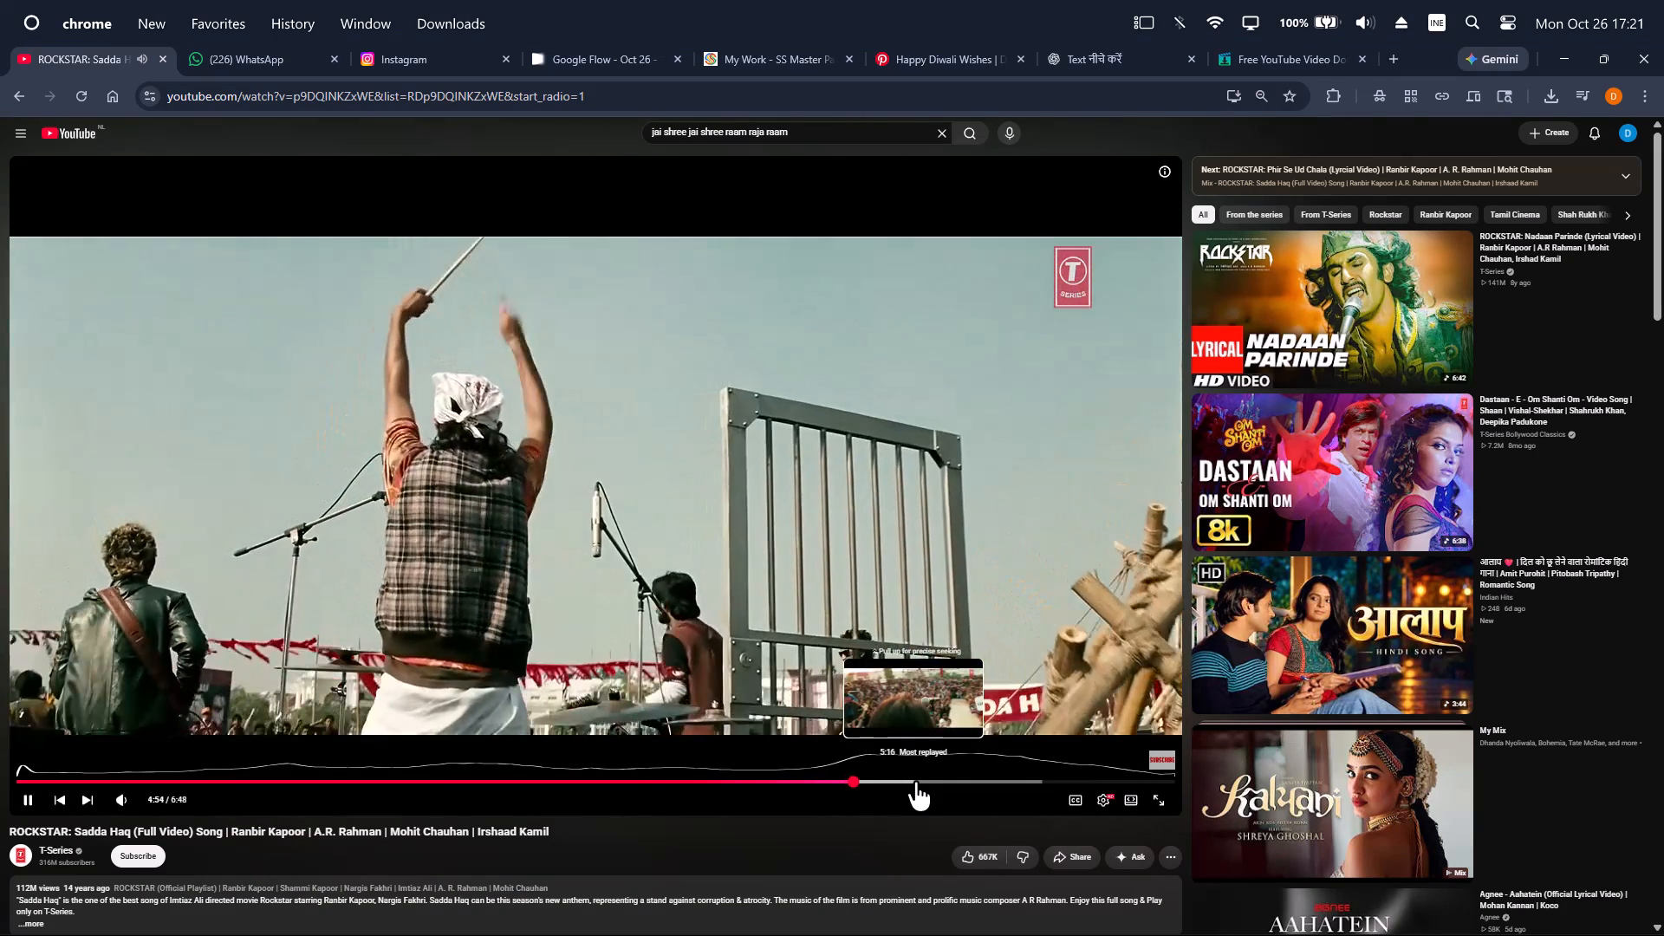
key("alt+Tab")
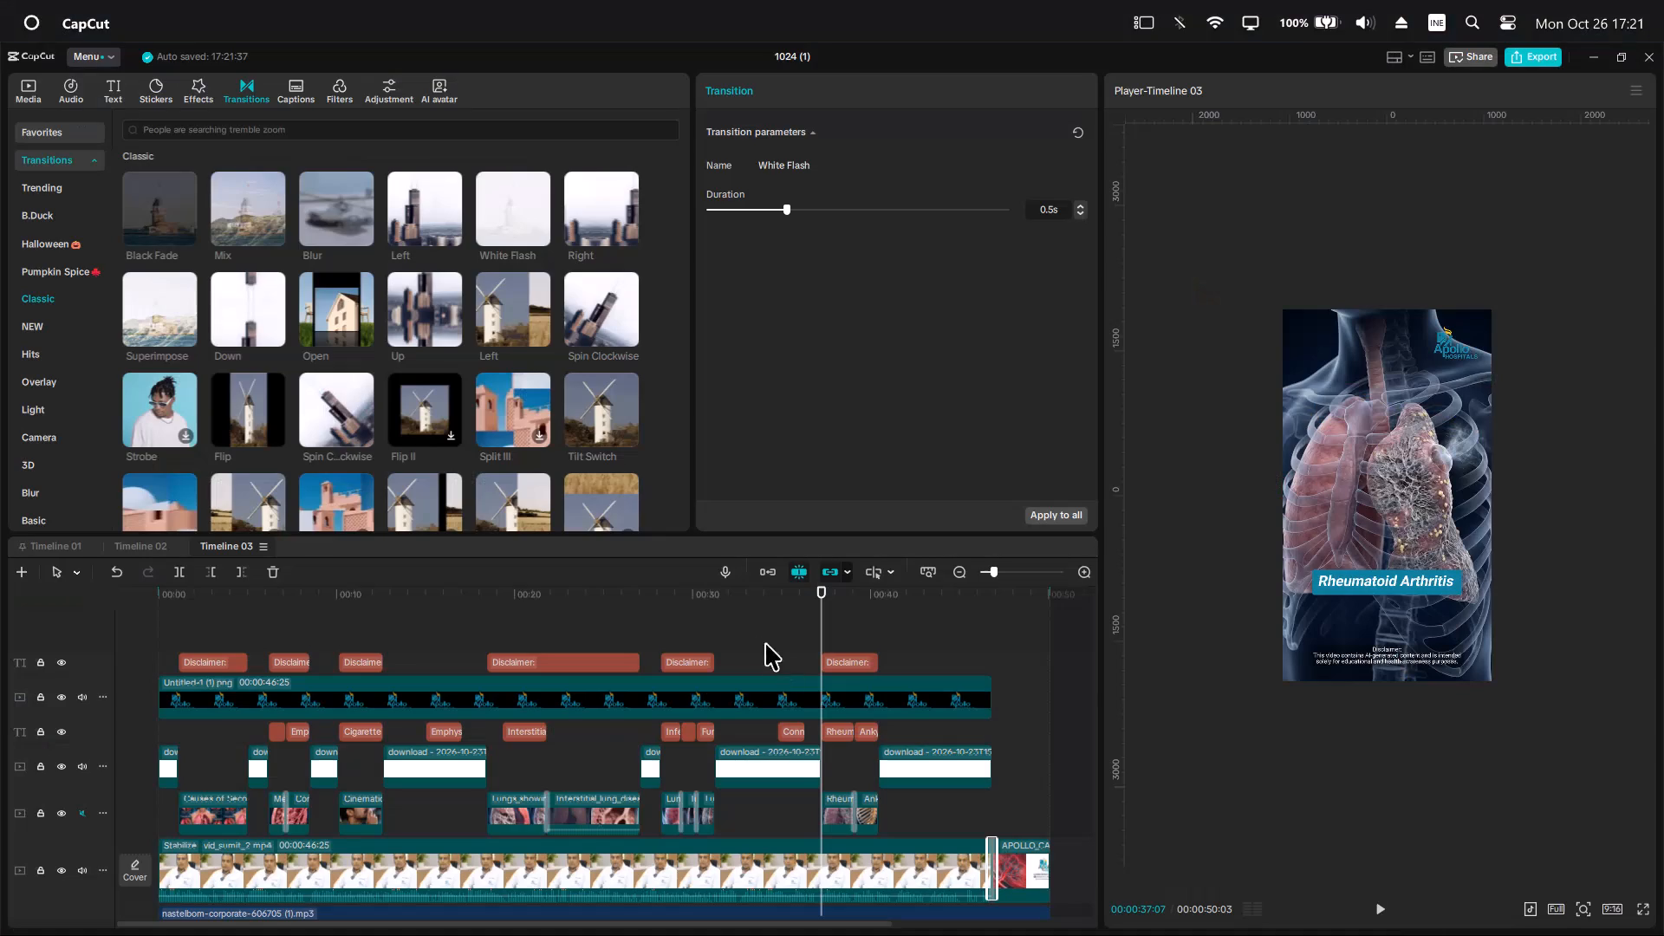
Copy the doctor's name and credentials texts with their ElevenLabs overlay clip from Timeline 01 and paste them into Timeline 03 at 00:00:12:19.
left_click_drag(400, 594, 399, 594)
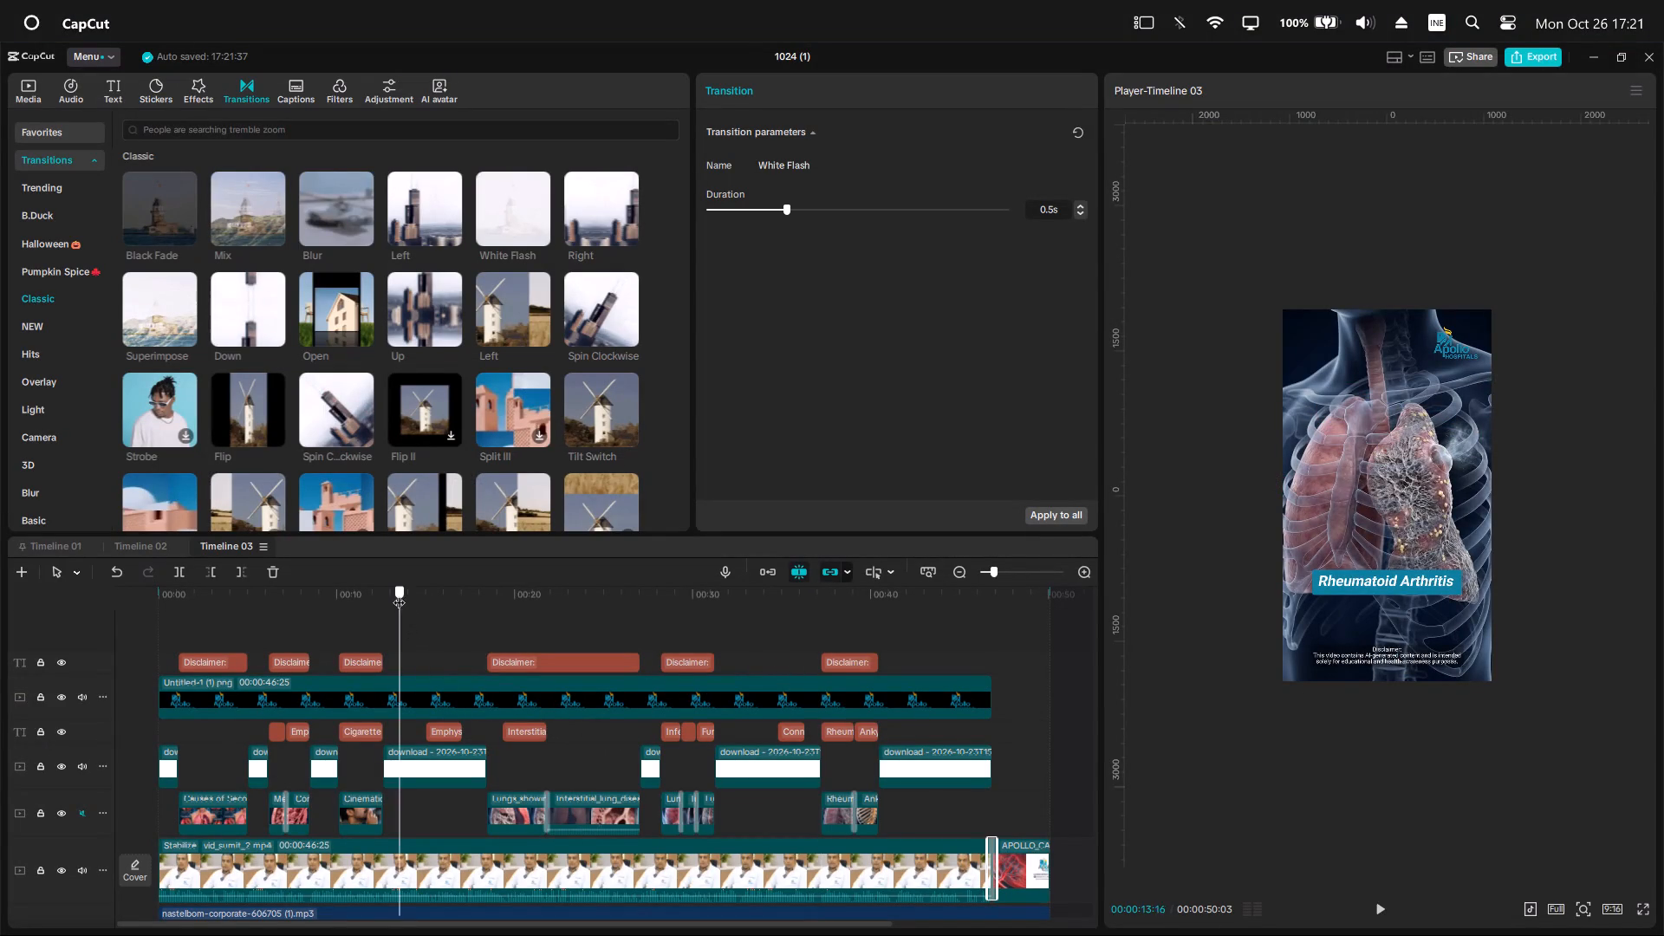
left_click_drag(399, 594, 385, 595)
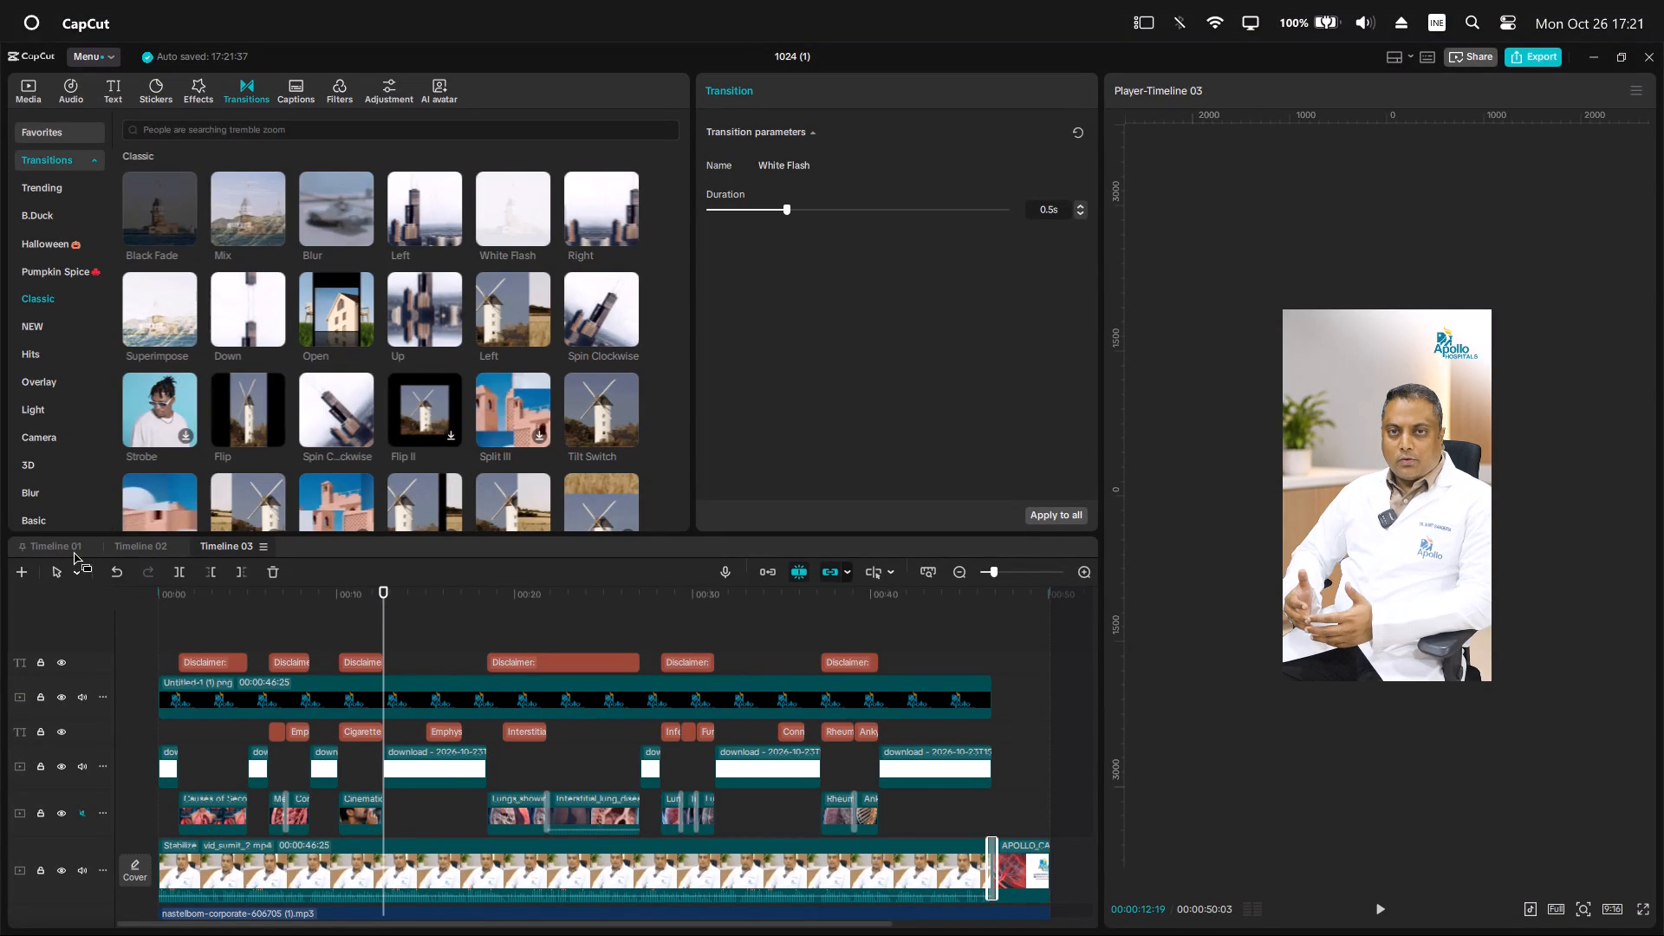
left_click(72, 548)
scroll(222, 702, "up", 4)
scroll(234, 709, "down", 5)
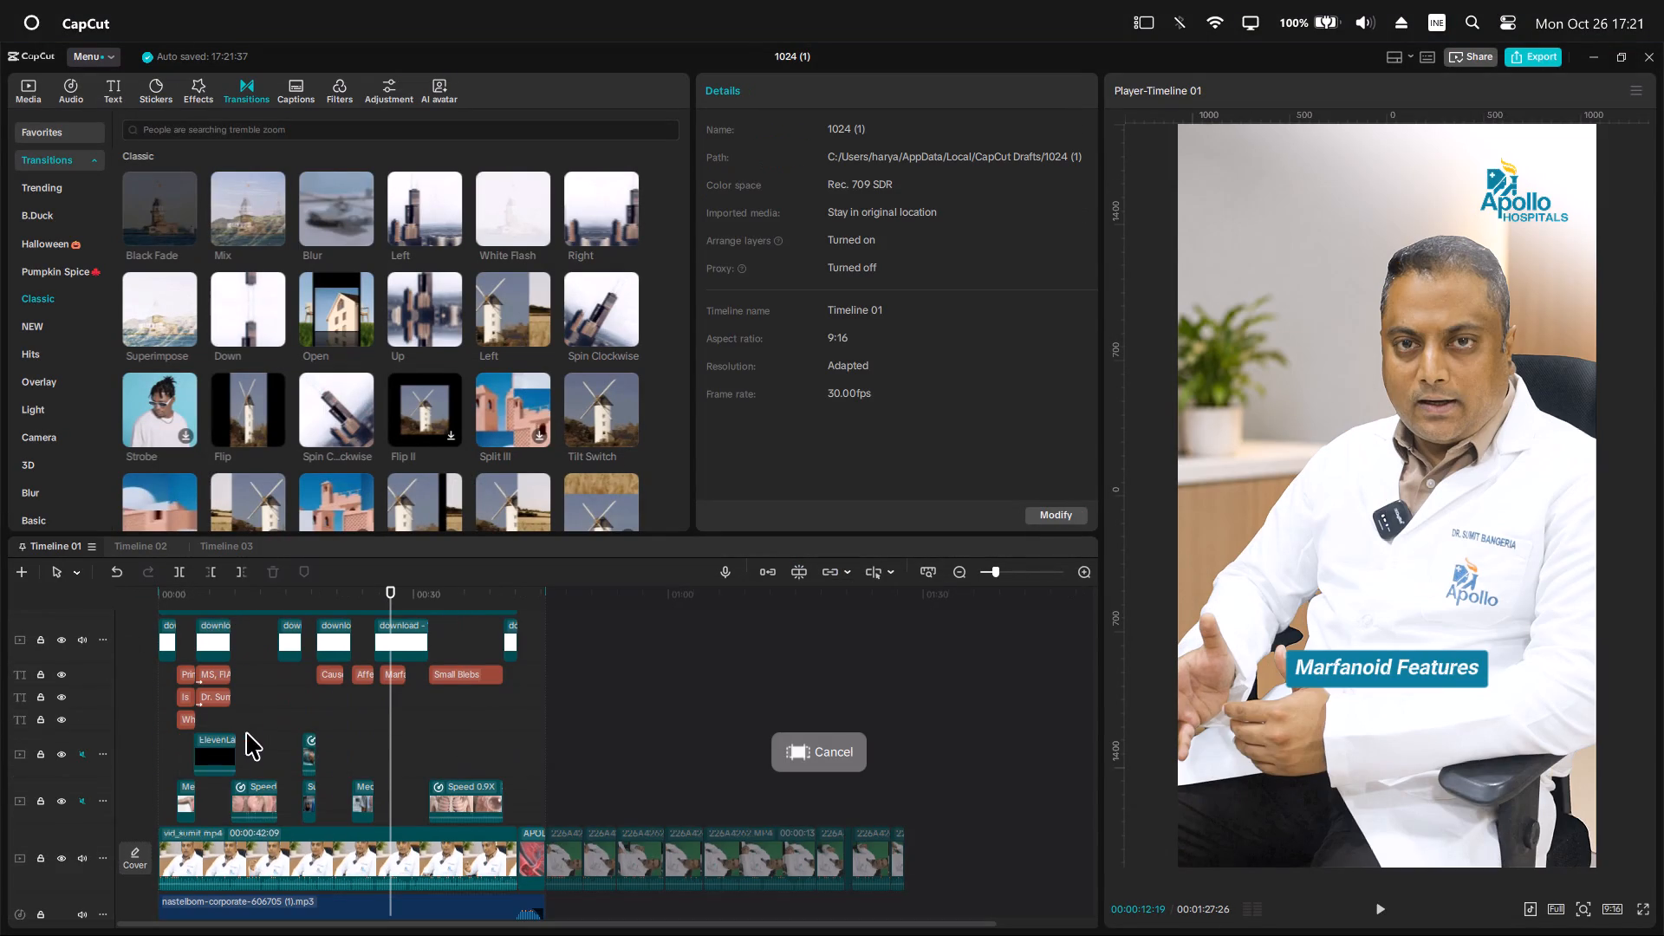
left_click_drag(236, 687, 221, 749)
left_click_drag(242, 675, 211, 757)
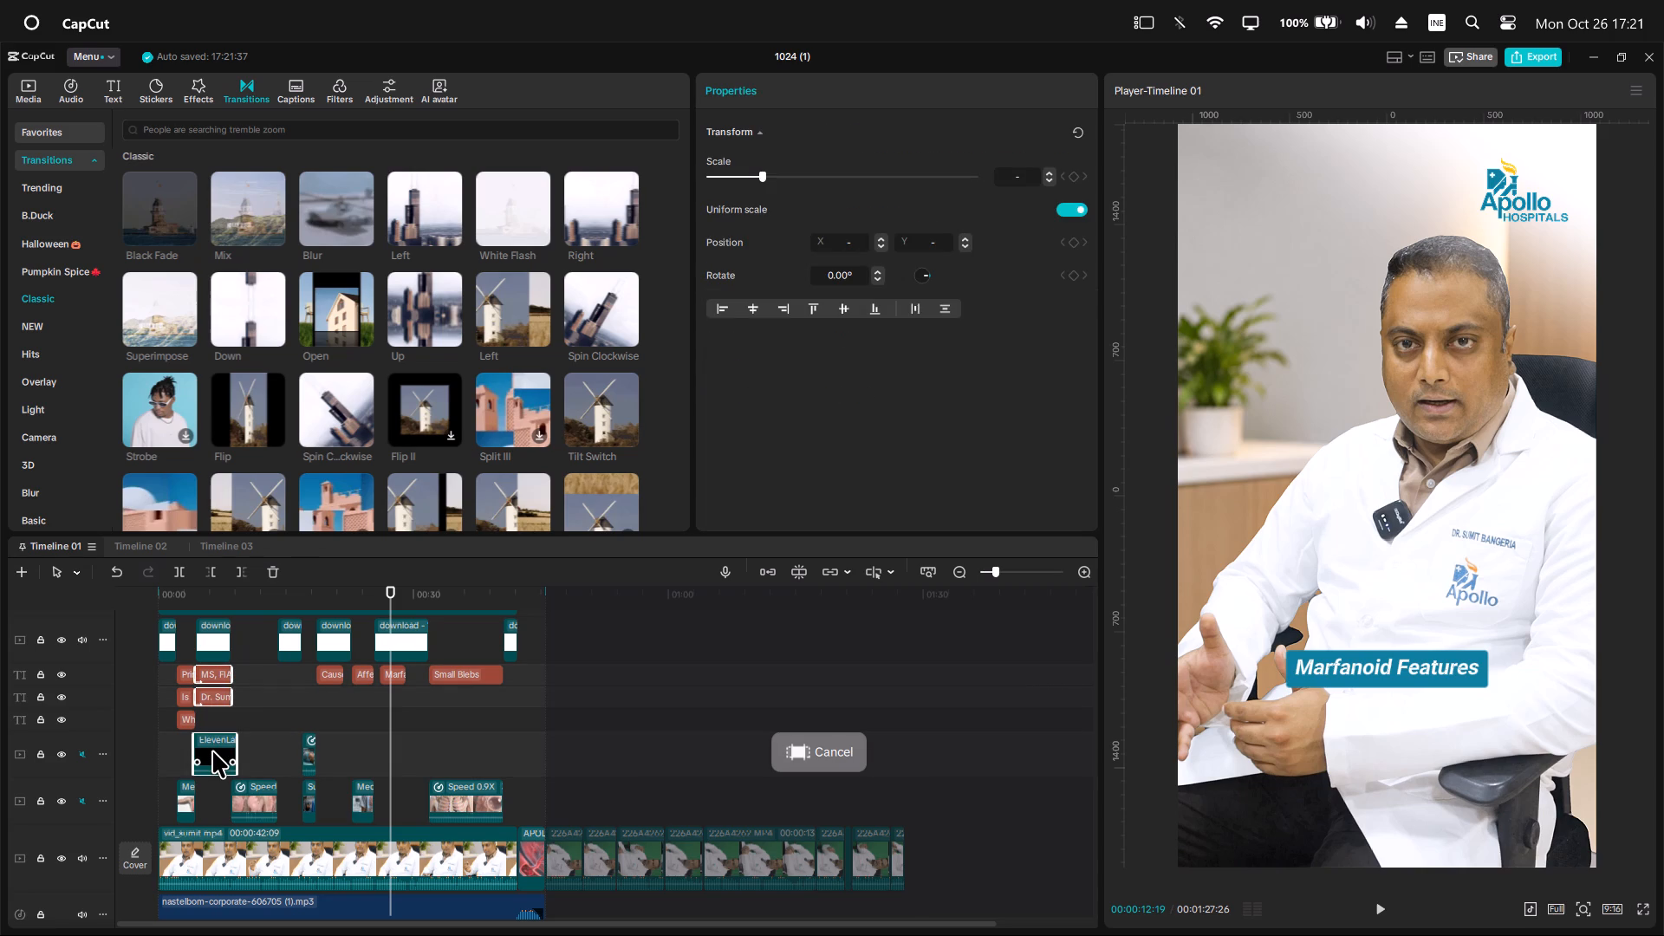
key("ctrl+c")
left_click(239, 545)
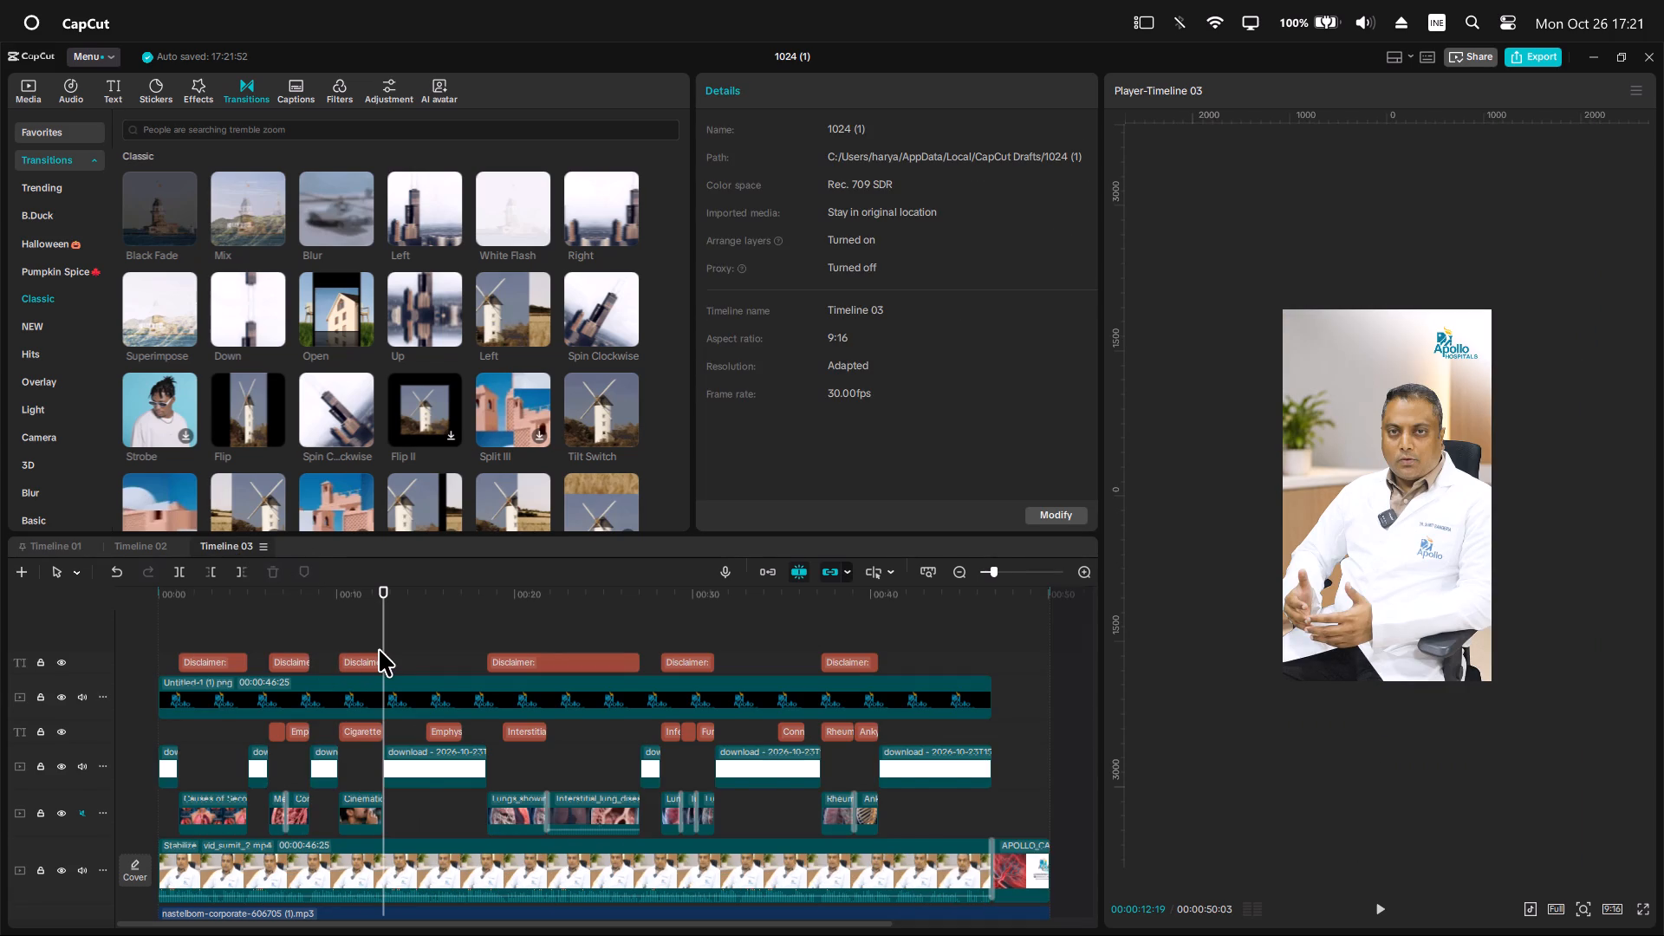
key("ctrl+v")
scroll(452, 698, "down", 3)
key("space")
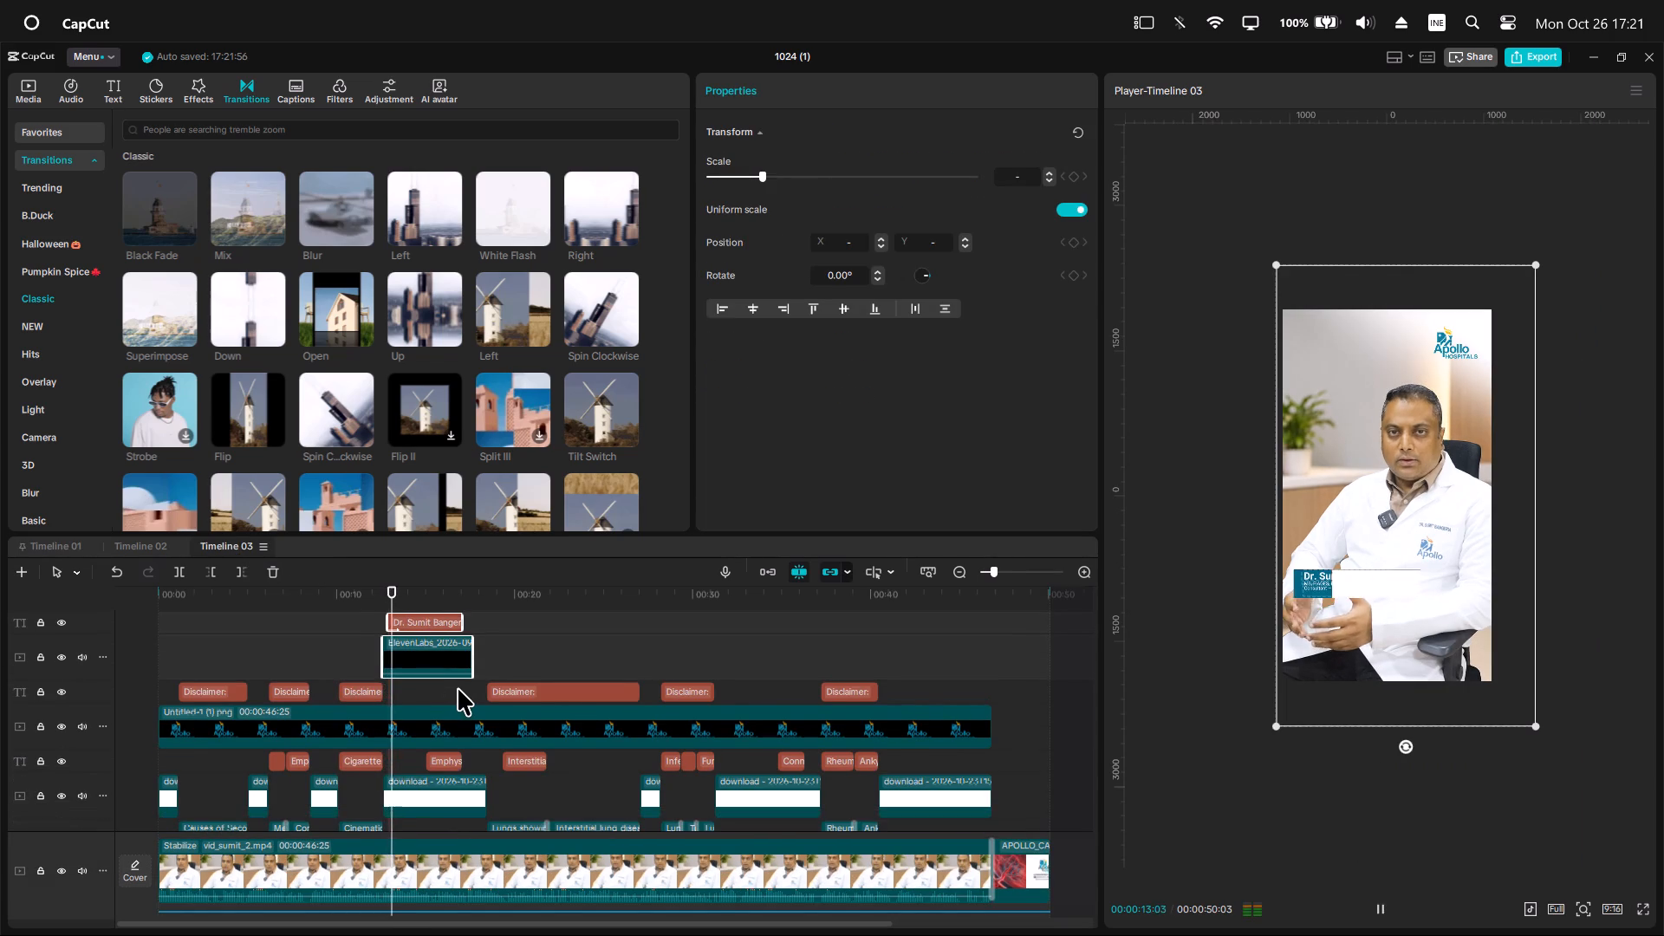
key("space")
Export Timeline 03 as a video named Apollo_sumit_sir_vid_2-- and close the export window without sharing.
scroll(504, 709, "down", 5, "ctrl")
scroll(477, 714, "down", 3)
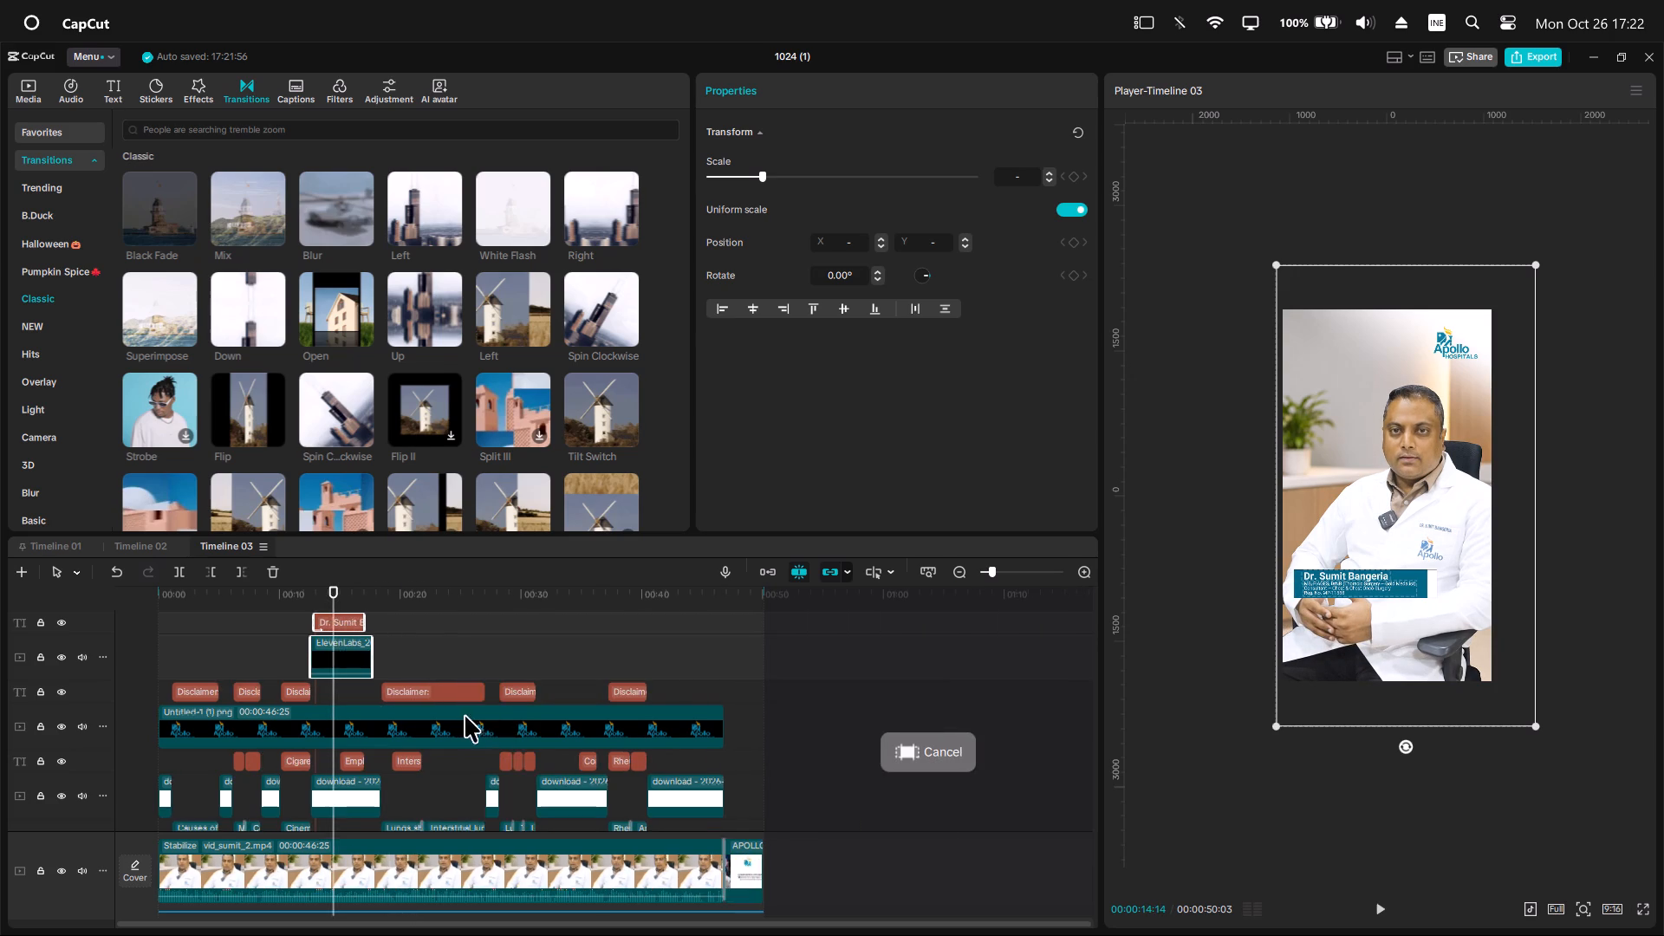
scroll(465, 715, "down", 3)
left_click_drag(214, 597, 57, 596)
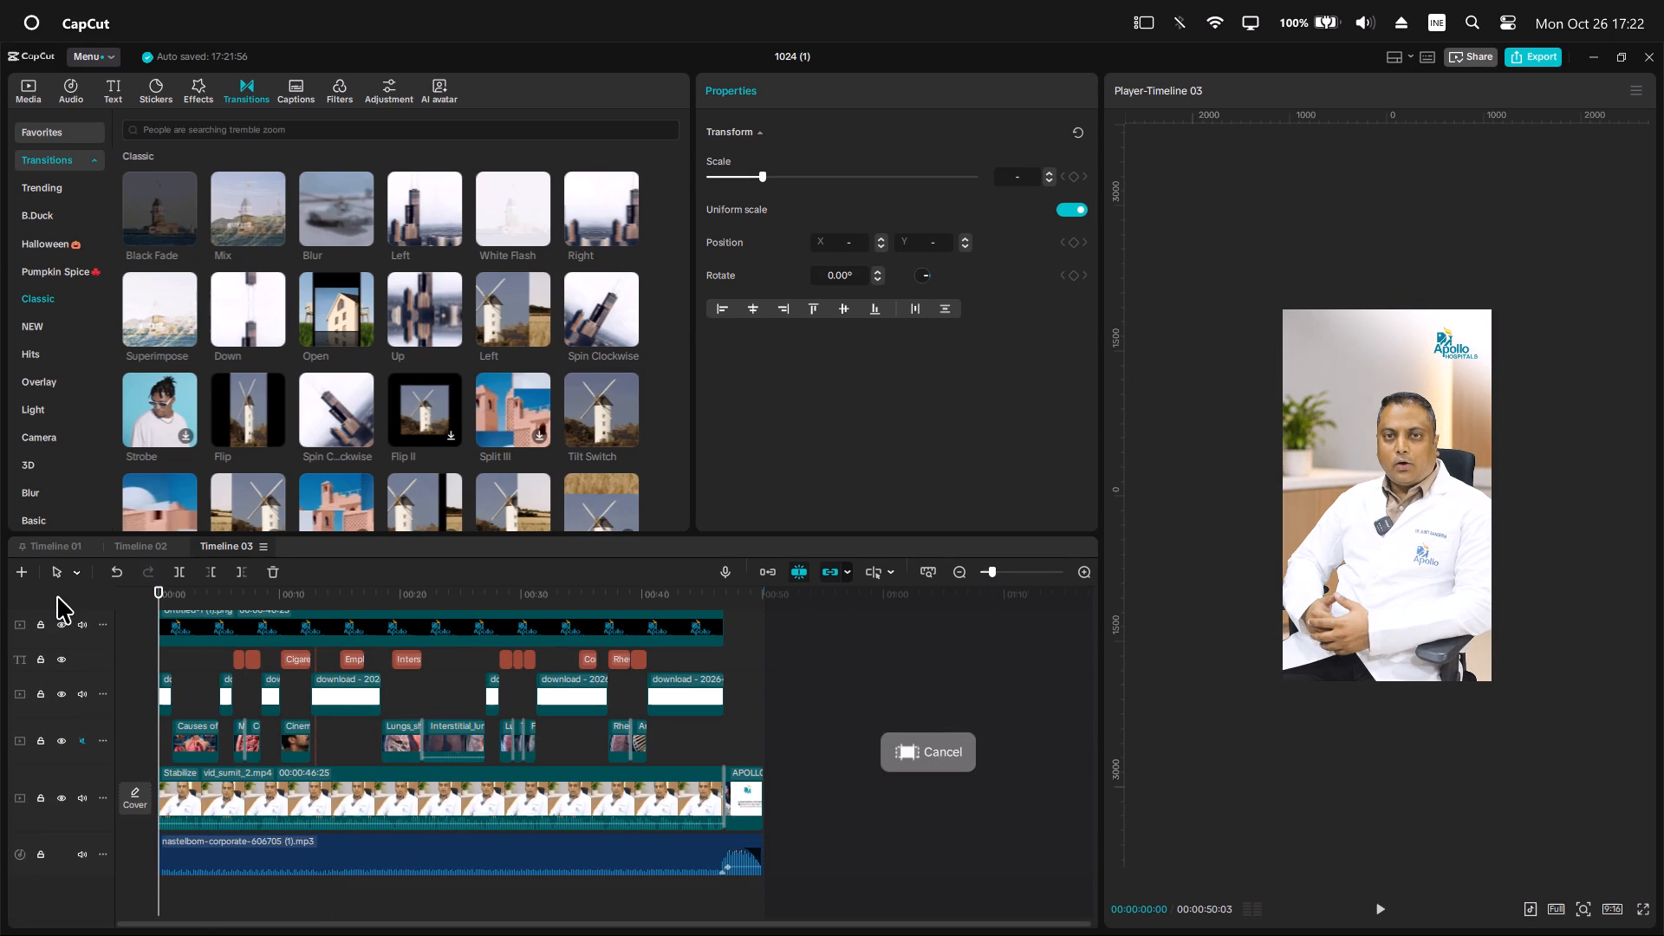
key("i")
left_click(1537, 64)
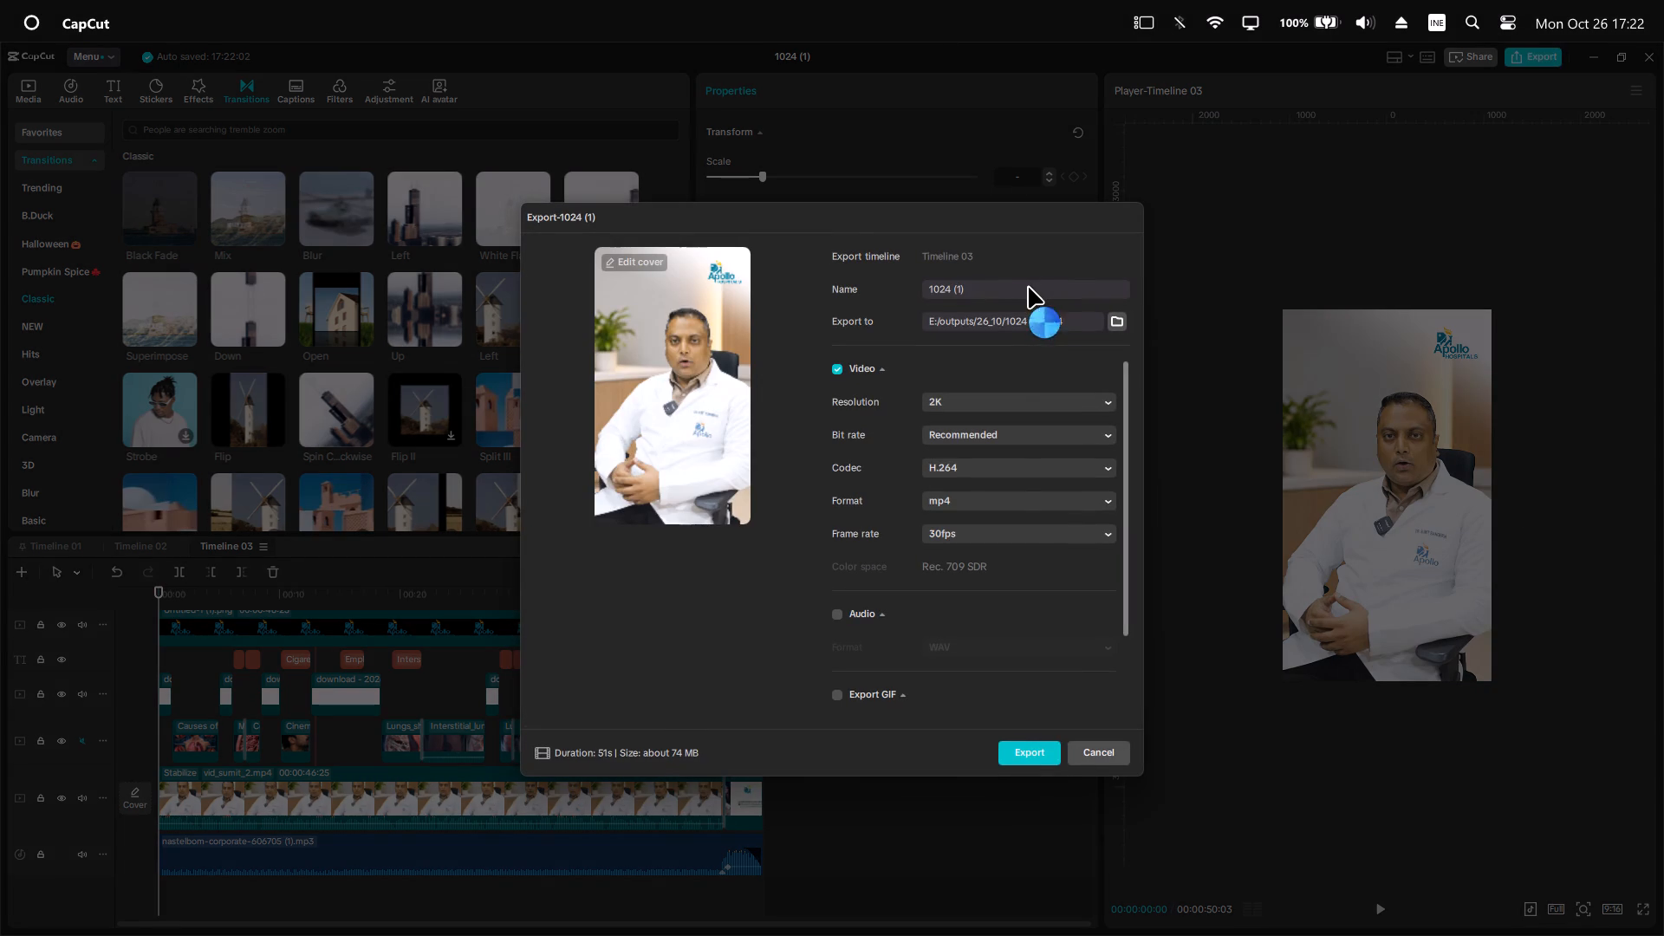
left_click_drag(1028, 287, 898, 296)
type("Apollo")
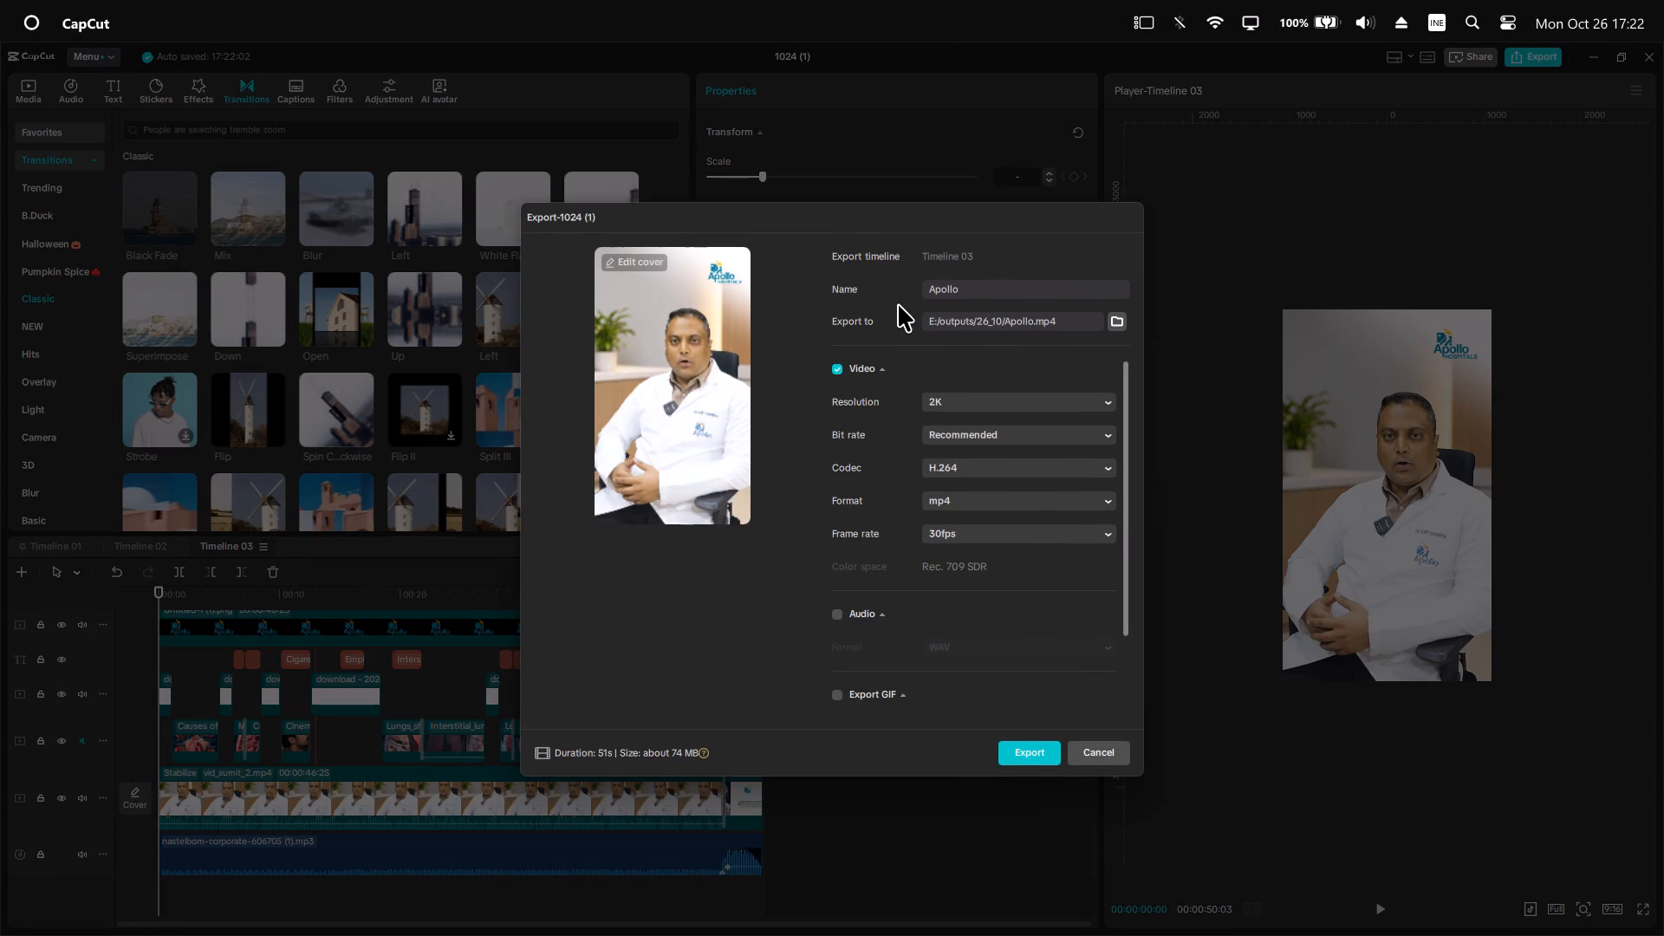
type("_sumit_sir_vid_2--")
key("Return")
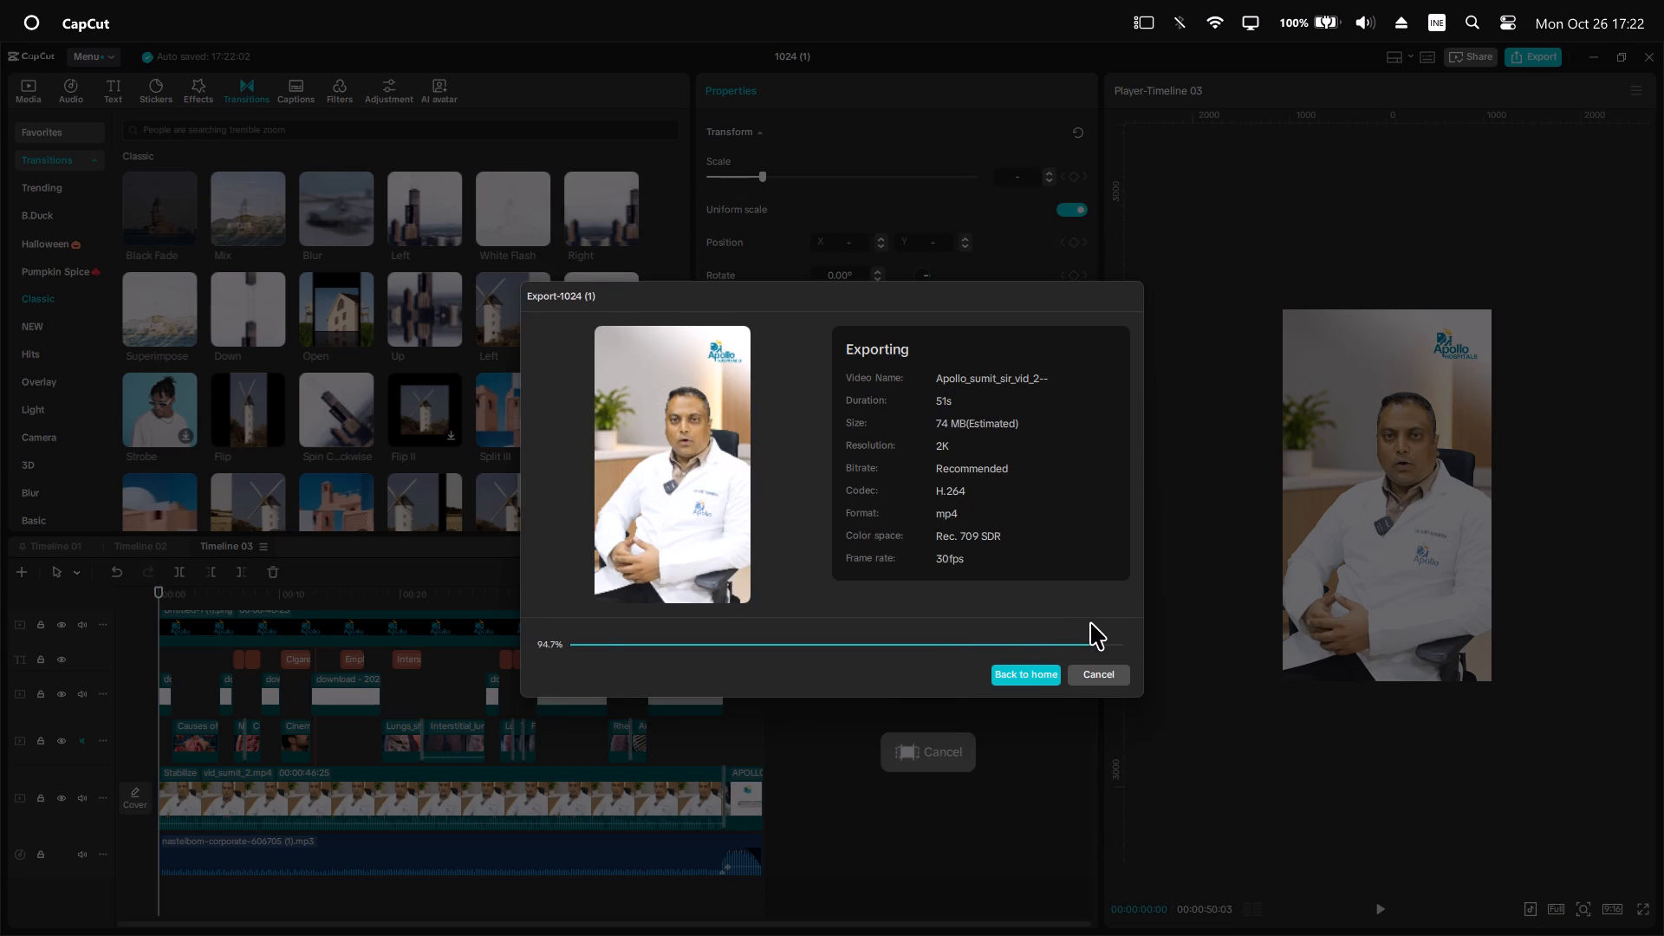
left_click(1096, 742)
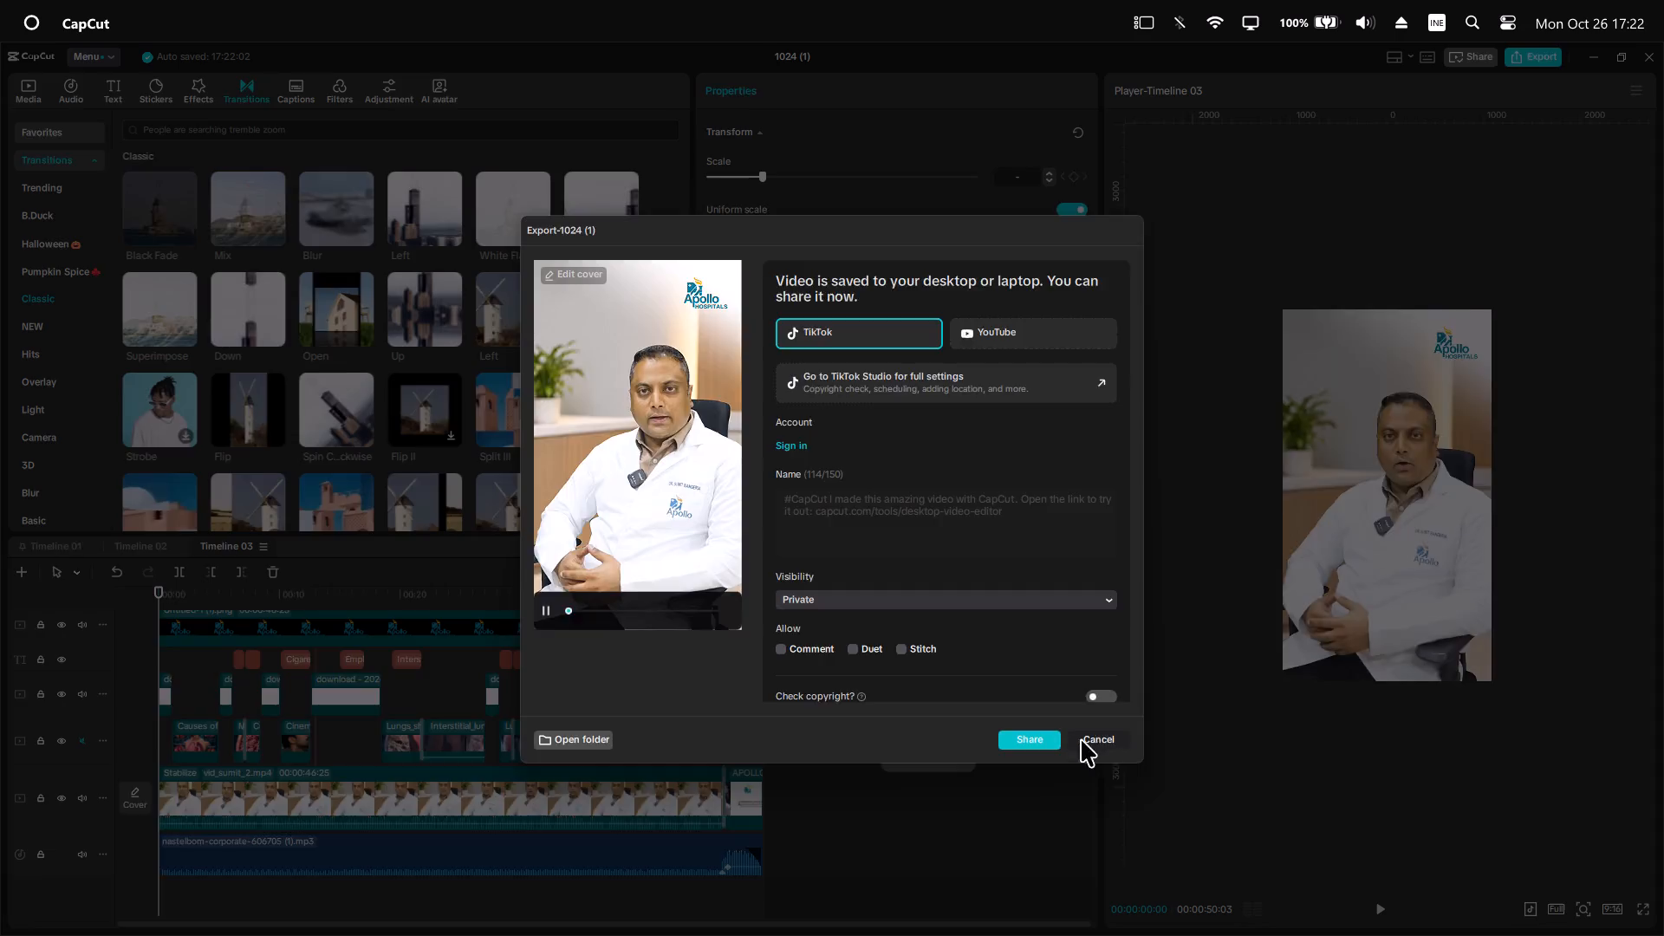
Examine the disclaimer, logo, text and overlay tracks of Timeline 01.
left_click(49, 550)
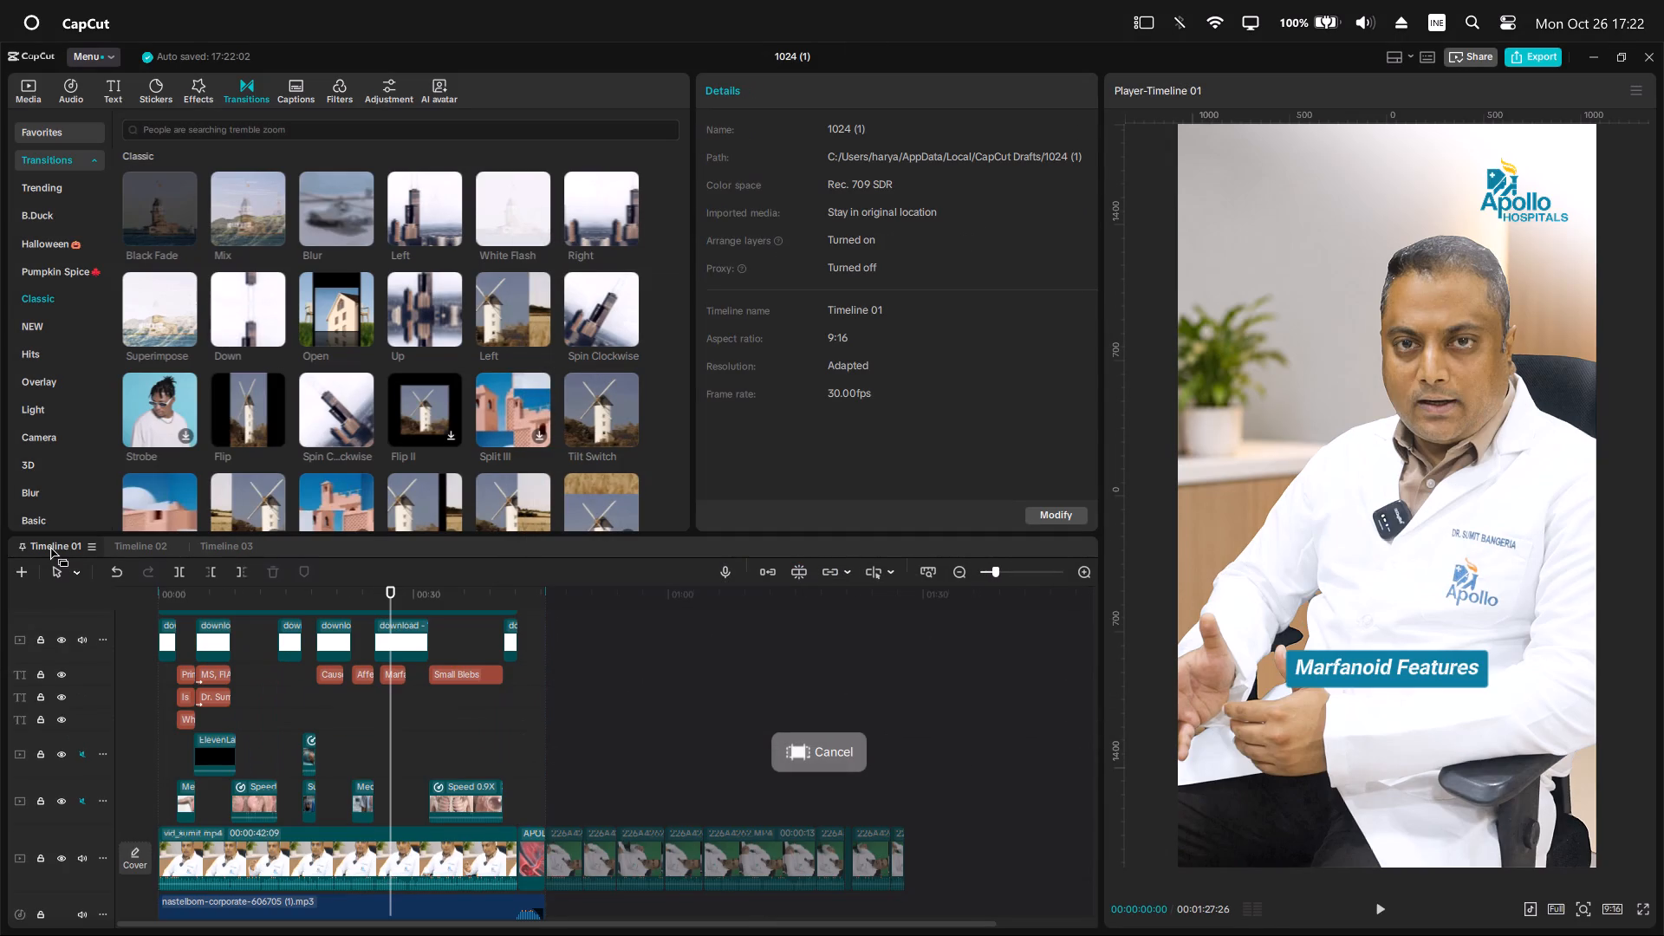
scroll(367, 776, "up", 3)
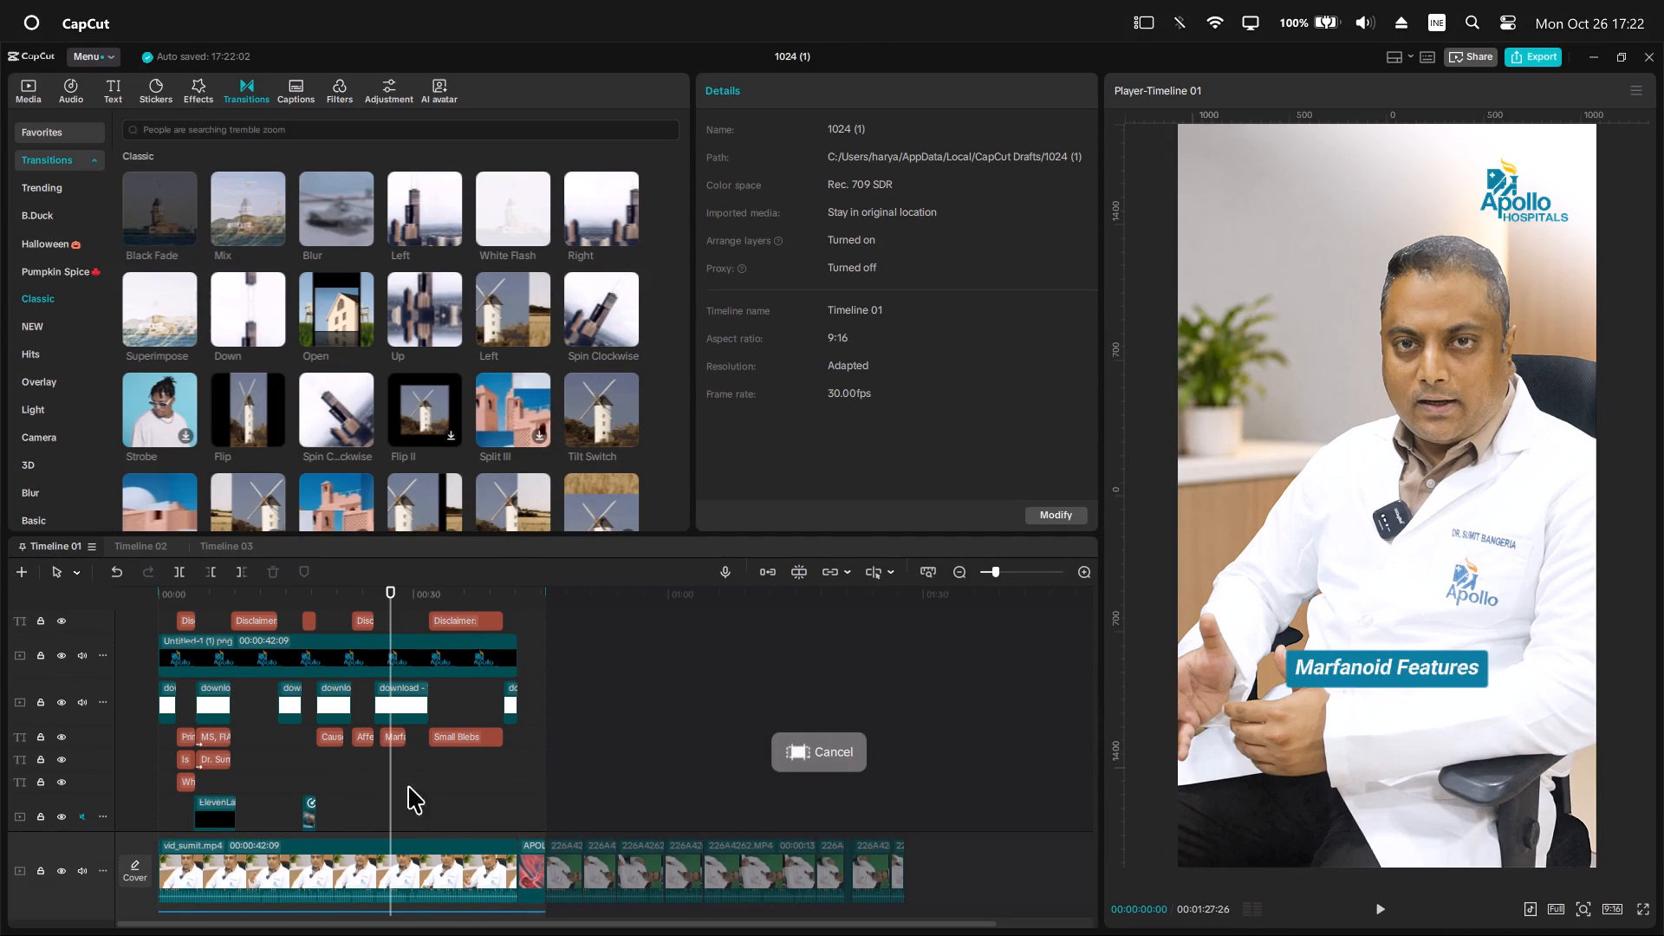
scroll(439, 790, "up", 8)
scroll(442, 790, "down", 1)
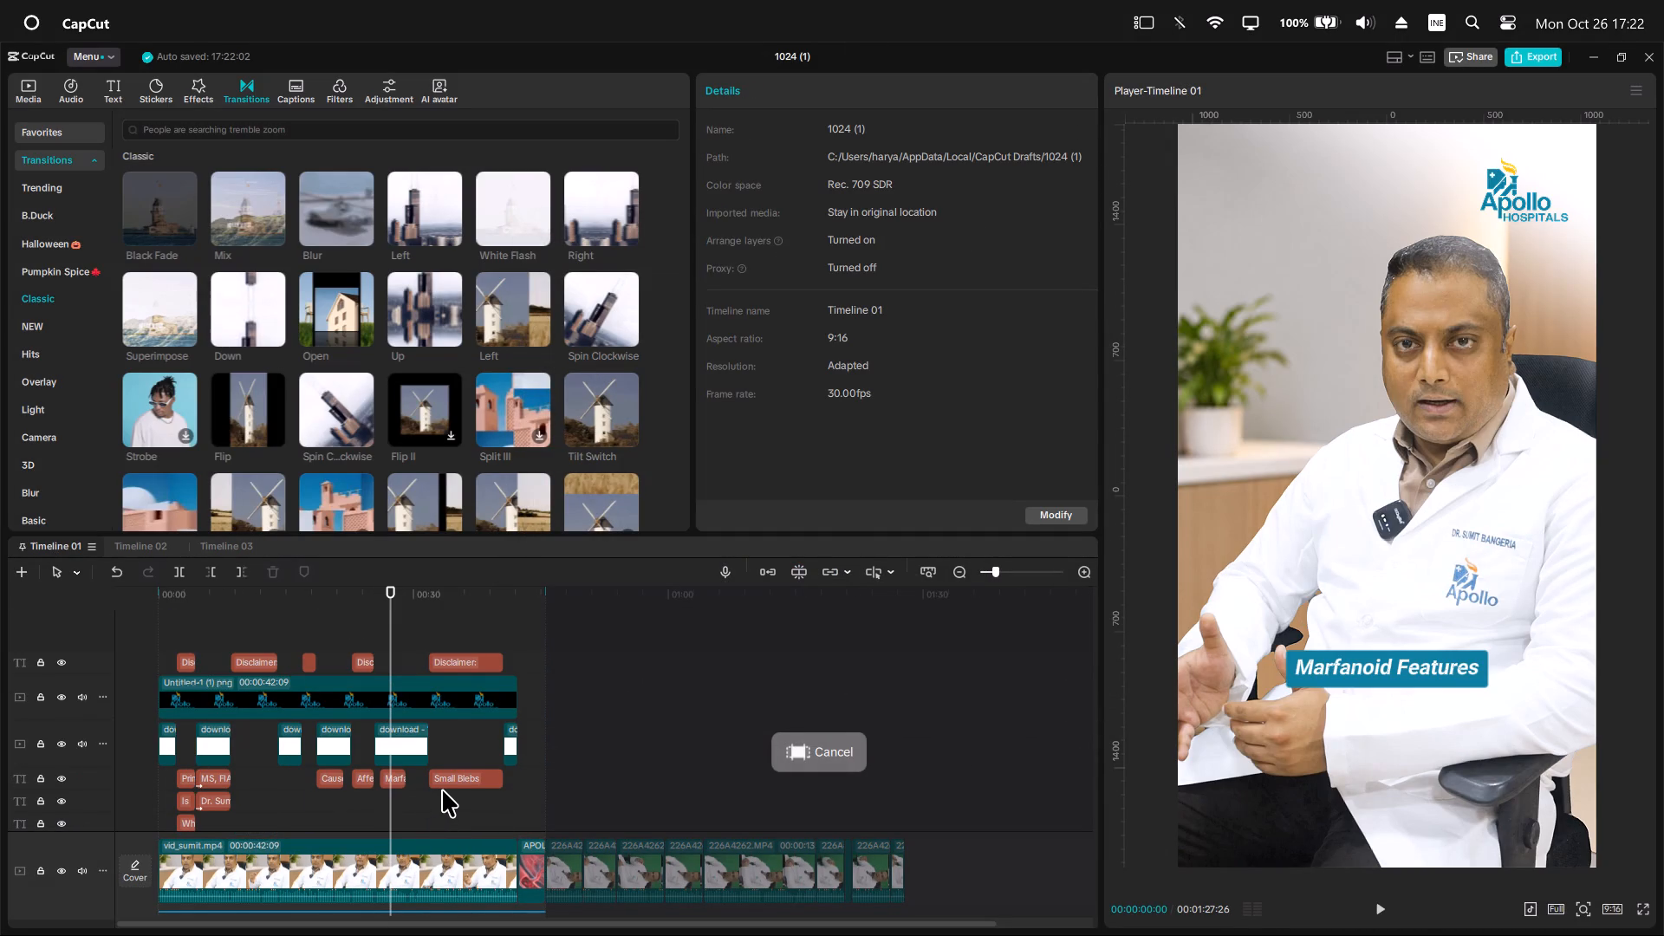
scroll(442, 790, "down", 5)
scroll(442, 789, "up", 6)
key("alt+Tab")
key("alt+Tab")
Close the 1024 (1) project and open Timeline 04 of the 1010 (4) project.
left_click(1654, 52)
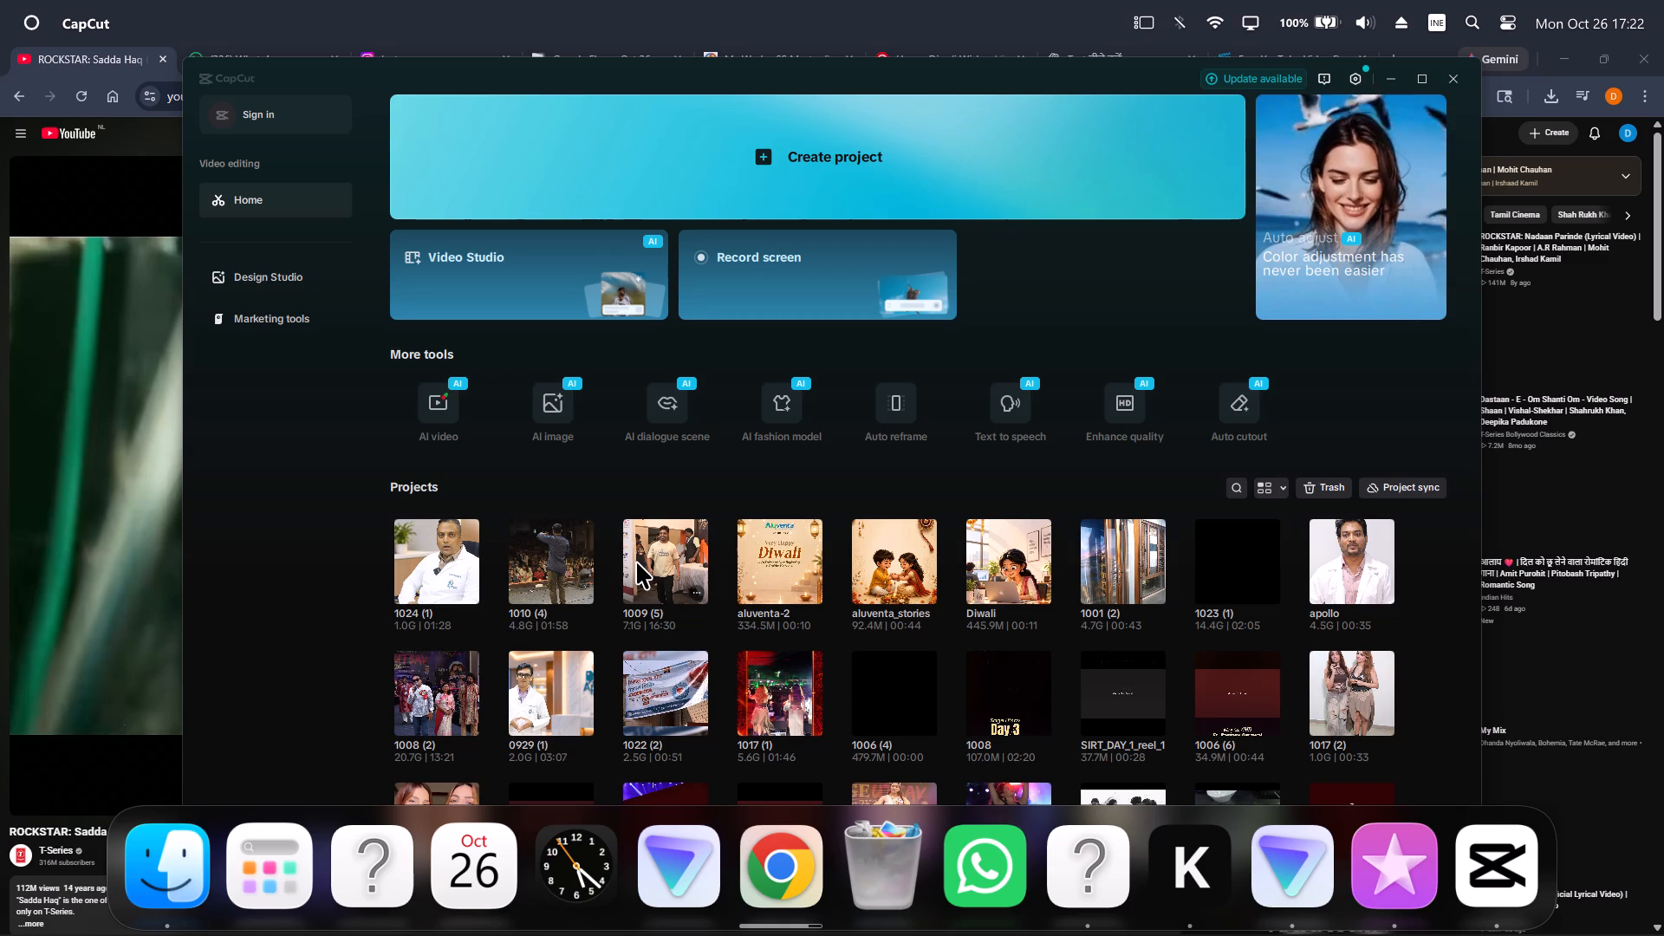
left_click(567, 569)
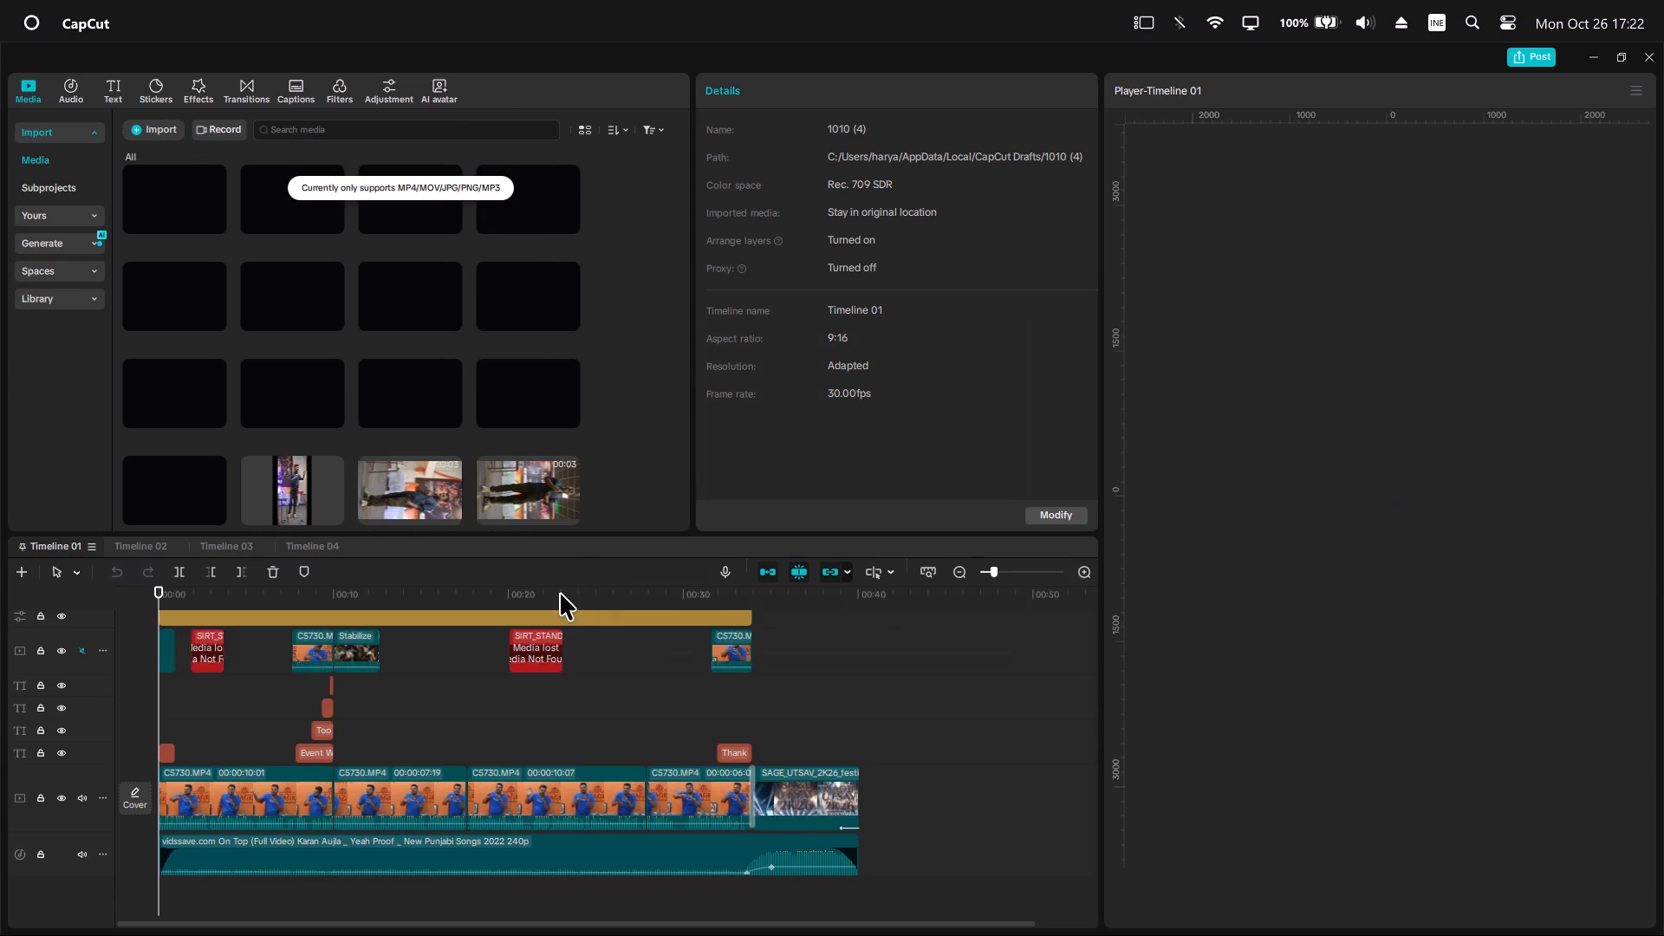
left_click(1037, 666)
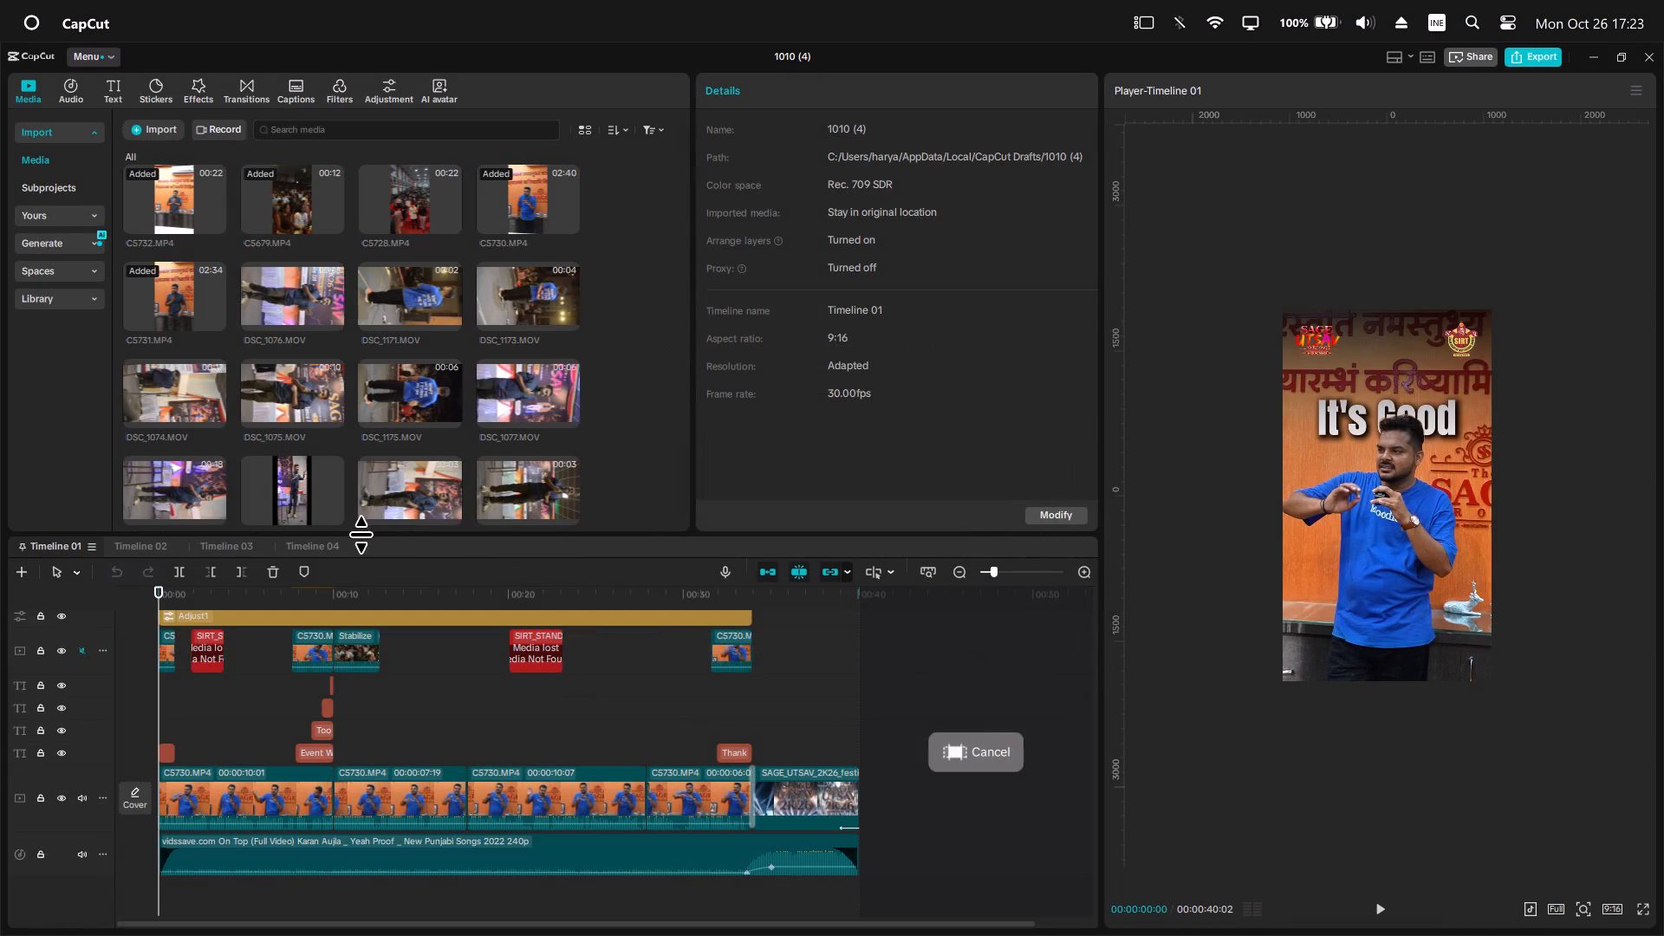
left_click(316, 548)
Shift all clips of Timeline 04 together about 9 seconds later, leaving an empty stretch at the start.
scroll(550, 803, "down", 4, "ctrl")
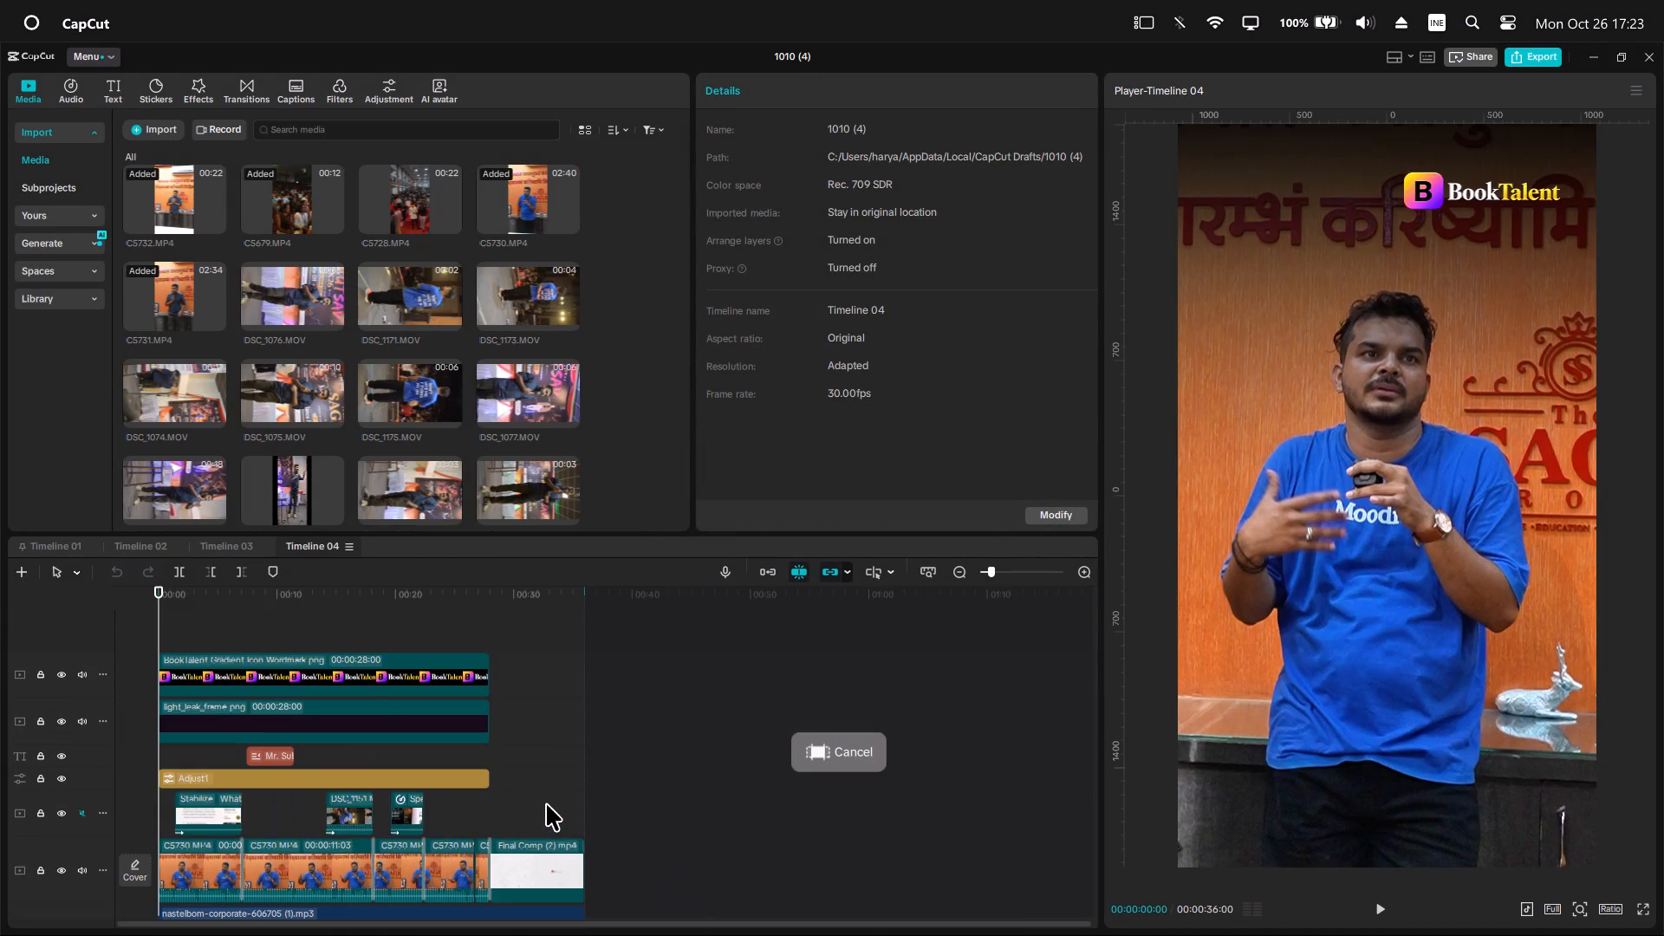
scroll(546, 803, "down", 5)
left_click_drag(623, 894, 180, 582)
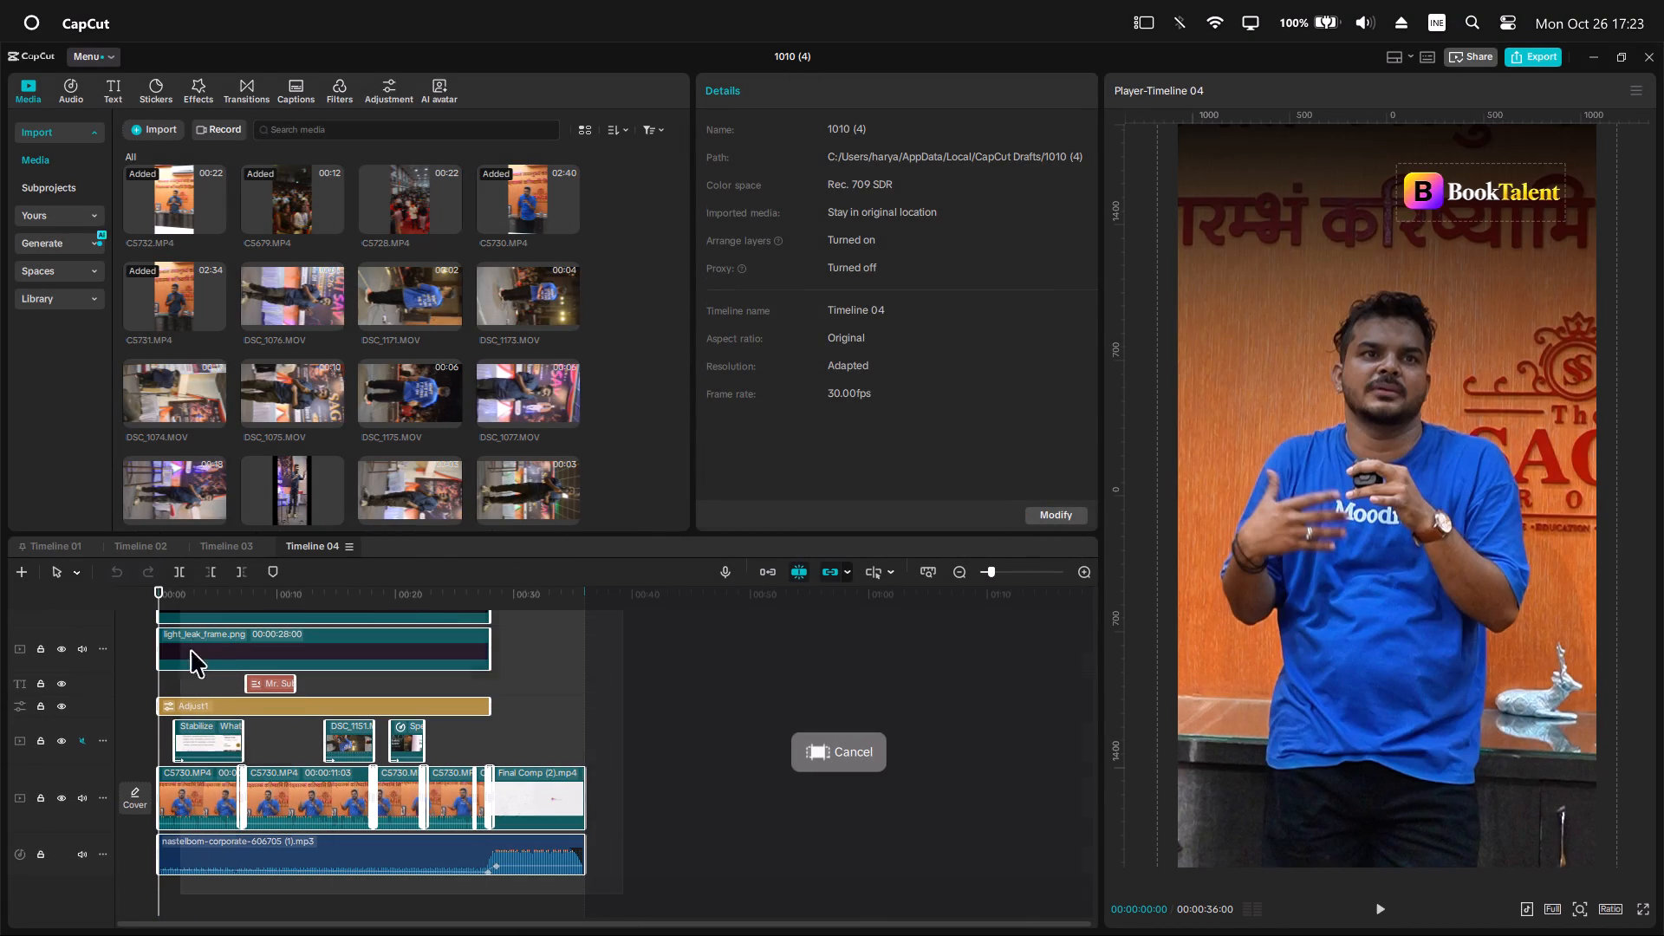
scroll(221, 710, "up", 5)
left_click_drag(248, 671, 353, 672)
Place the 44-second vid--.mp4 on a new top track starting right after the BookTalent logo clip, and play it back from about 00:01:04.
scroll(369, 444, "down", 1)
scroll(369, 444, "up", 8)
scroll(369, 444, "down", 7)
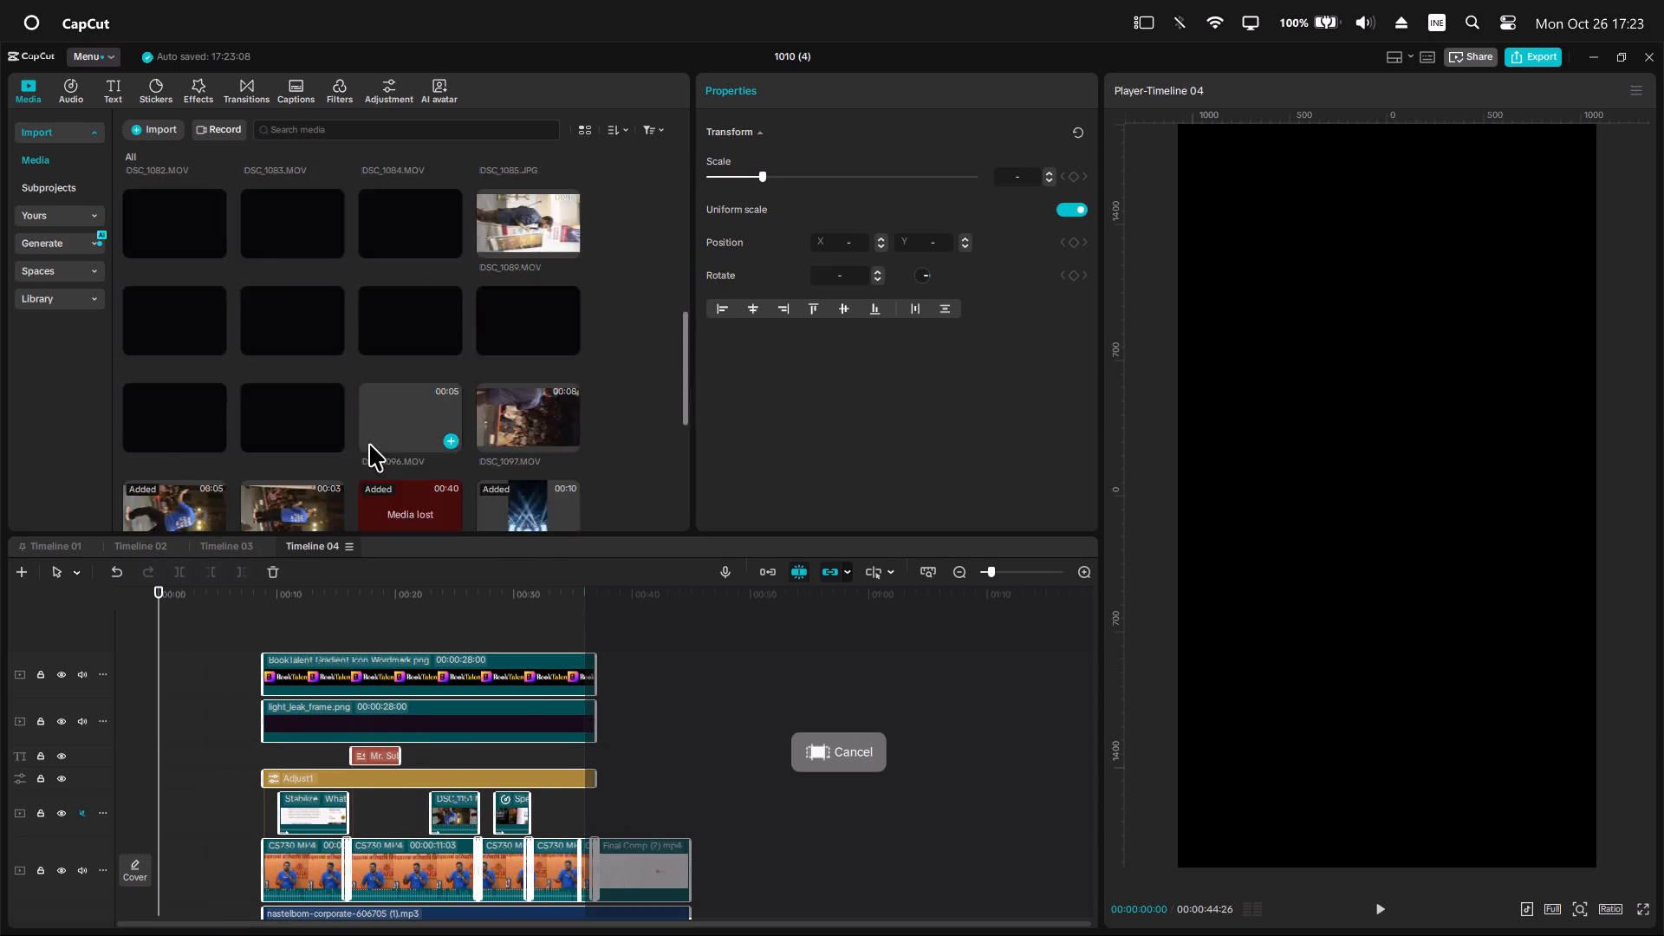
scroll(369, 444, "down", 10)
left_click(438, 471)
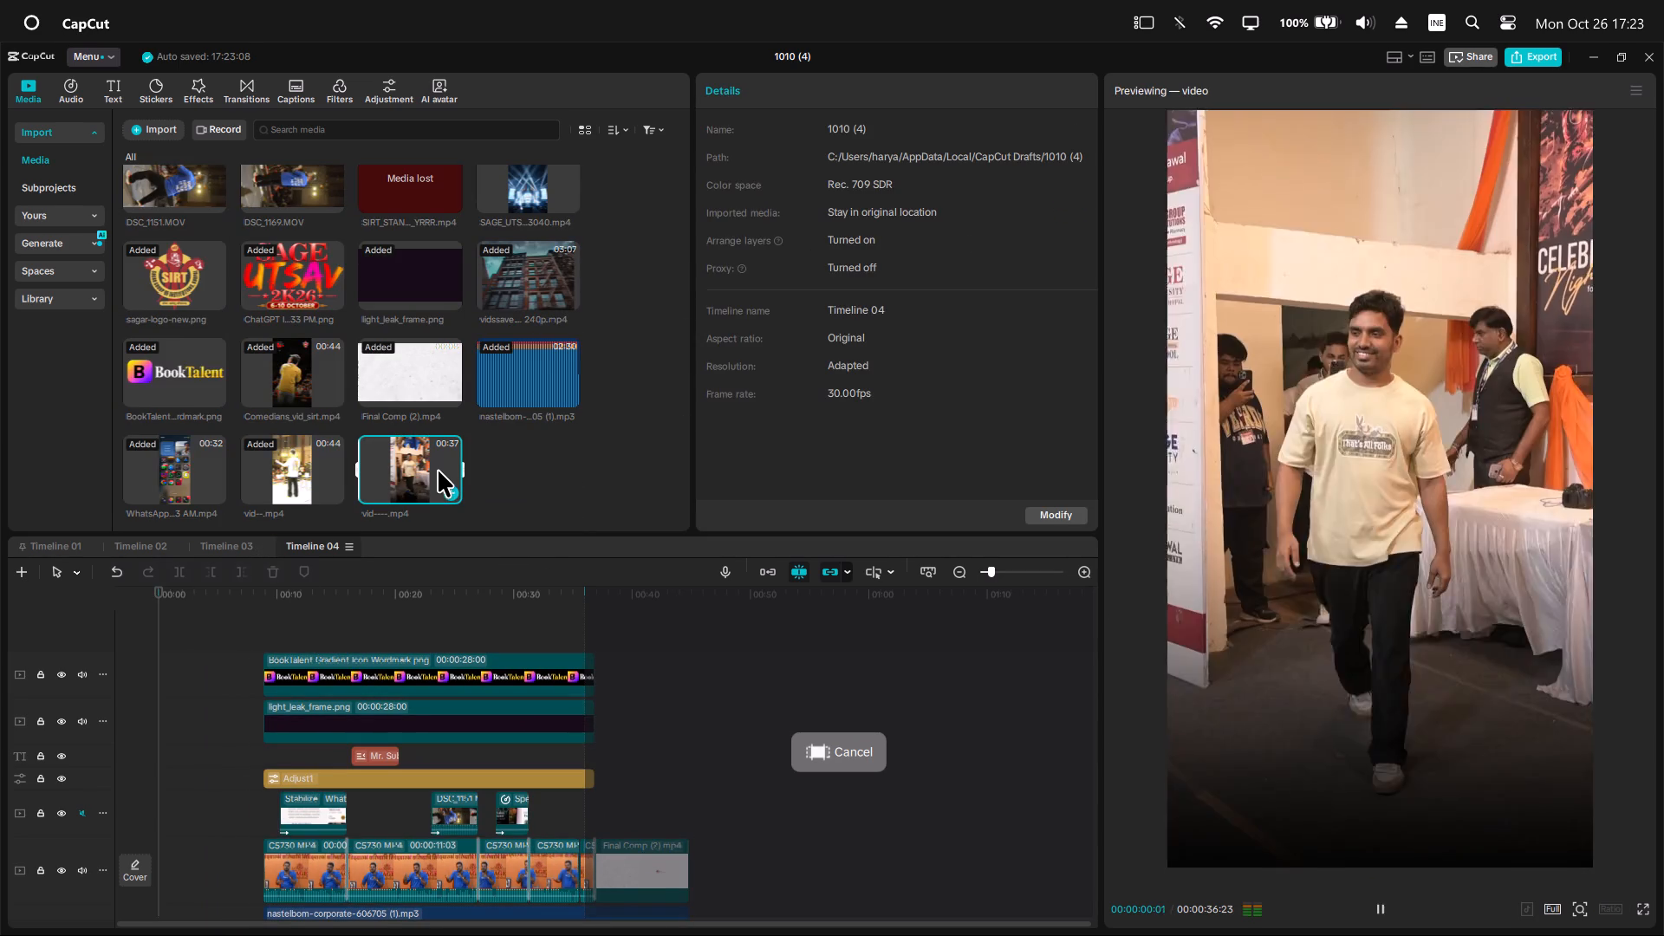
left_click_drag(438, 470, 411, 496)
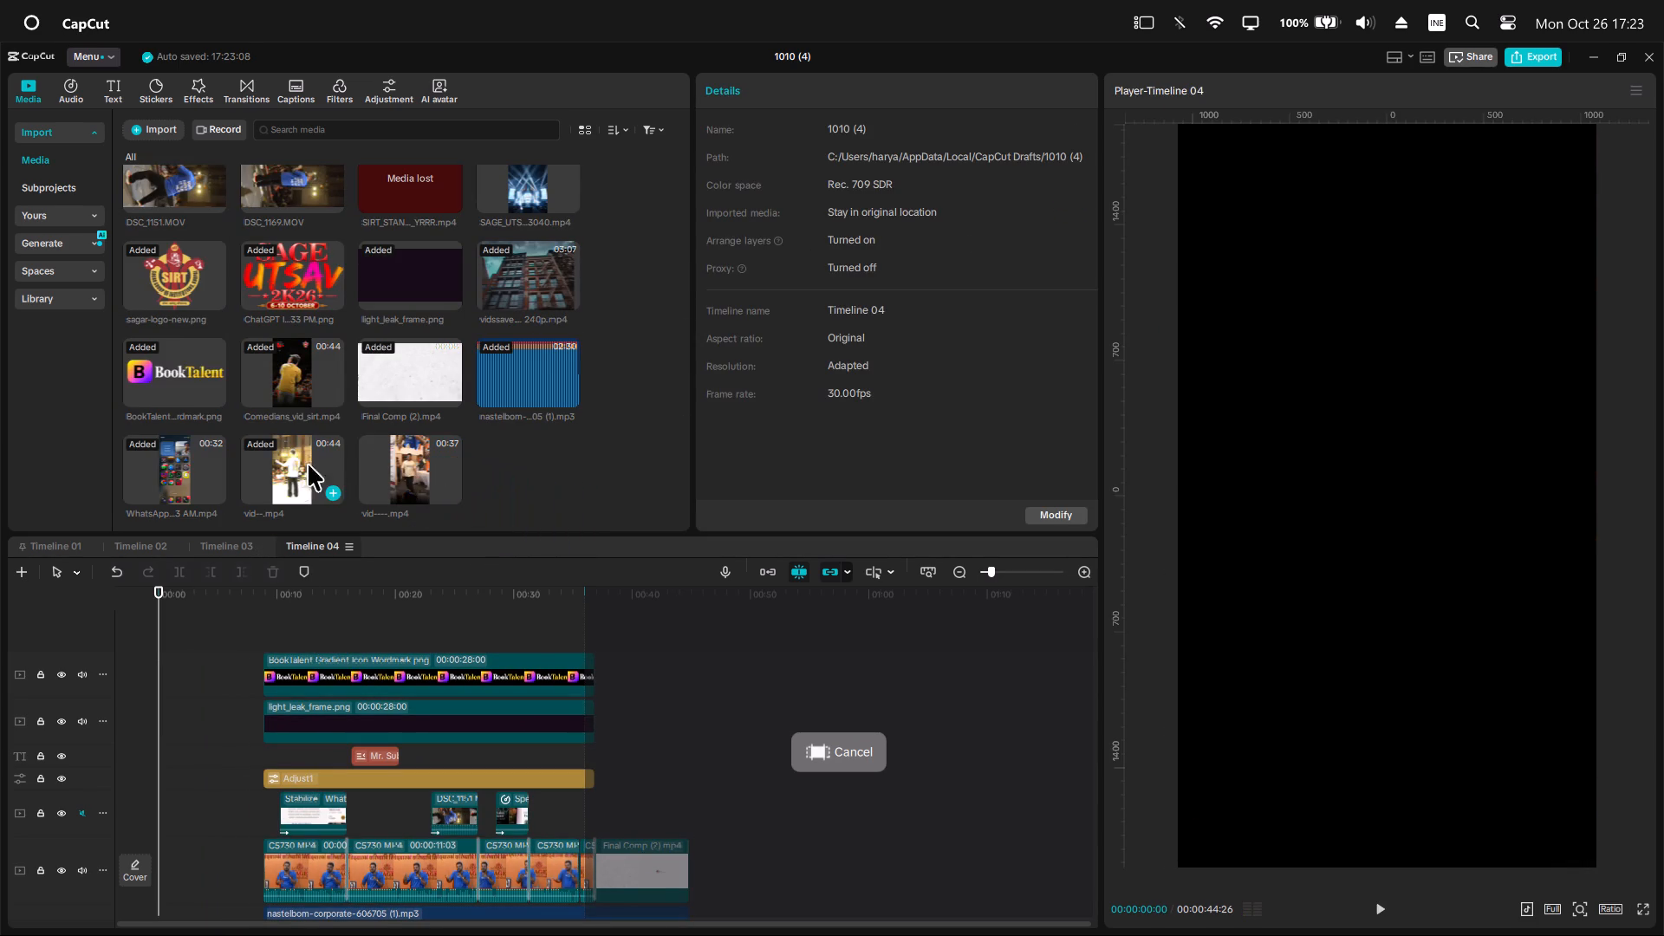
left_click_drag(291, 457, 601, 634)
left_click(920, 627)
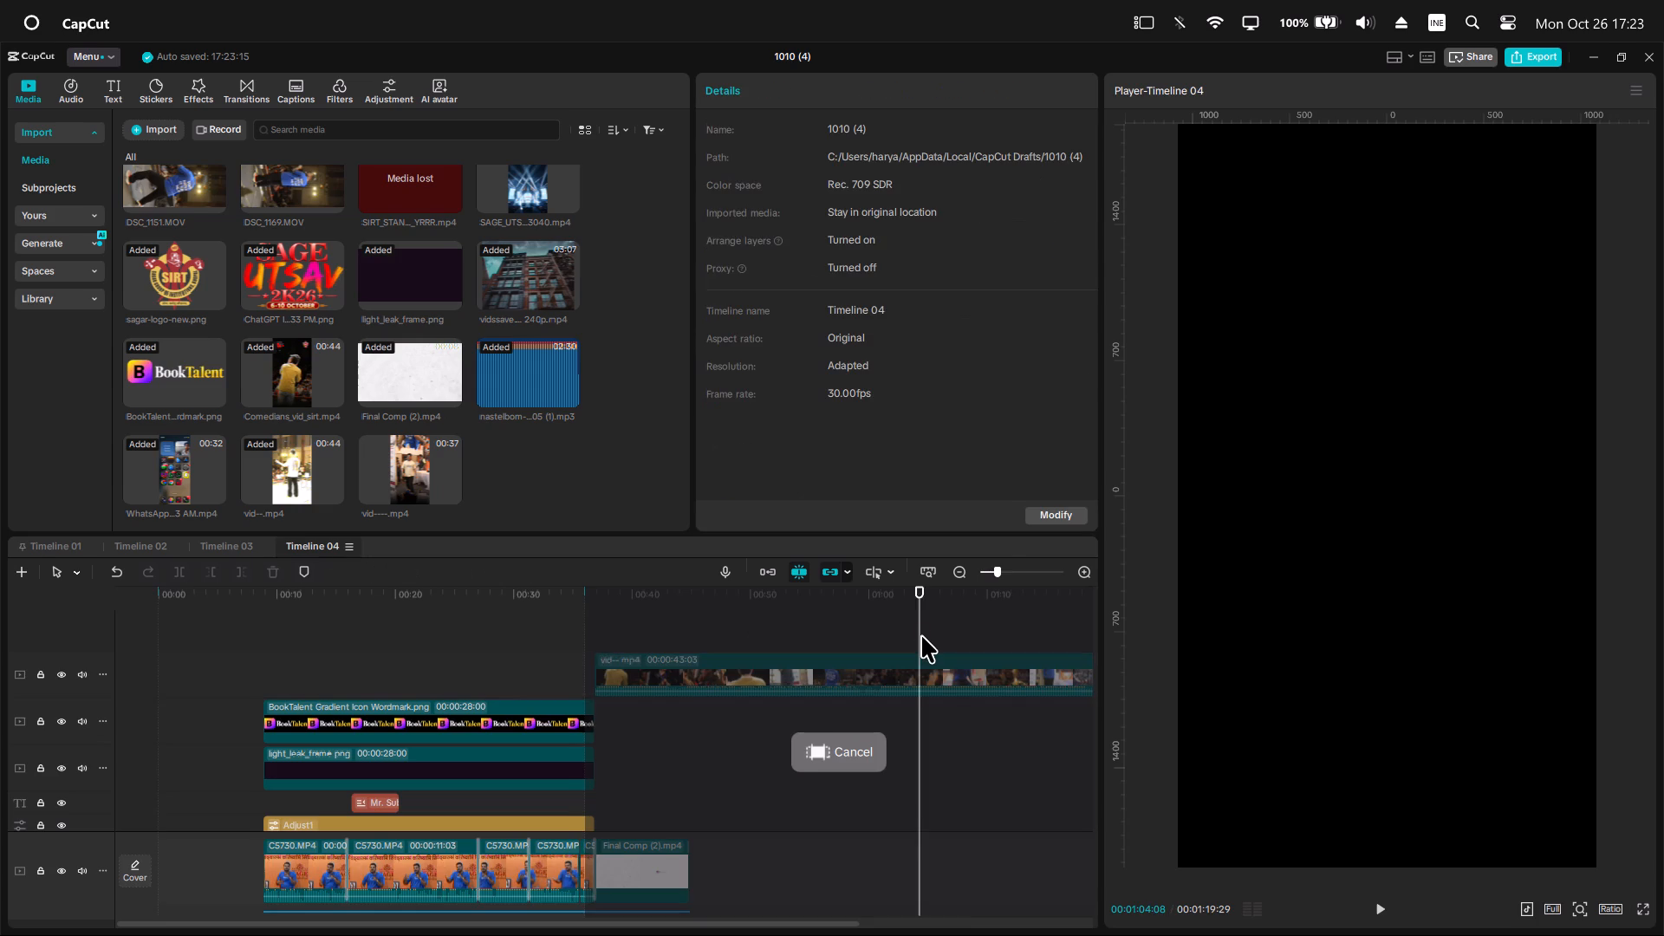
scroll(921, 631, "down", 6, "ctrl")
key("space")
scroll(835, 654, "up", 3, "ctrl")
left_click(784, 752)
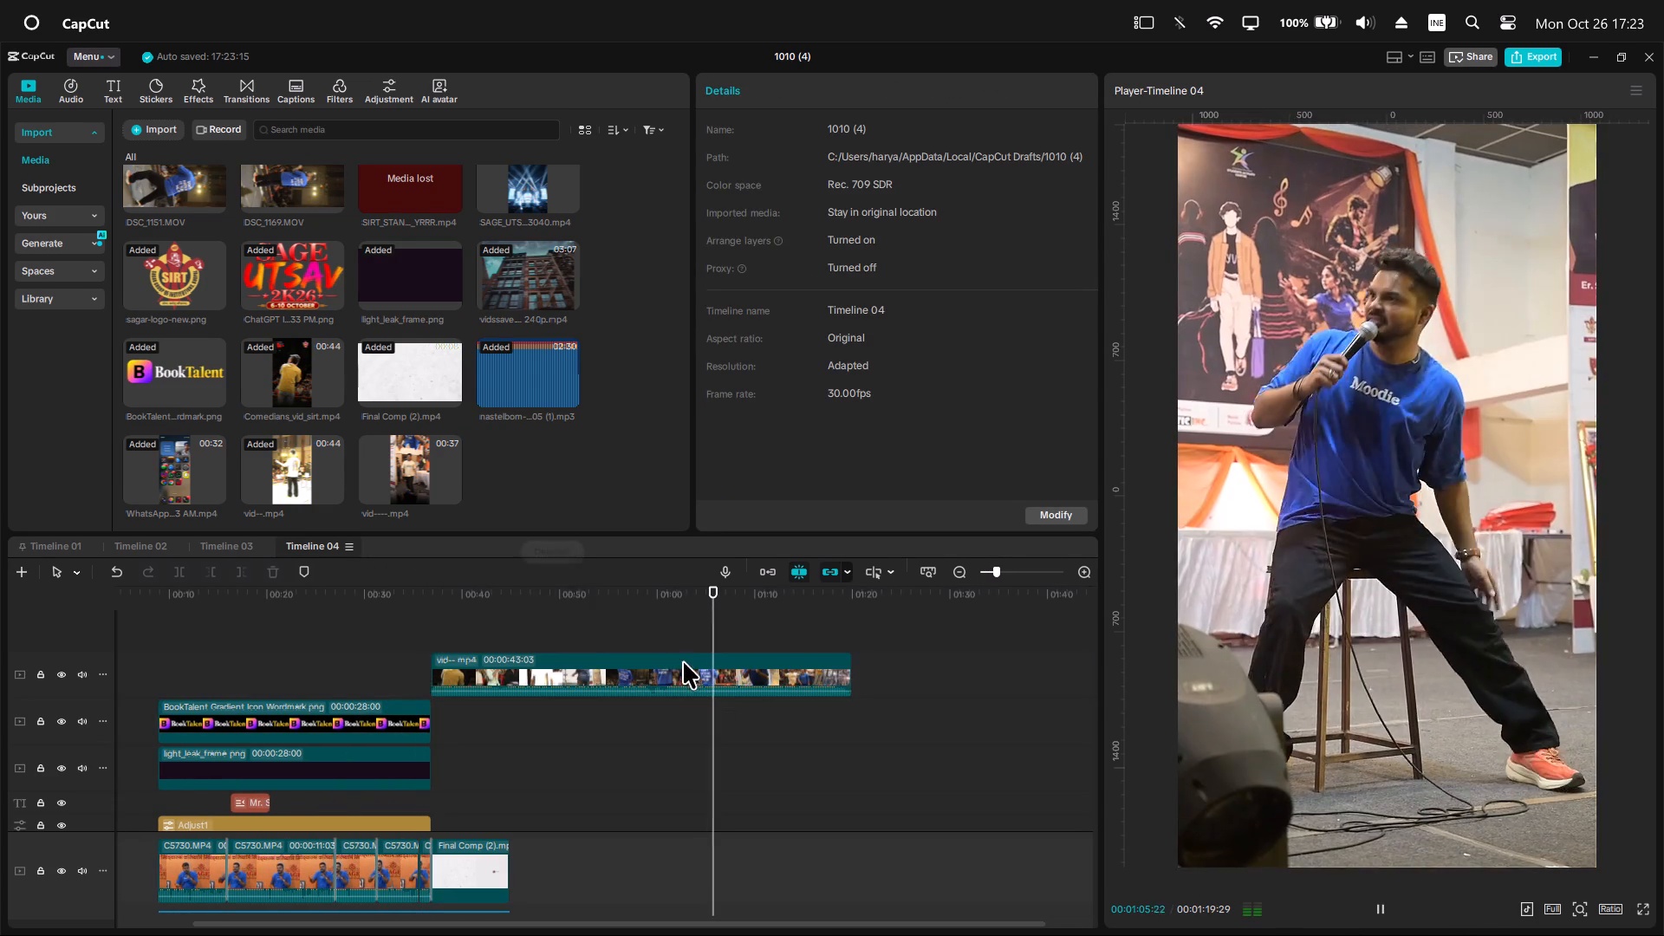
Examine the vid--.mp4 footage between about 00:00:53 and 00:01:05 of the timeline for usable shots.
left_click(647, 613)
key("space")
scroll(673, 637, "up", 5, "ctrl")
key("space")
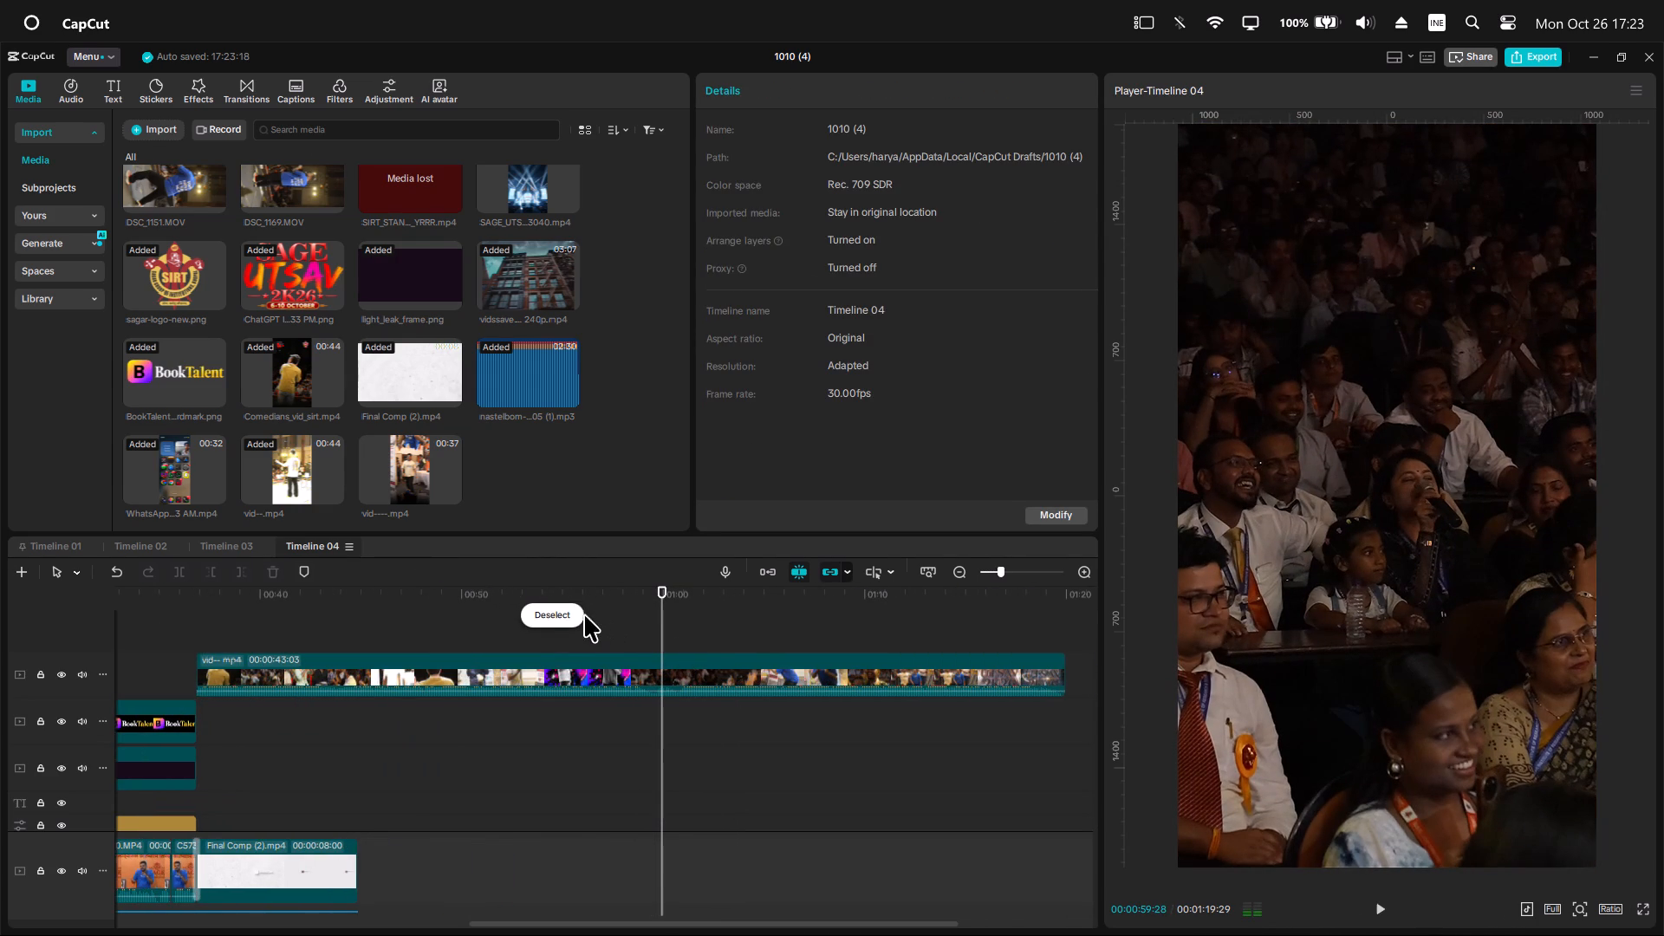
left_click(510, 594)
key("space")
scroll(604, 648, "up", 4, "ctrl")
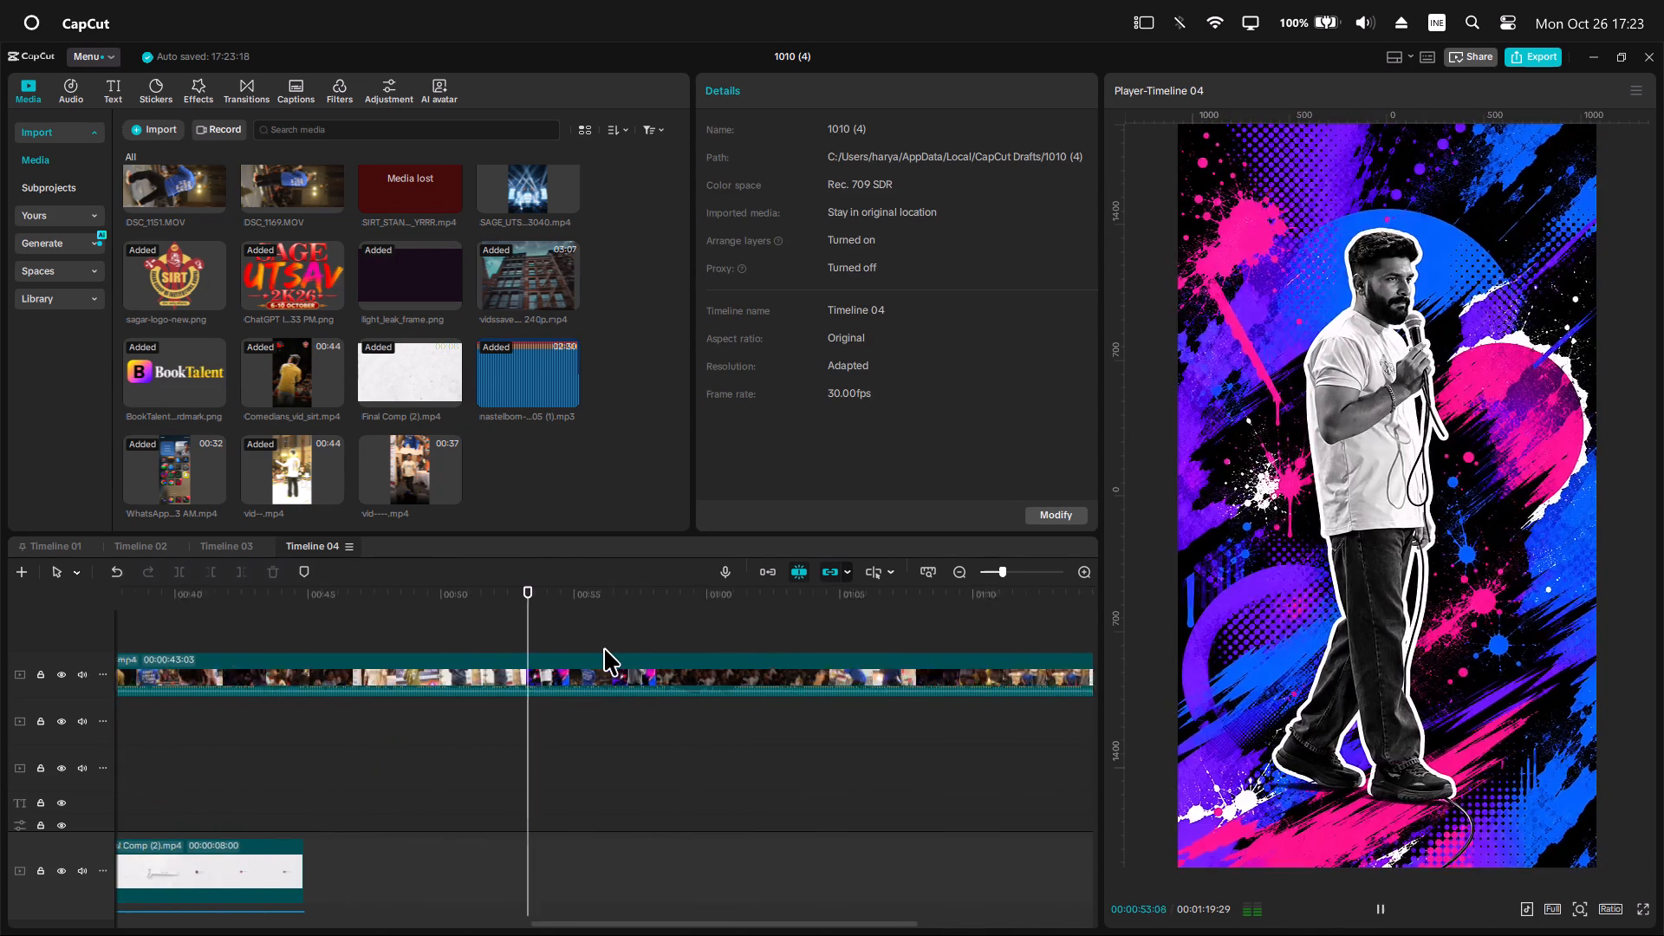
scroll(614, 650, "down", 3, "ctrl")
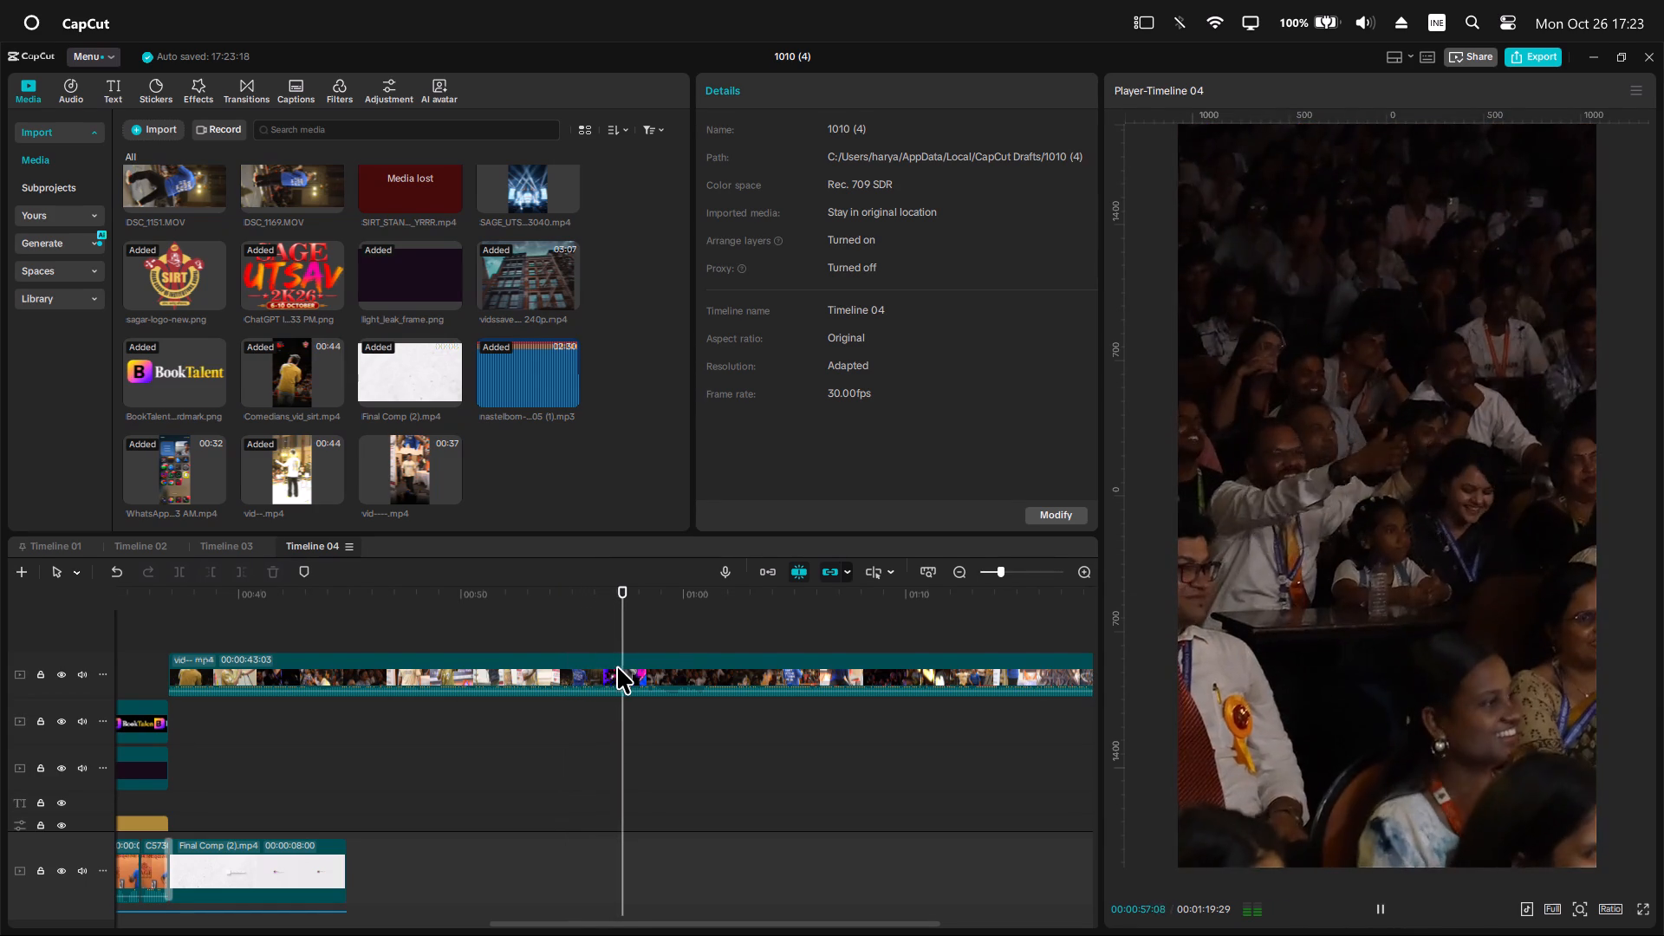
key("space")
Undo placing vid--.mp4 and place the 37-second stand-up clip on the BookTalent logo track, starting right after Final Comp (2).mp4.
left_click(397, 475)
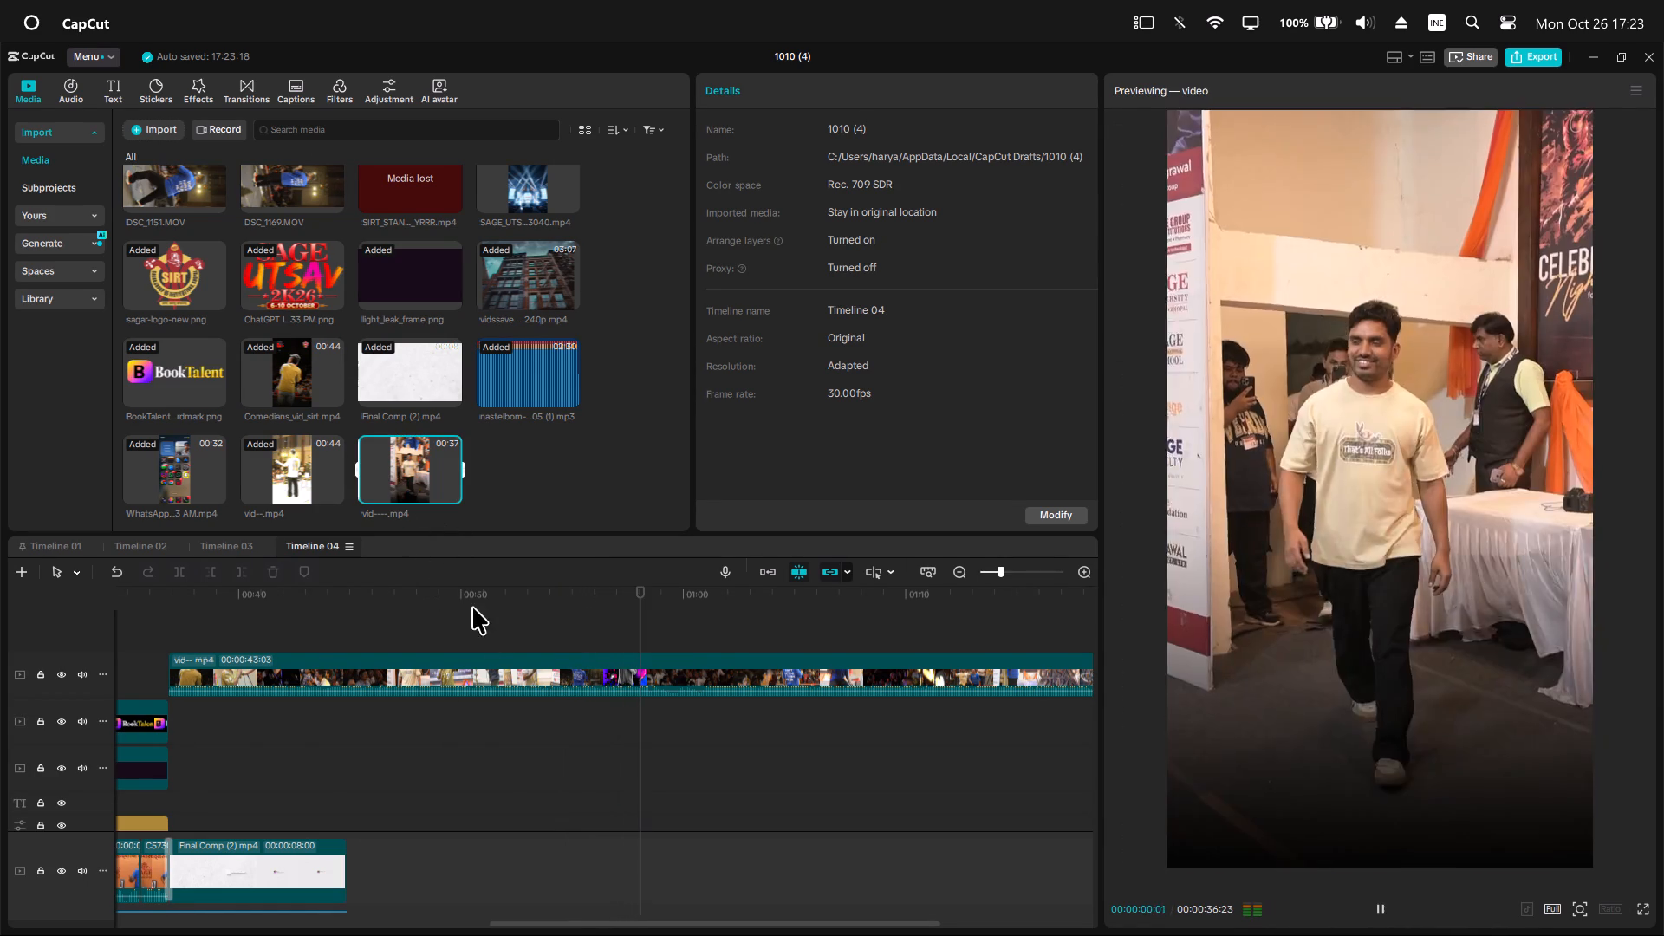
left_click(491, 671)
key("z")
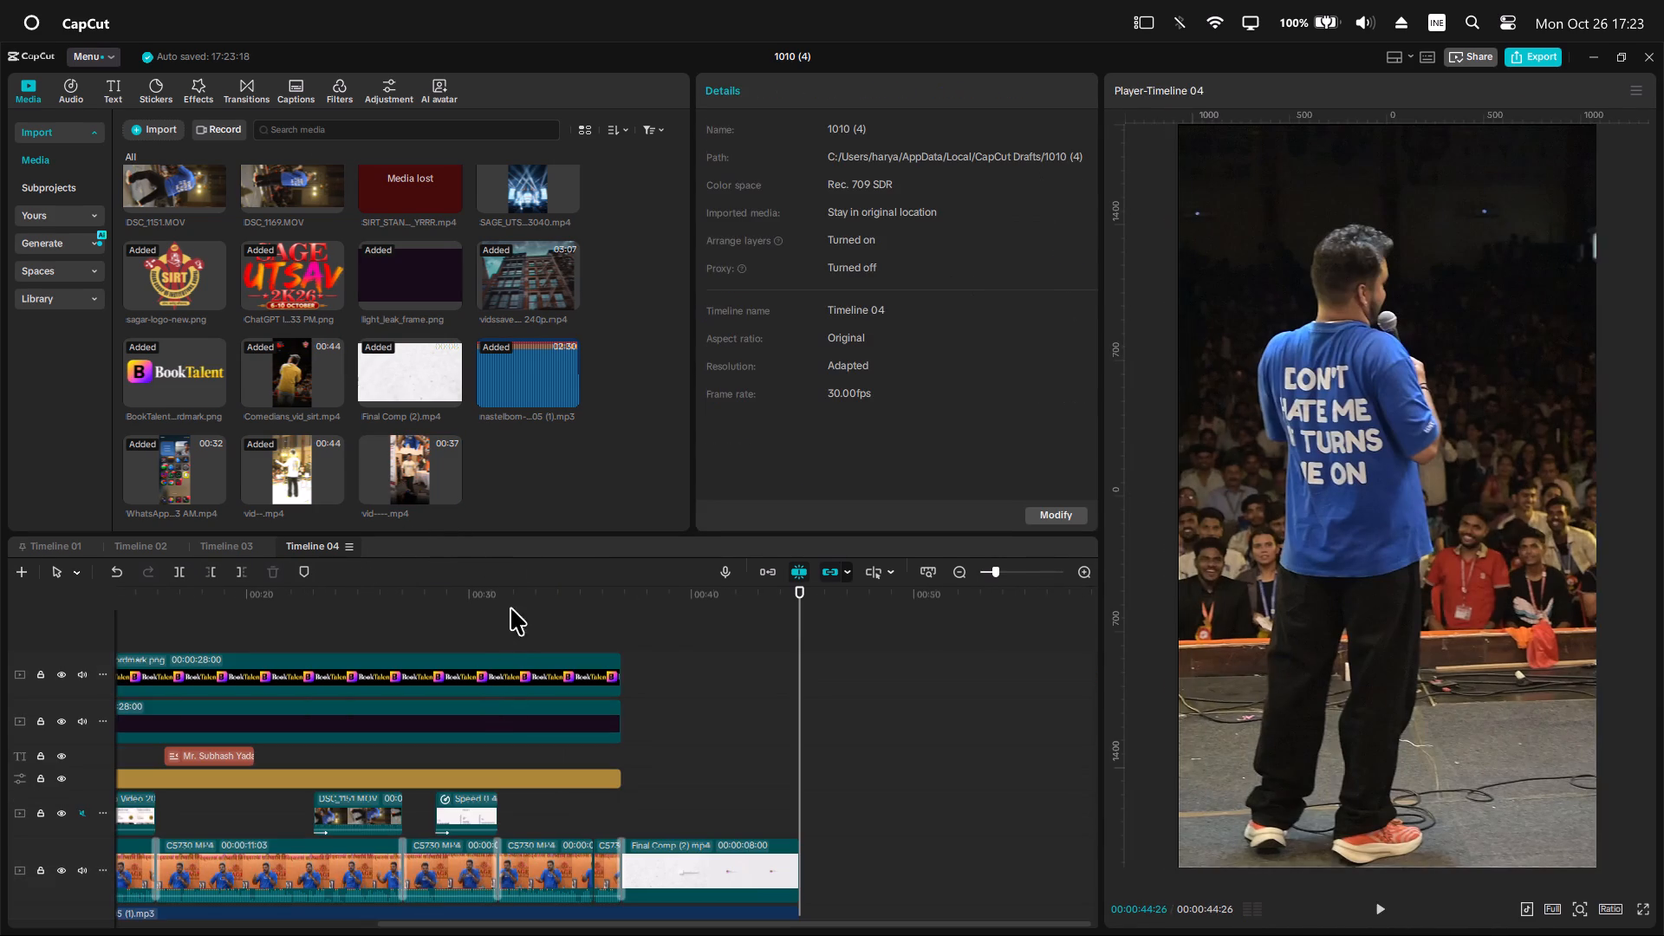
left_click_drag(429, 478, 803, 673)
Review the 37-second clip around 00:00:58 to 00:01:01 for the cut from the Sage Utsav Stand Up Comedy title to the comedian.
key("space")
scroll(903, 670, "down", 6, "ctrl")
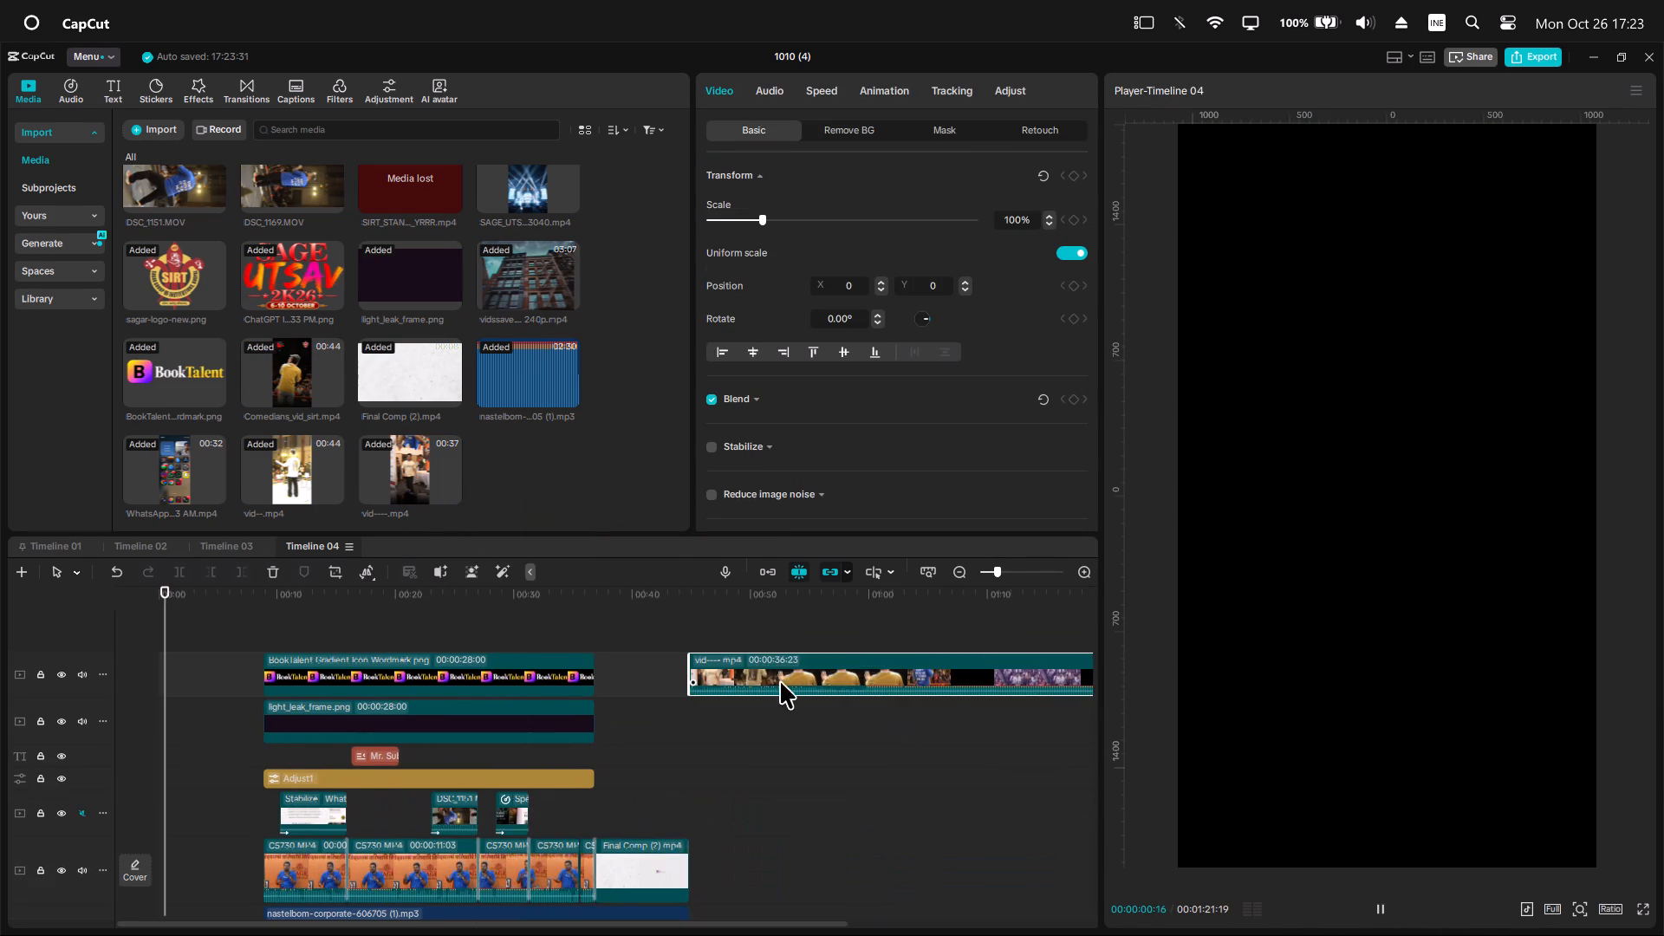
scroll(721, 693, "down", 6, "ctrl")
left_click(646, 608)
left_click_drag(646, 608, 621, 608)
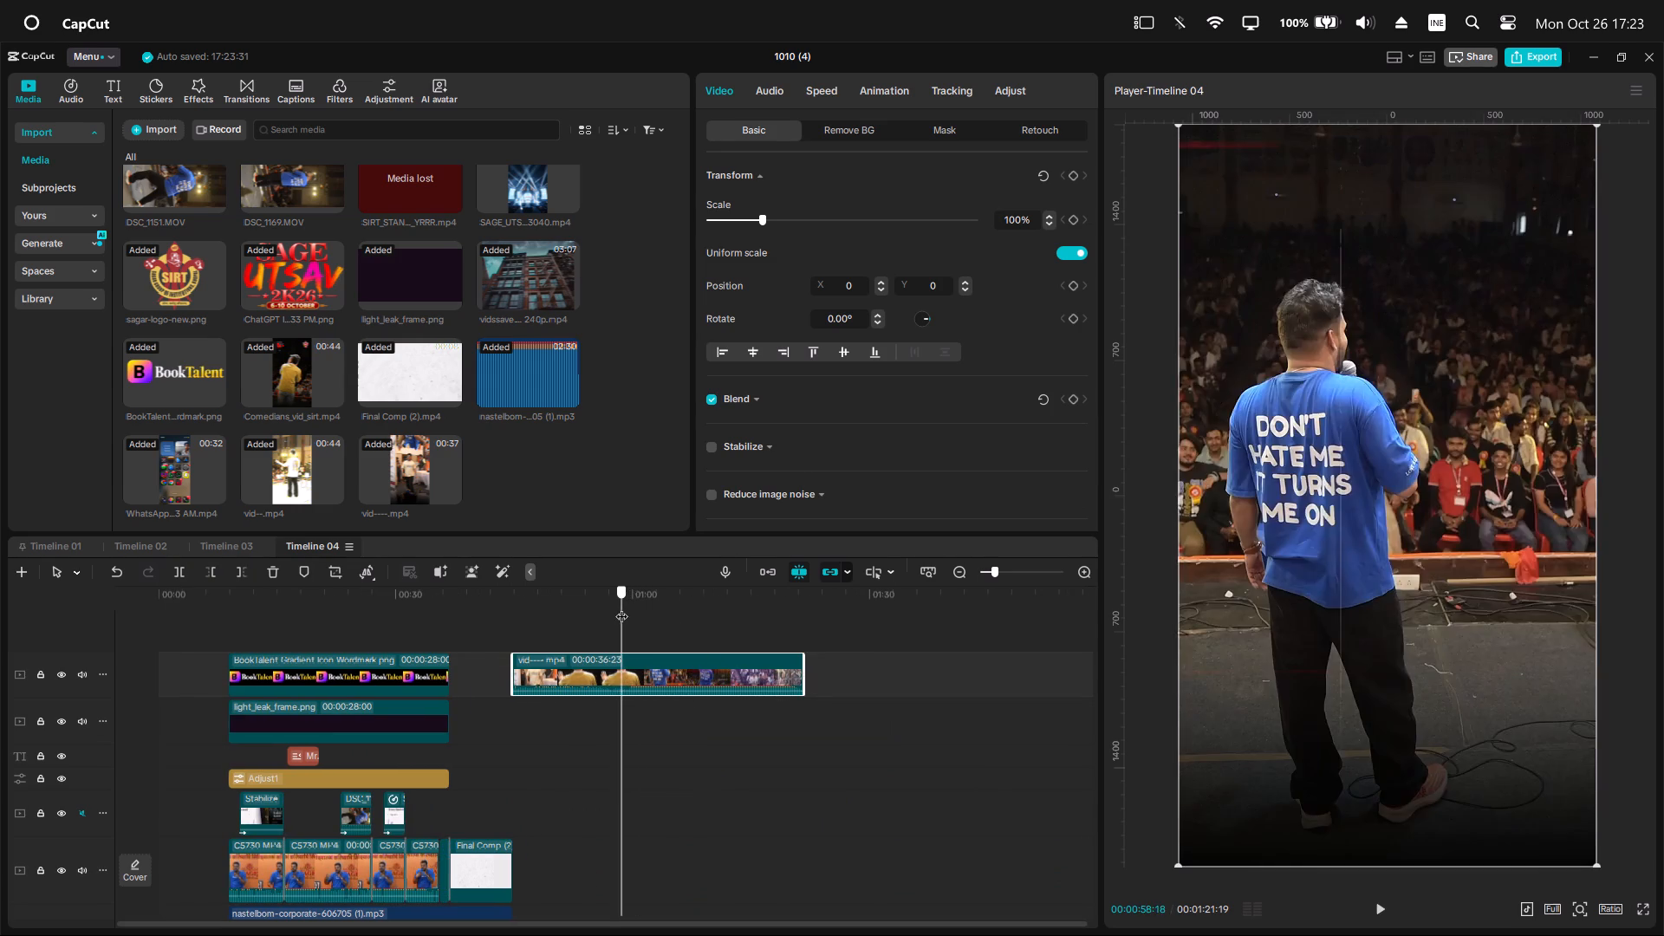
left_click_drag(621, 608, 614, 612)
key("space")
scroll(686, 662, "up", 10, "ctrl")
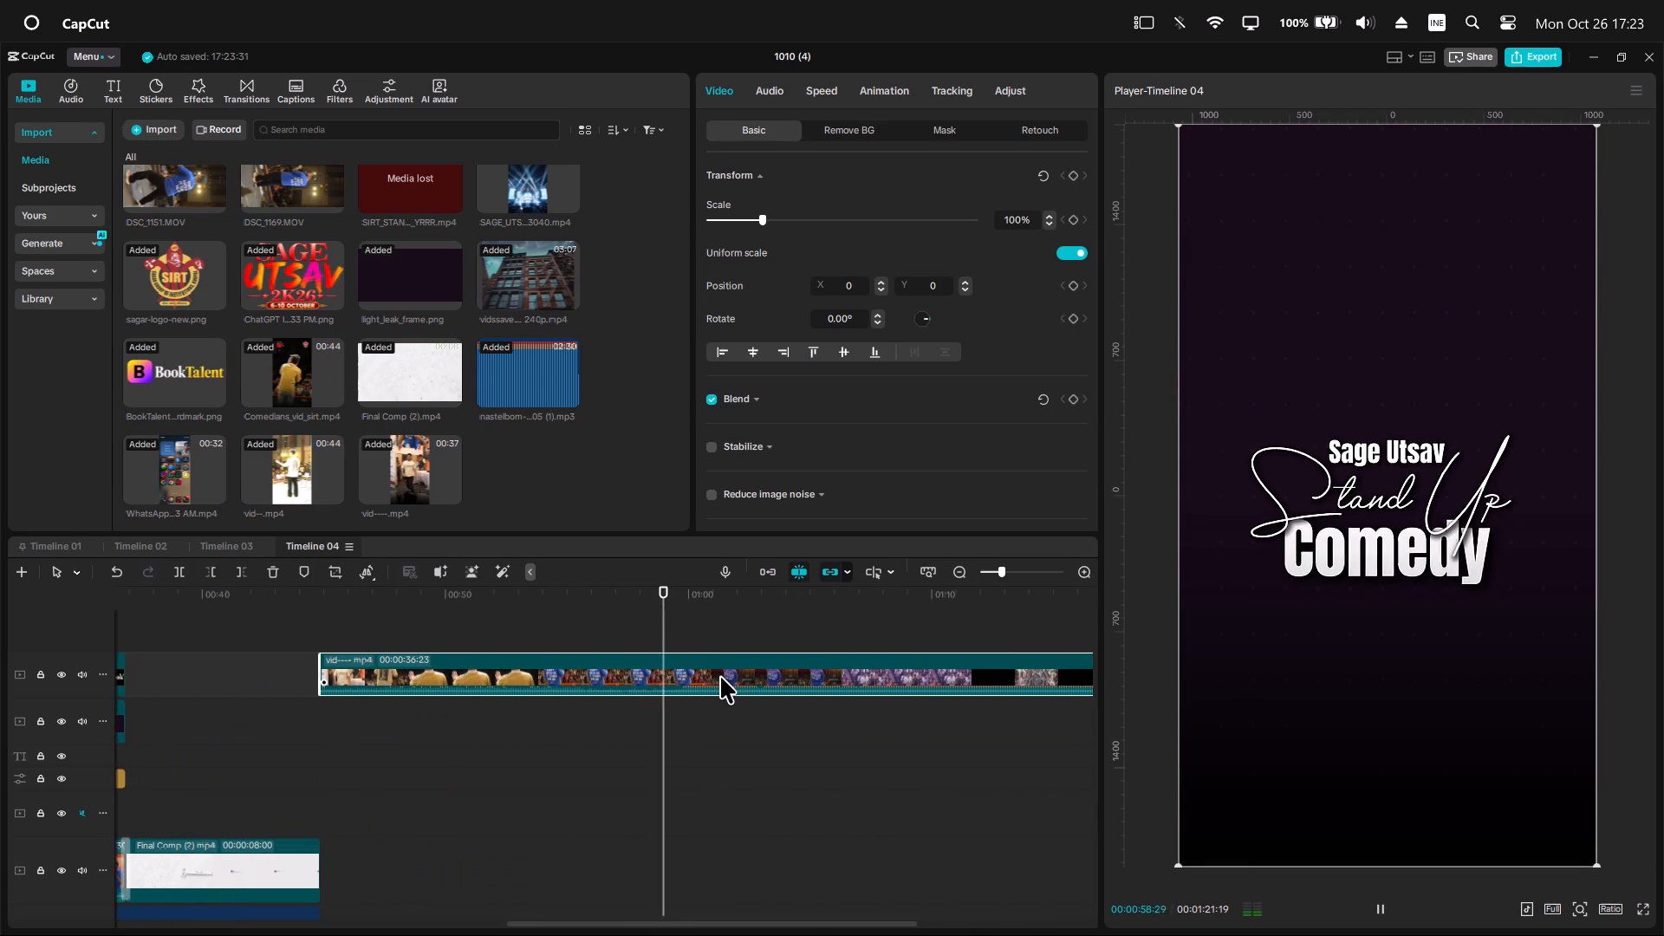
key("space")
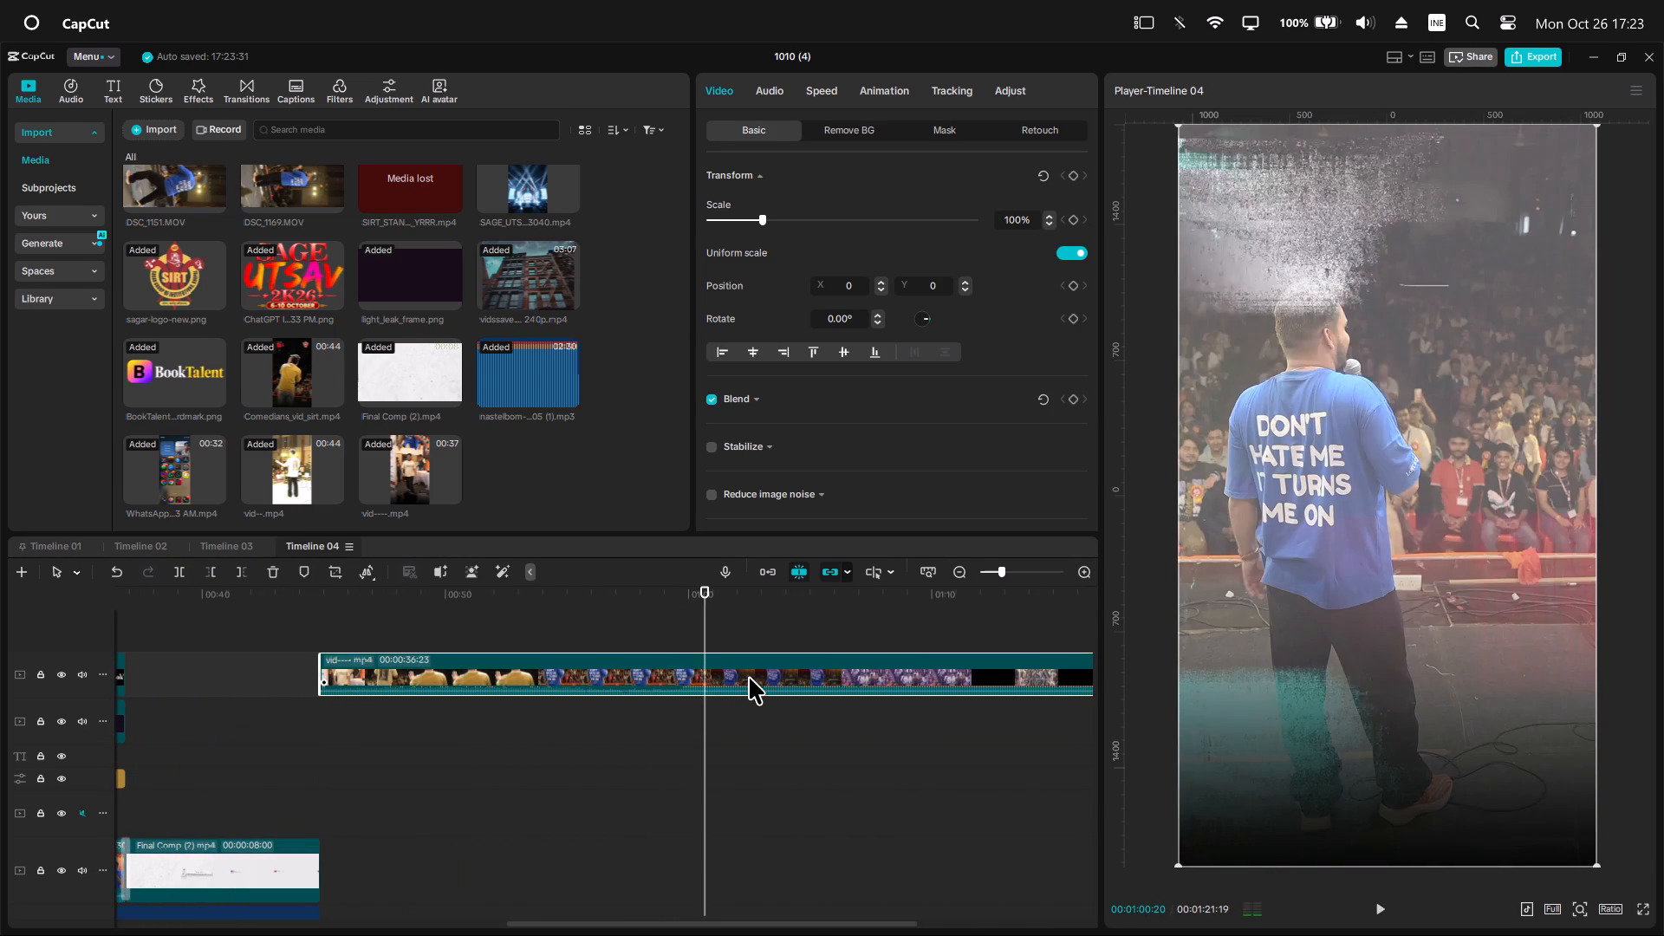
left_click(657, 602)
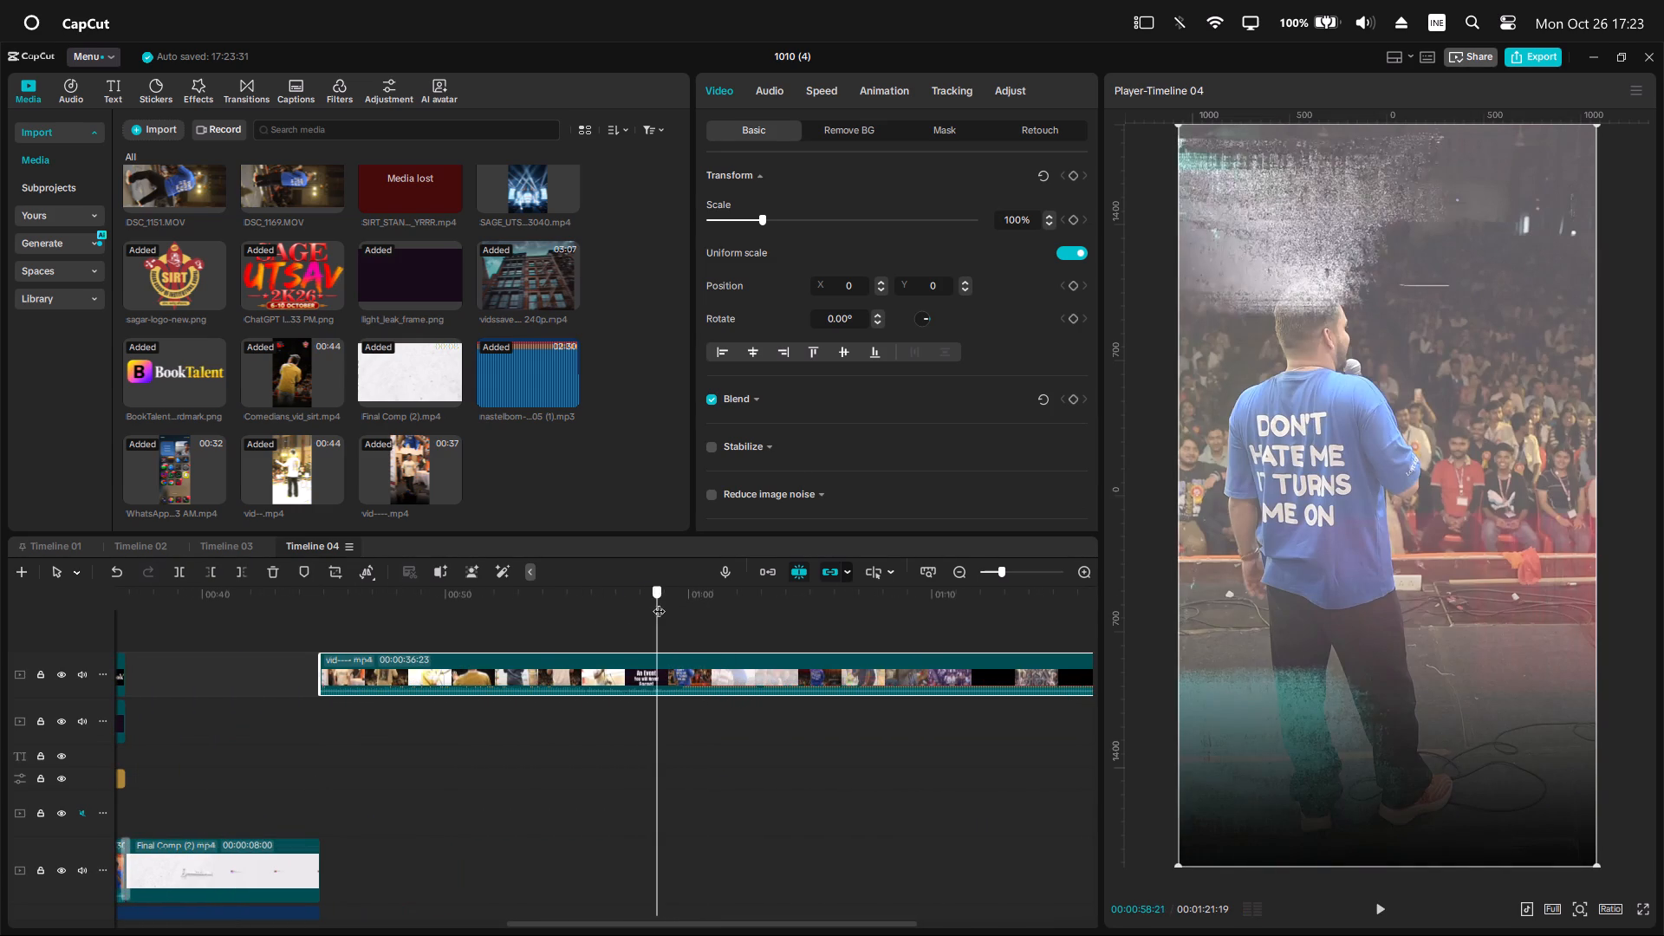
key("space")
scroll(748, 674, "up", 5, "ctrl")
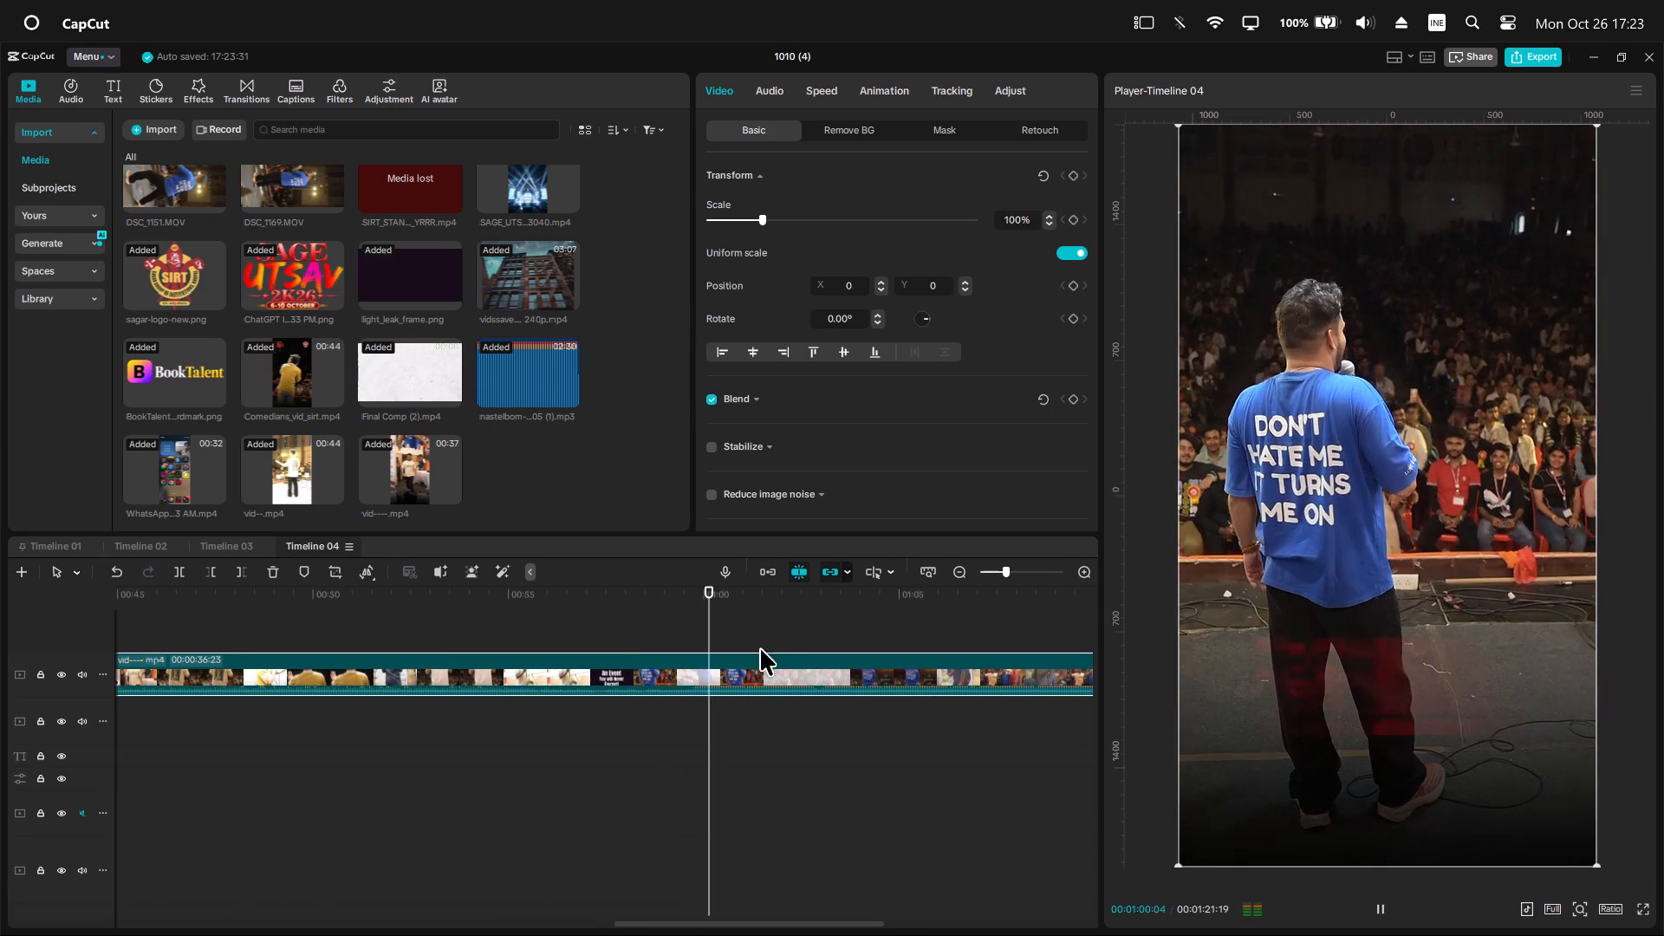
key("space")
left_click(661, 595)
left_click_drag(661, 595, 692, 629)
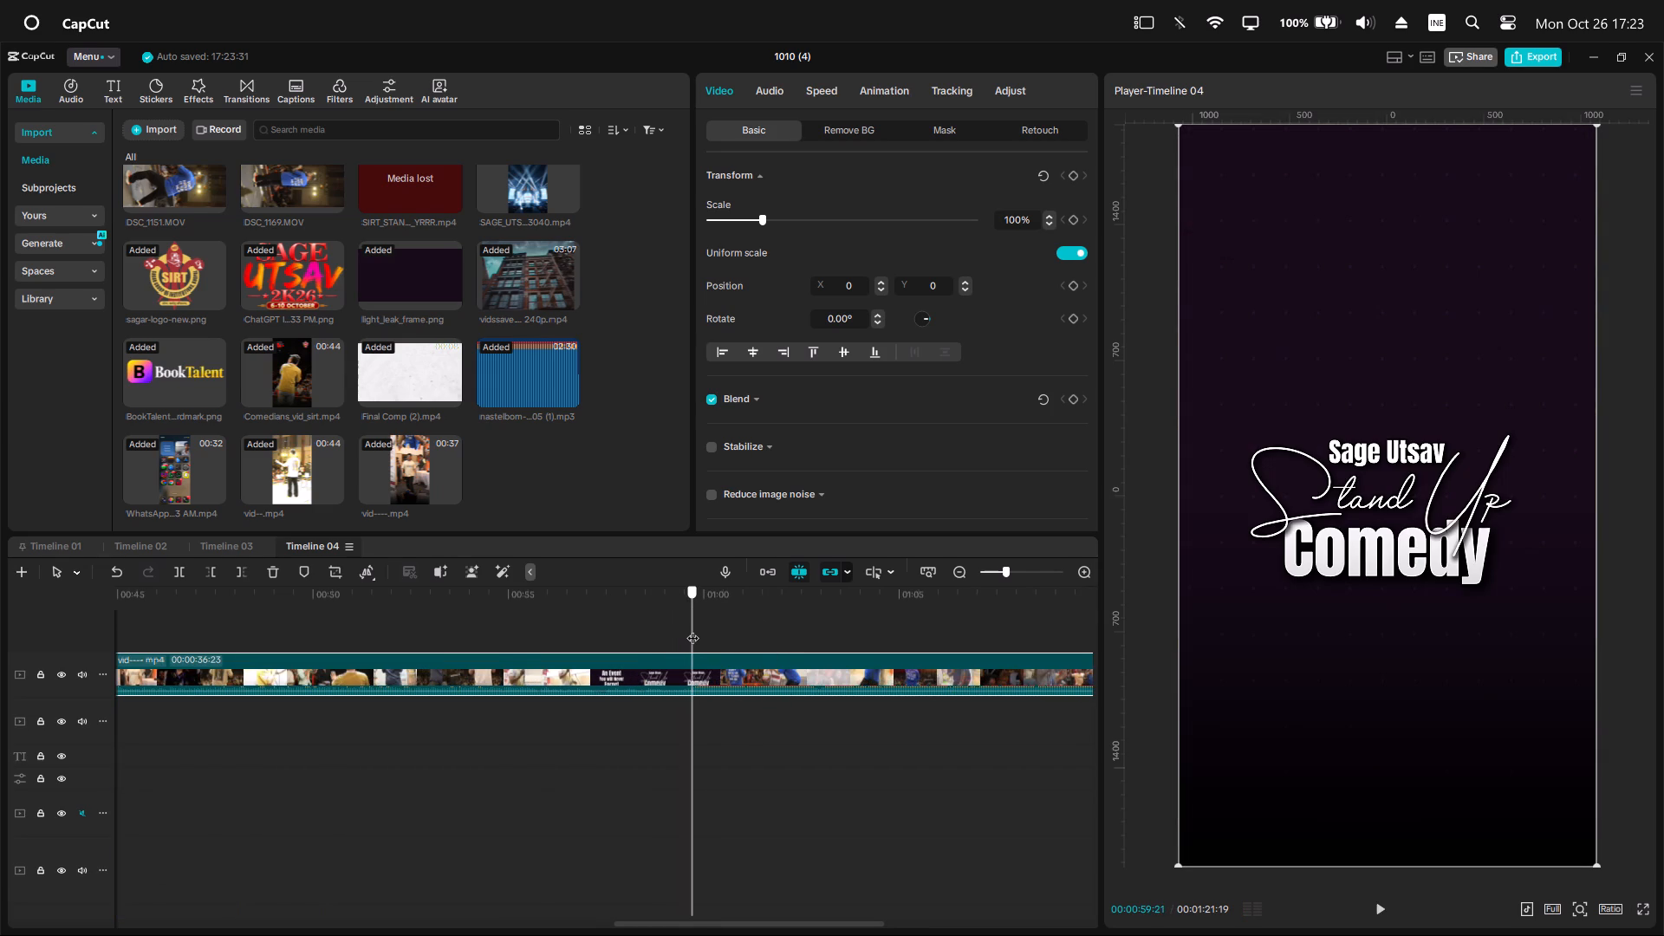
left_click_drag(692, 629, 707, 645)
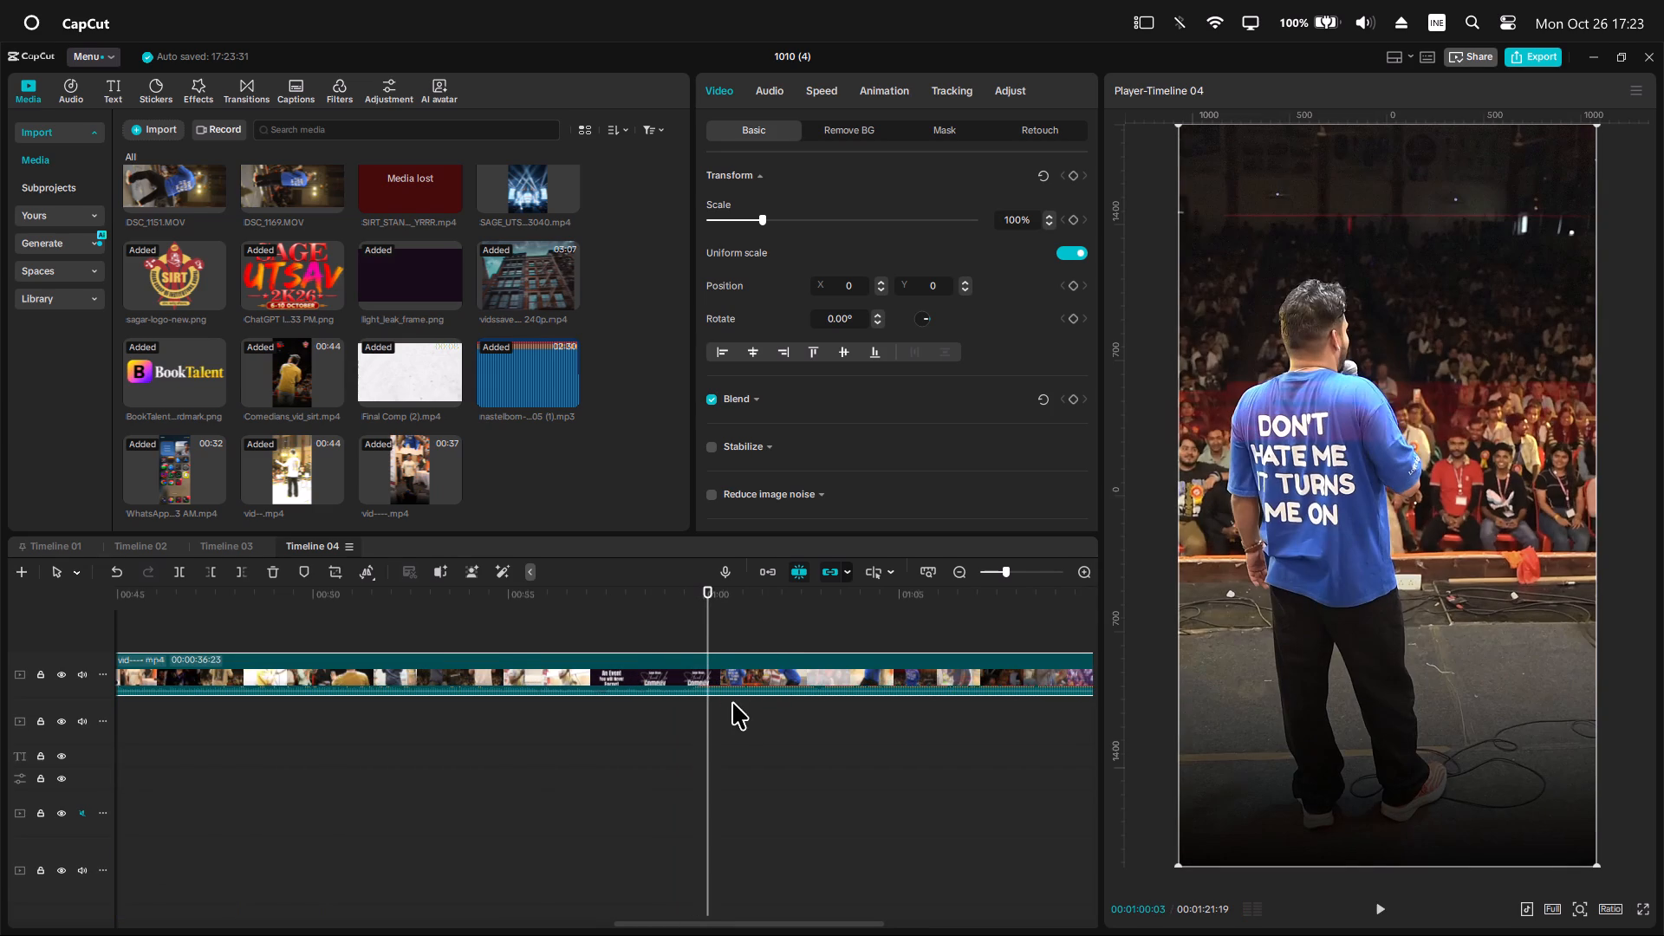
left_click(685, 601)
key("space")
key("space")
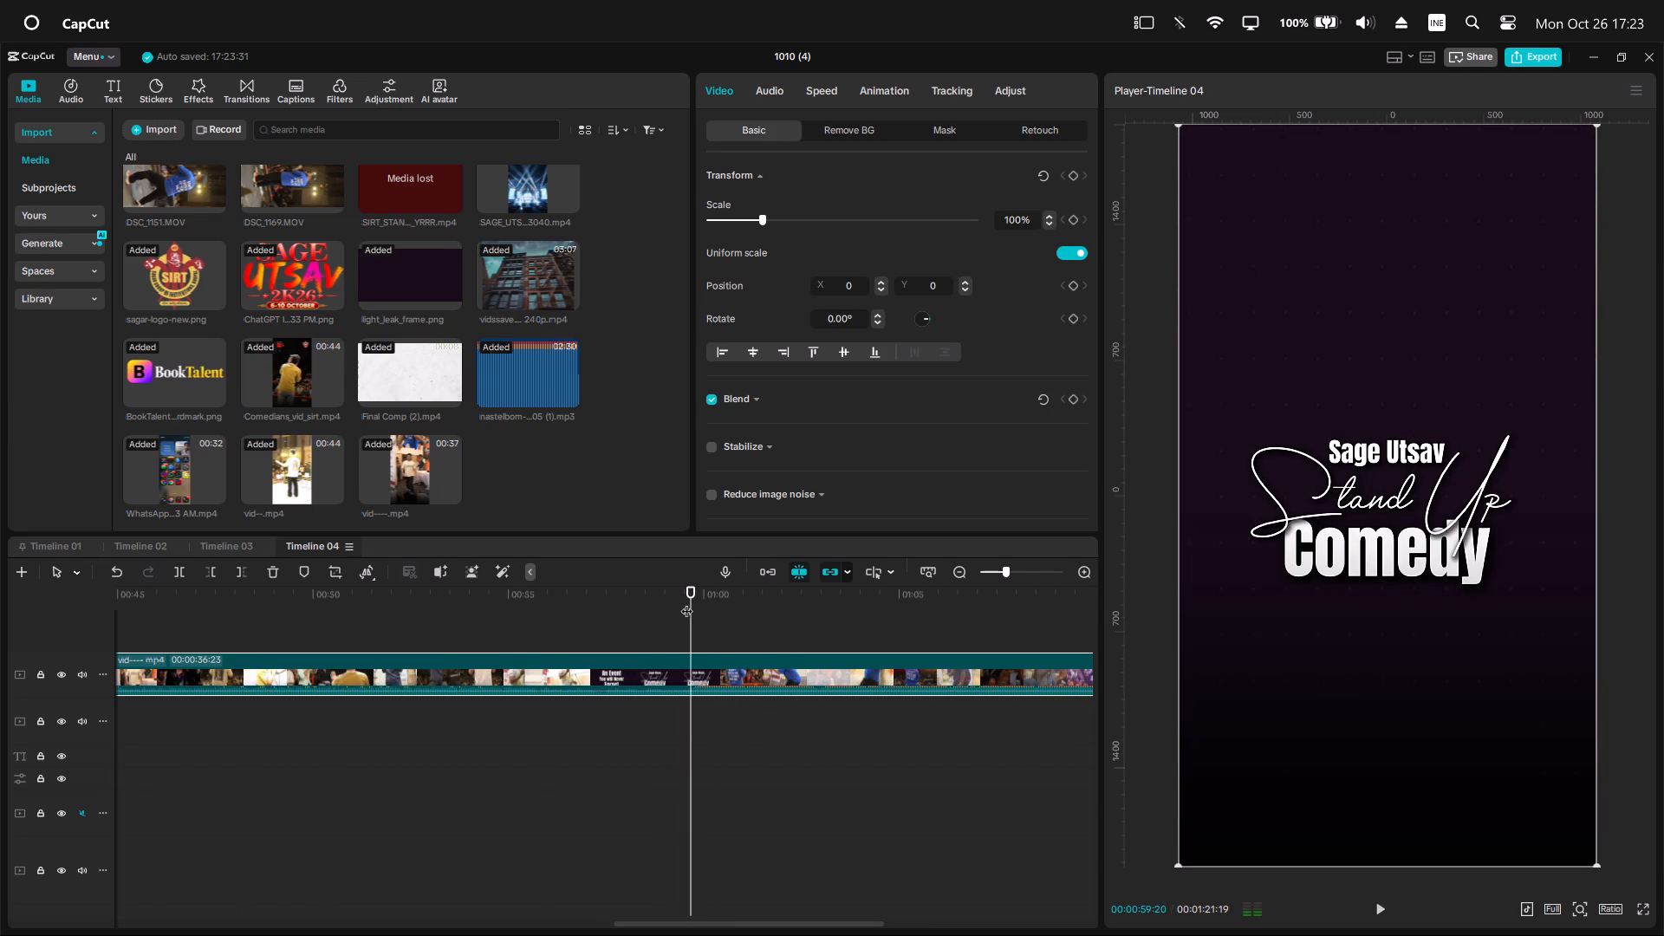
key("space")
key("space")
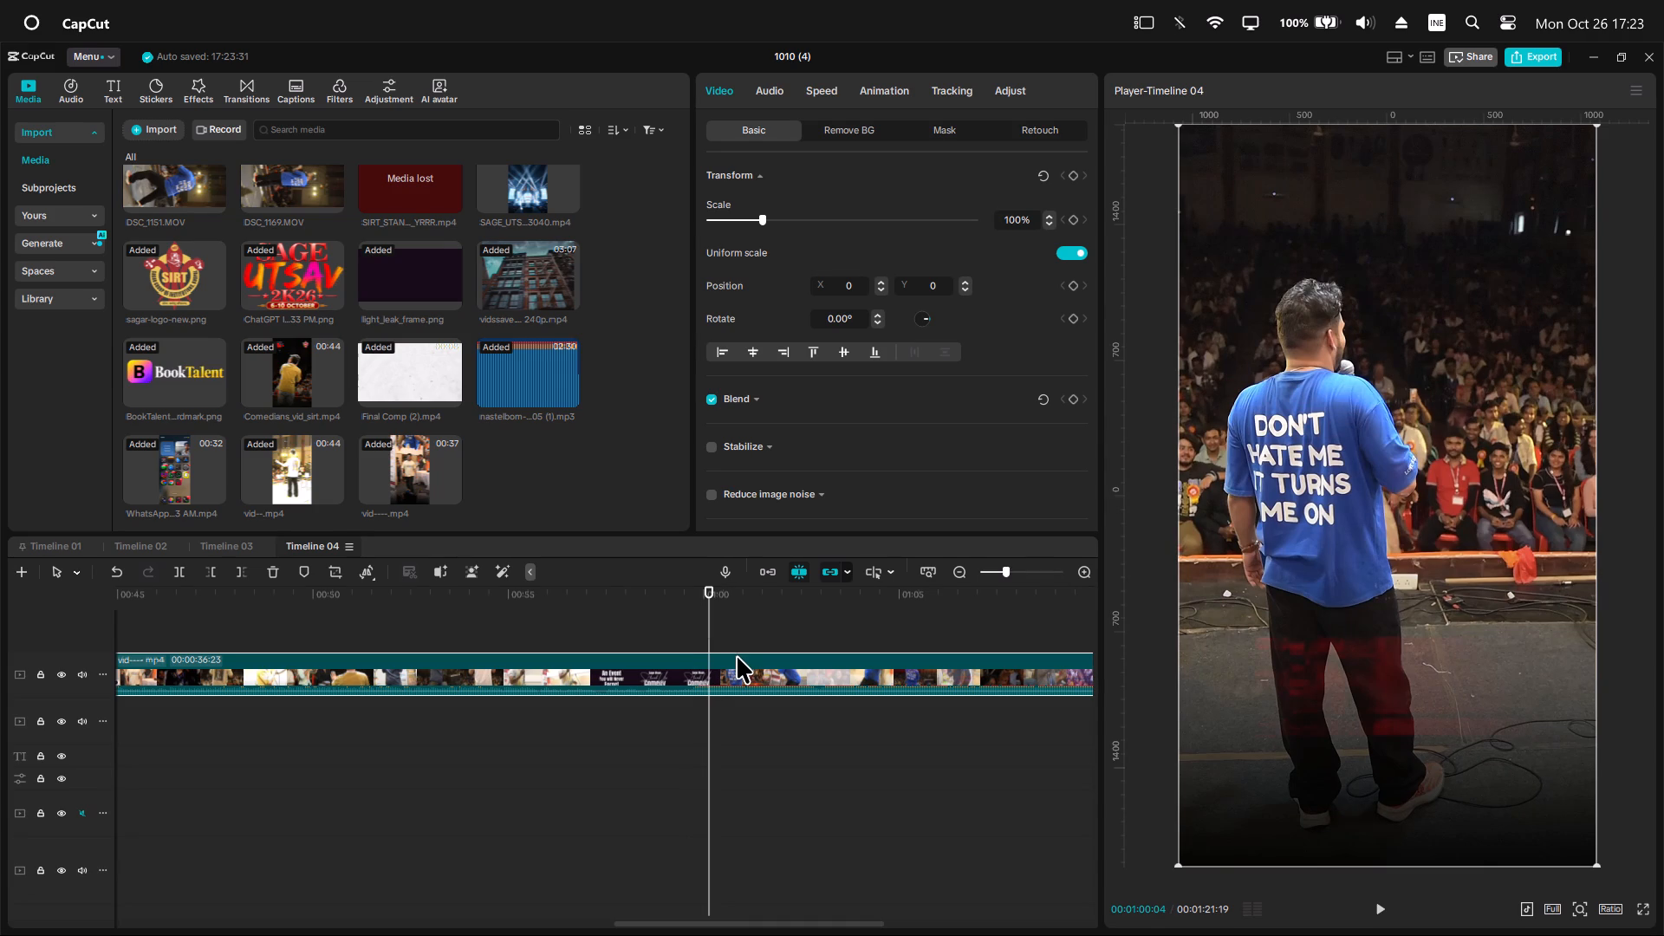
Split the 37-second clip at 00:00:59:25, exactly where the Stand Up Comedy title changes to the comedian on stage.
key("Left")
key("Left")
key("Left")
key("Left")
key("Left")
key("Left")
key("Left")
key("Left")
key("Left")
key("Left")
key("Left")
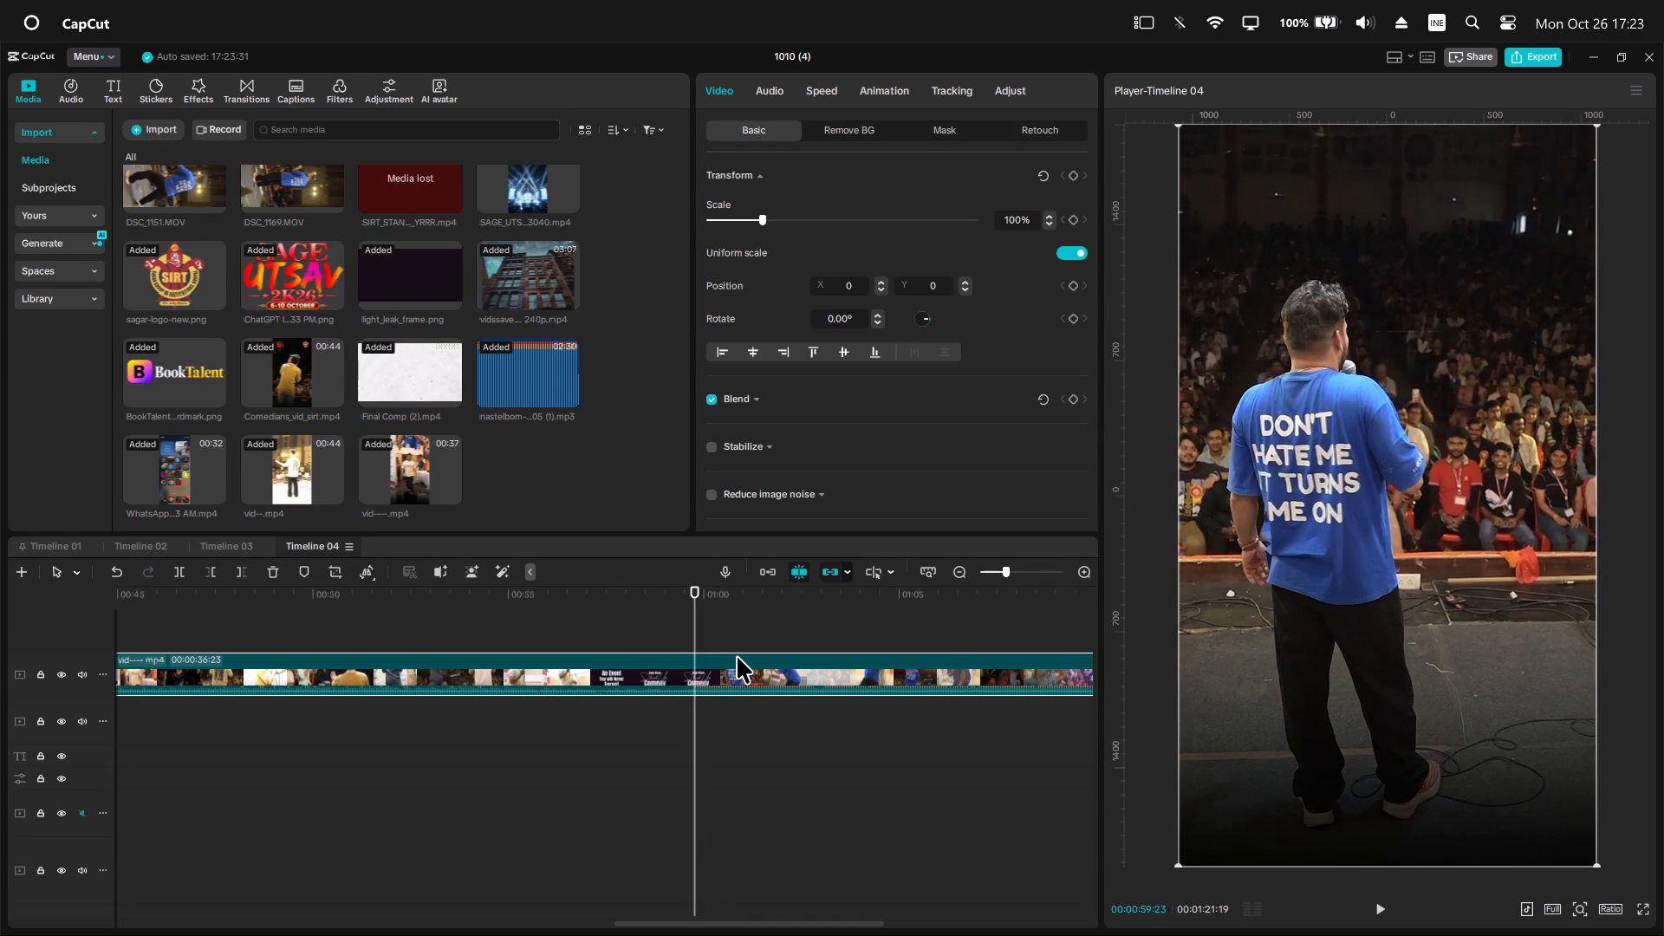
key("Left")
key("Right")
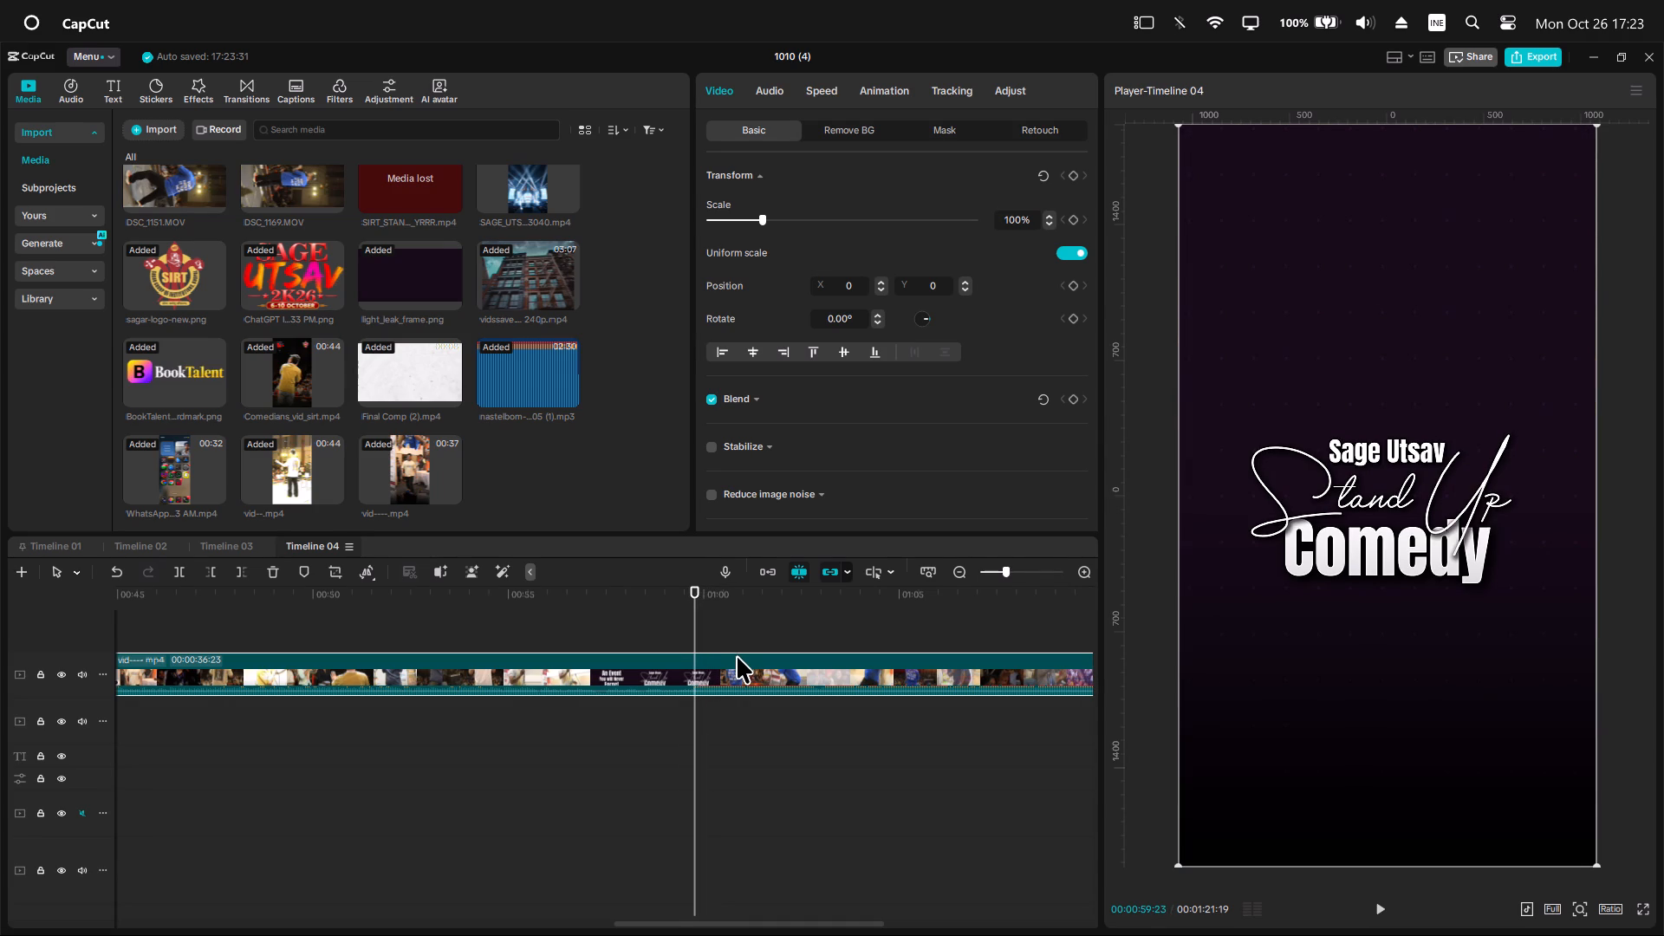
key("Right")
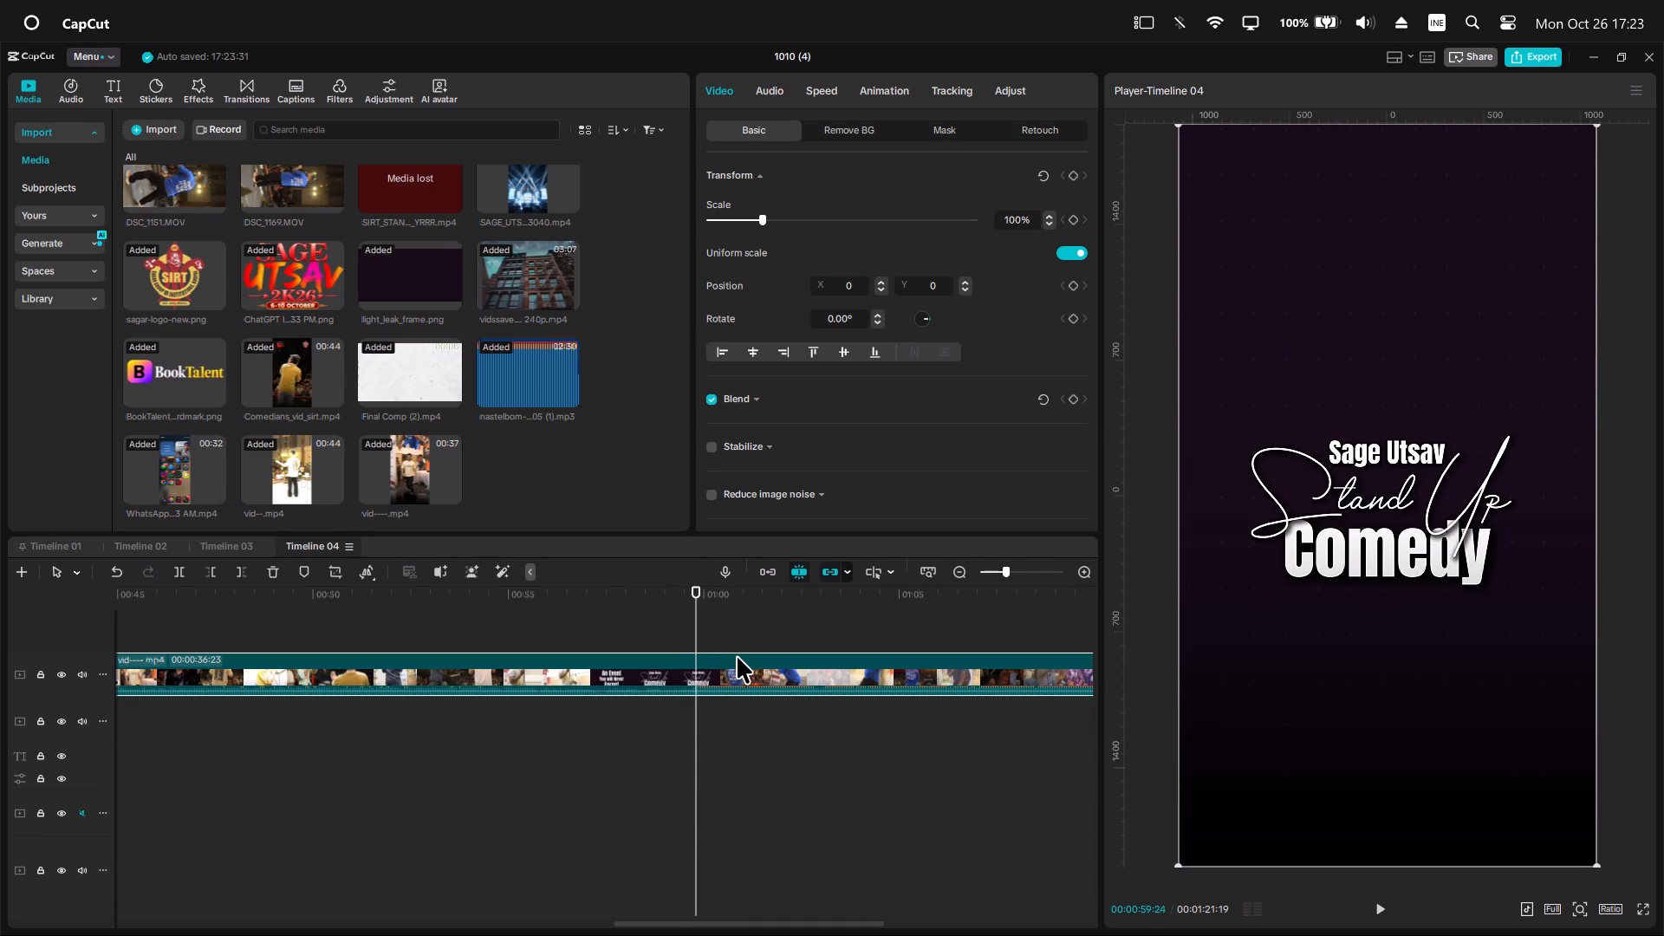
key("Right")
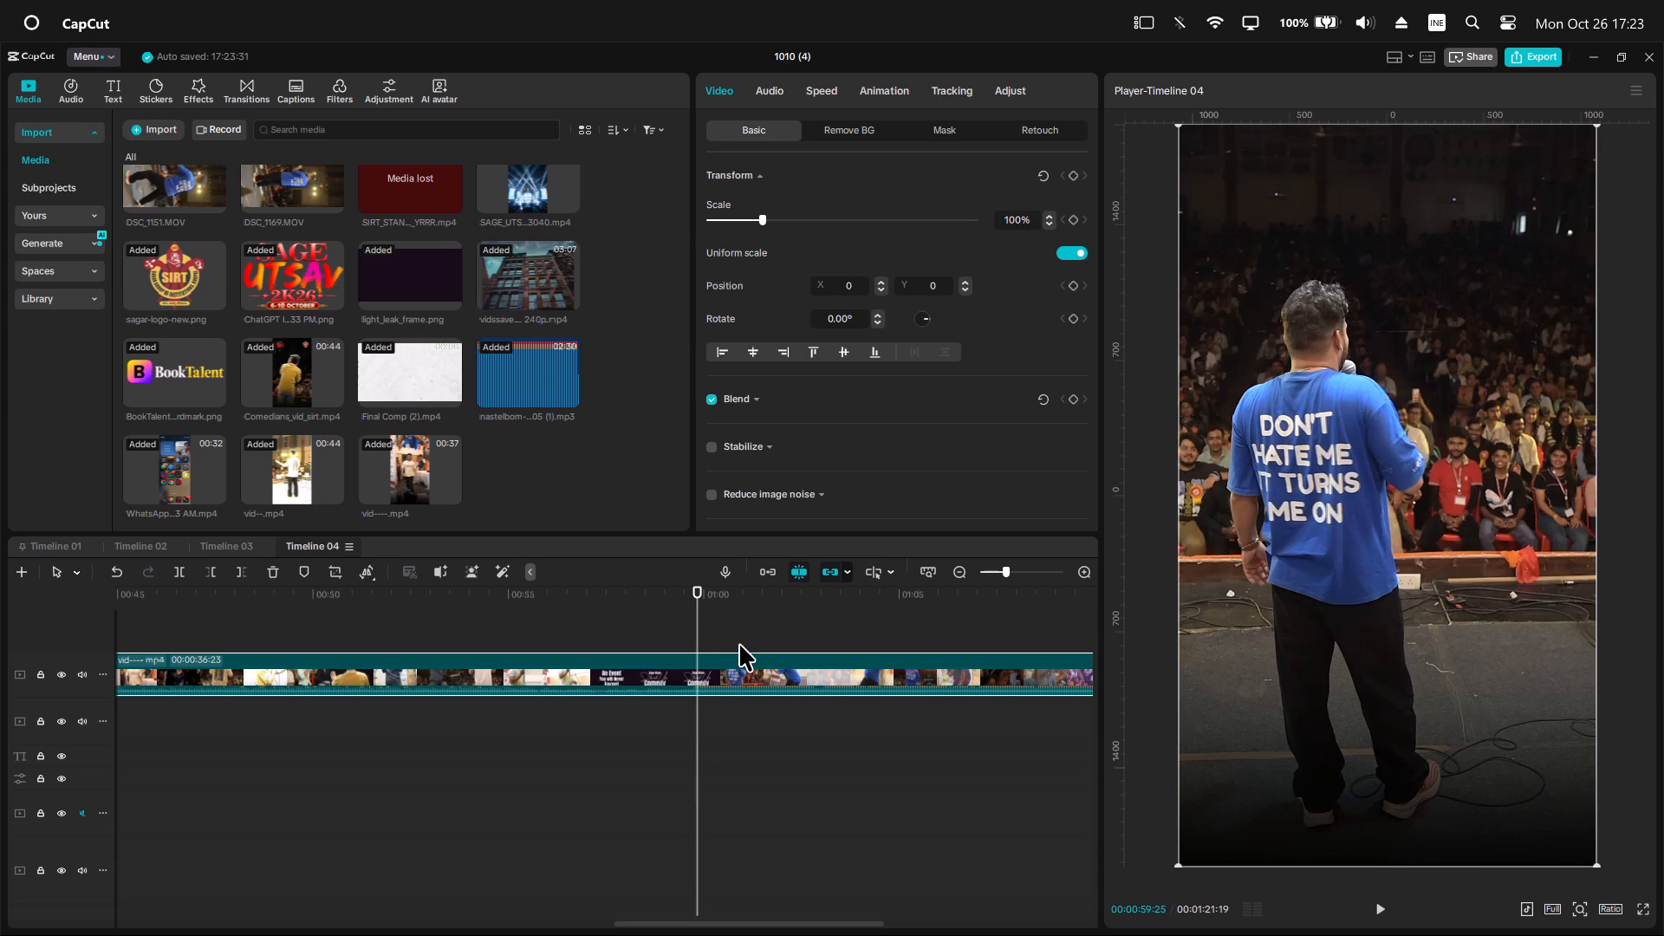
key("Left")
key("Left")
key("Right")
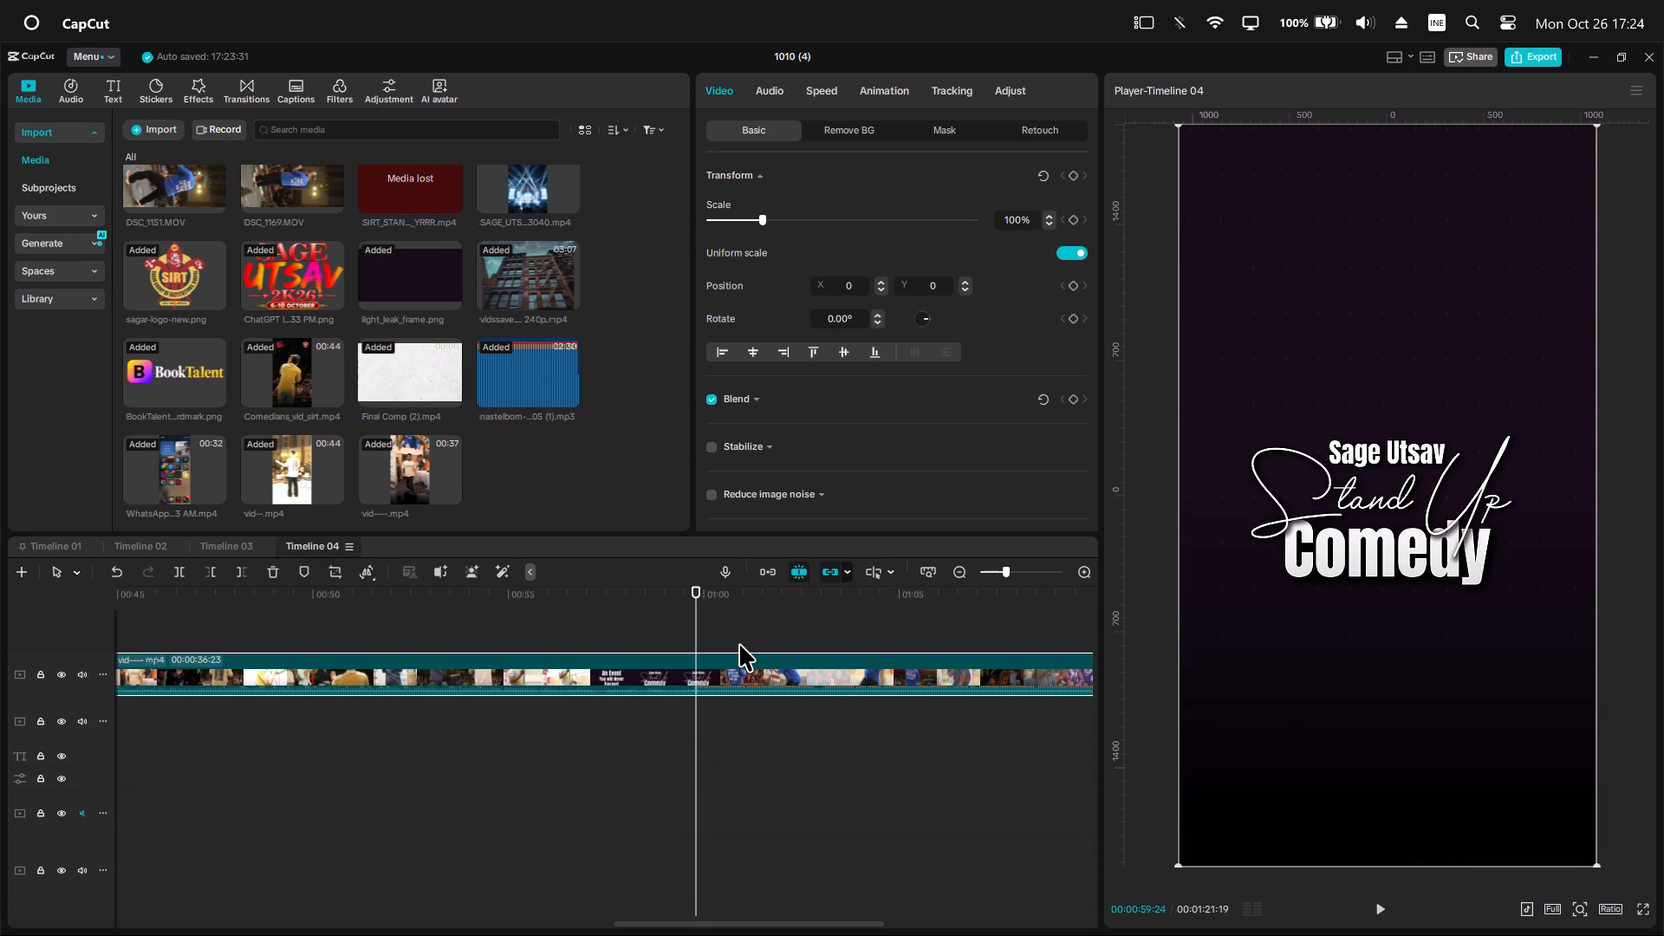
key("Right")
key("Right")
key("Left")
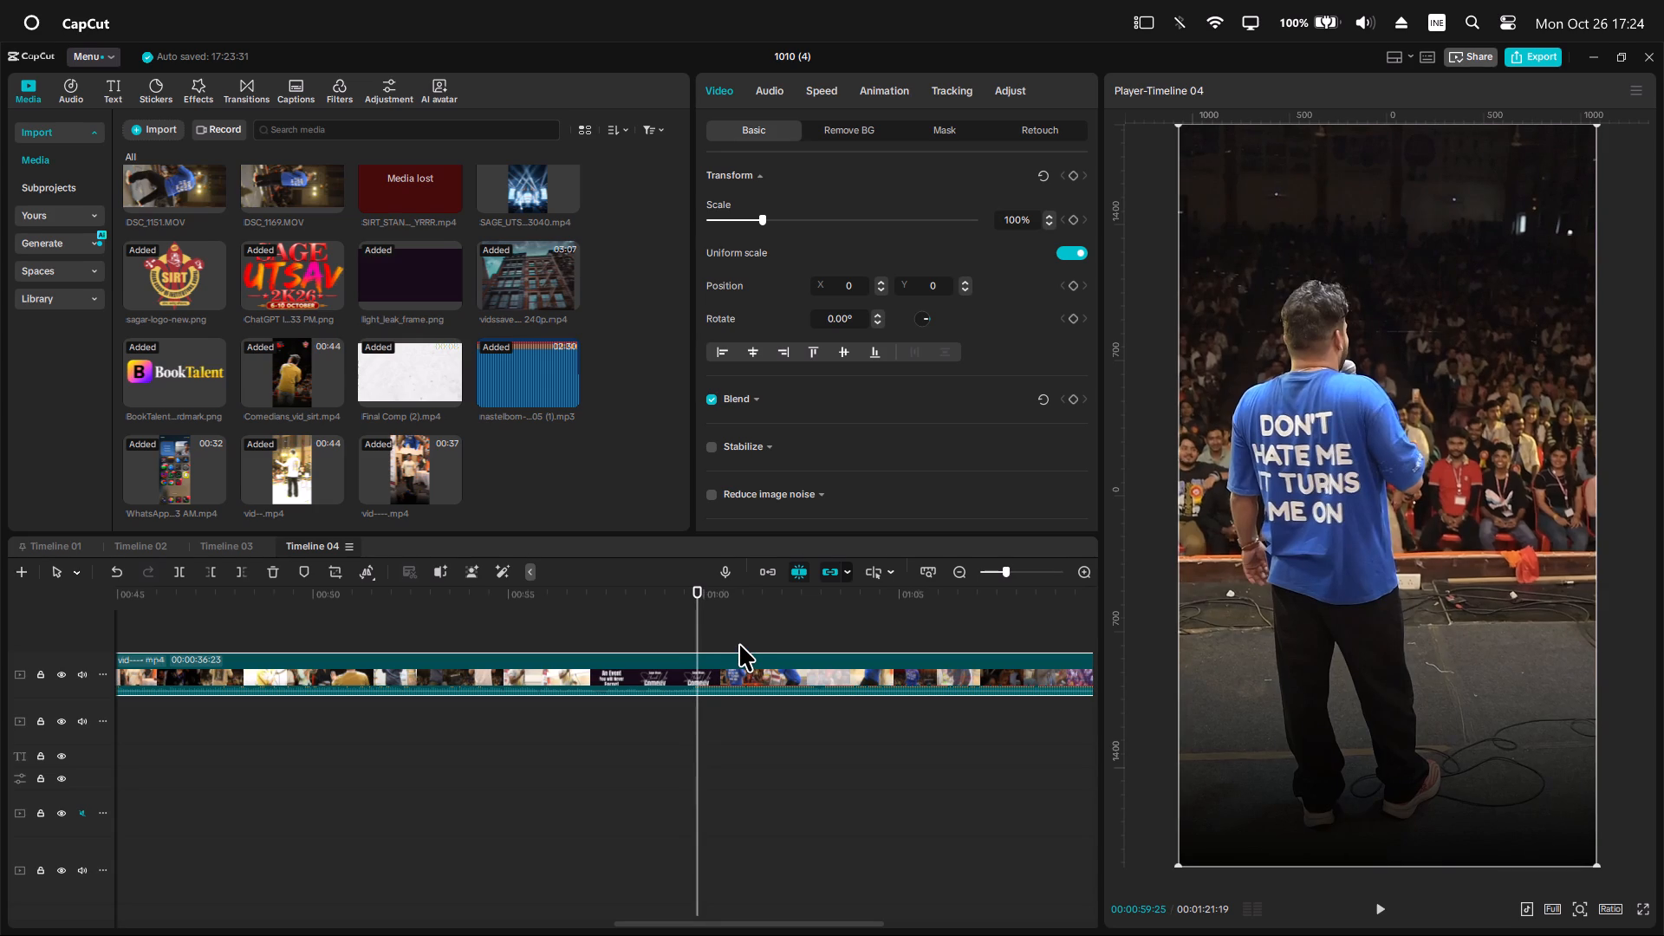
key("Left")
key("Right")
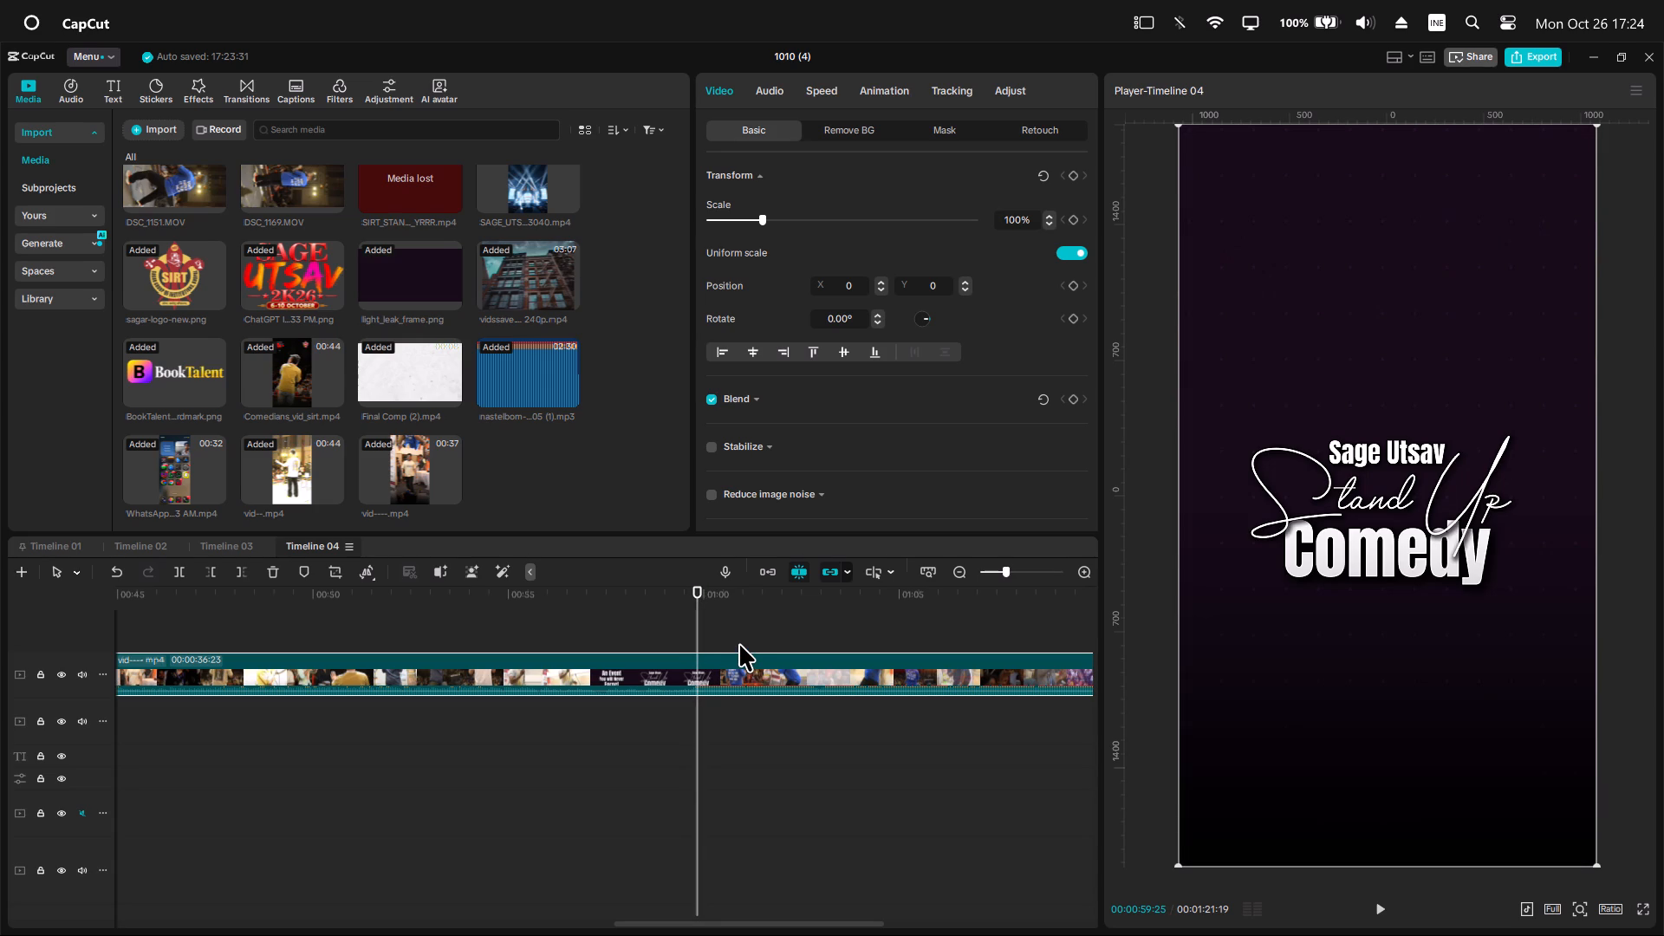
key("c")
Move the second part of the split clip onto a new top track at the very start of the timeline.
scroll(753, 711, "down", 4, "ctrl")
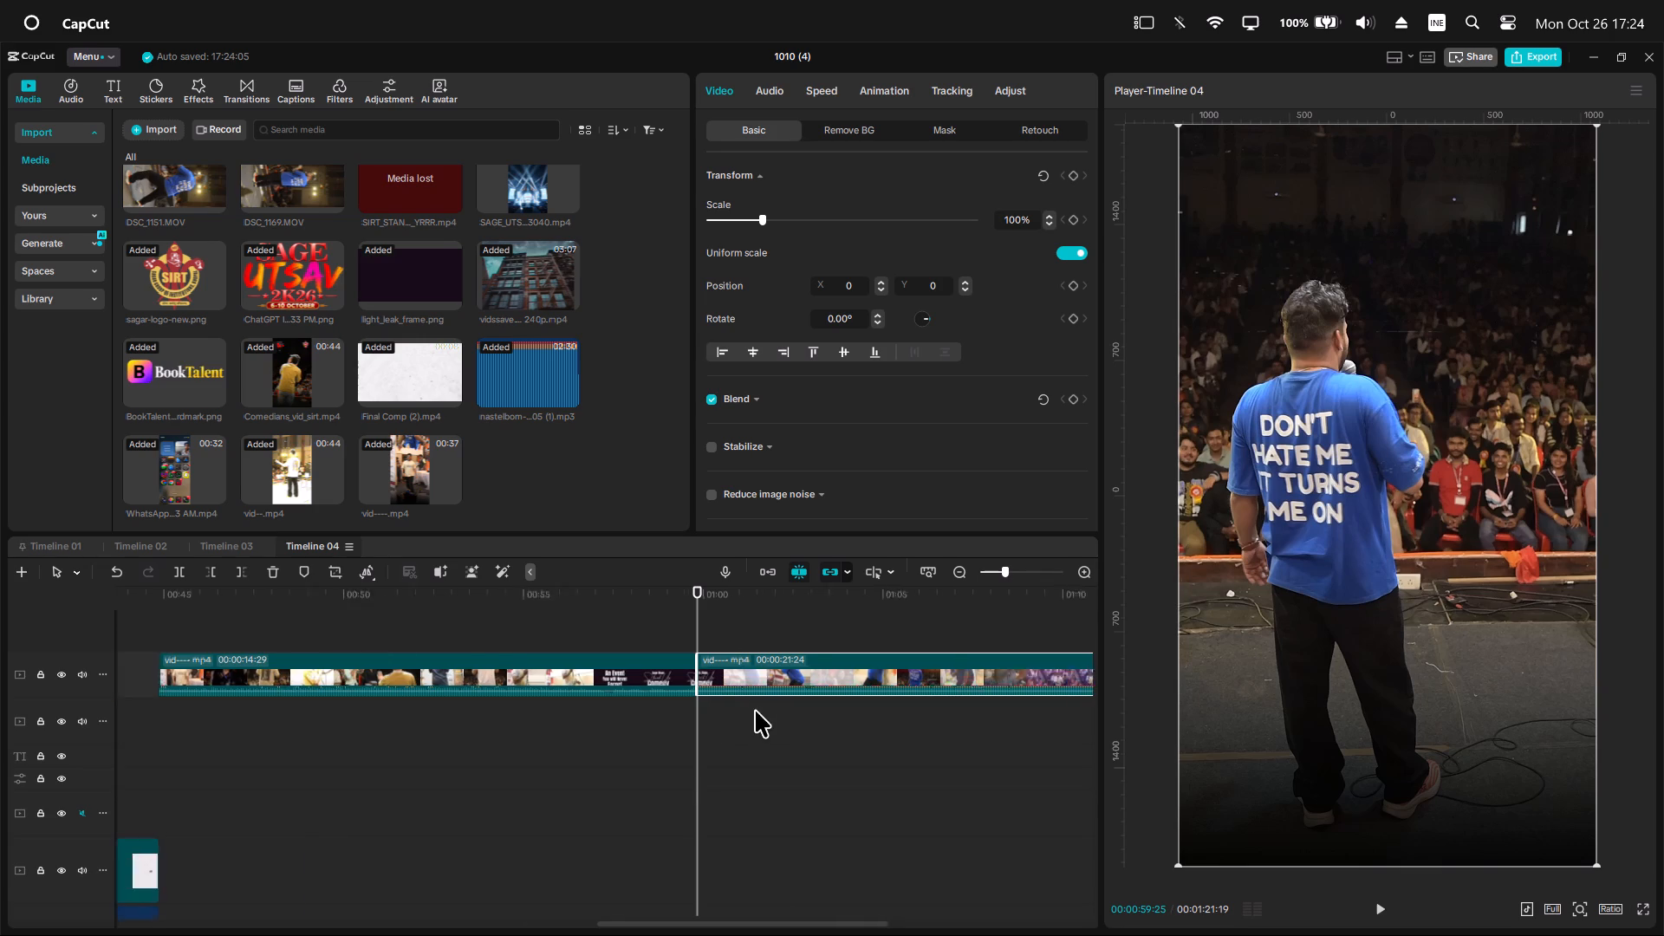
scroll(755, 710, "down", 20, "ctrl")
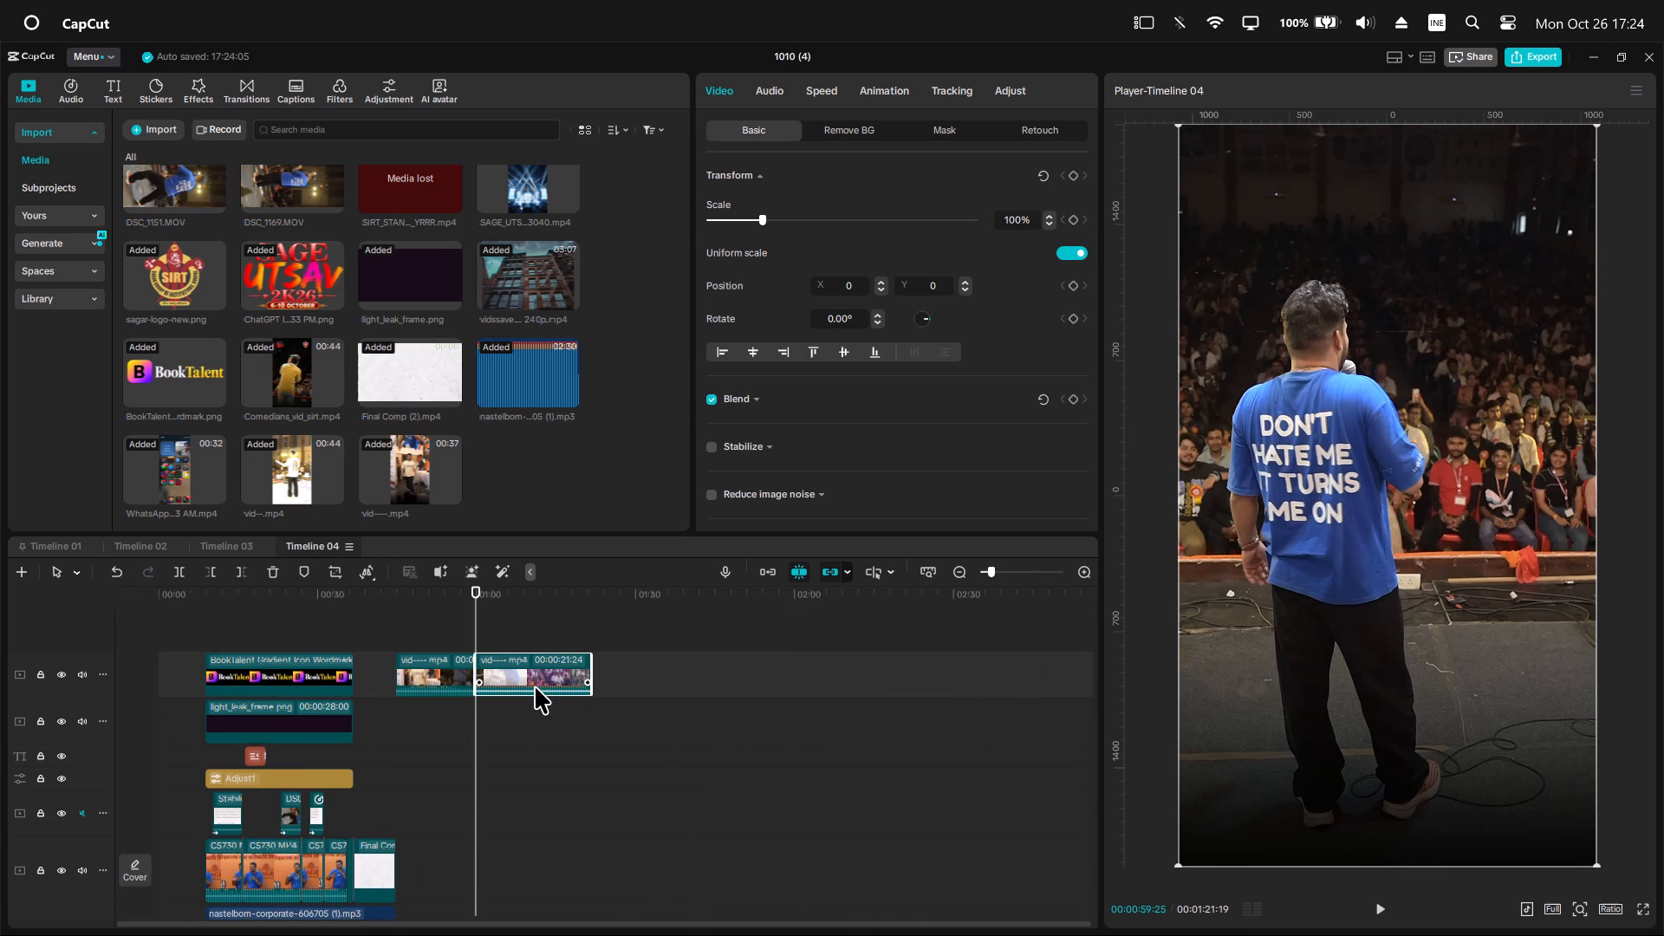
left_click_drag(535, 686, 195, 640)
Split the moved clip at 00:00:08:26, where the BookTalent logo clip begins, and disable the part after the cut.
left_click(207, 600)
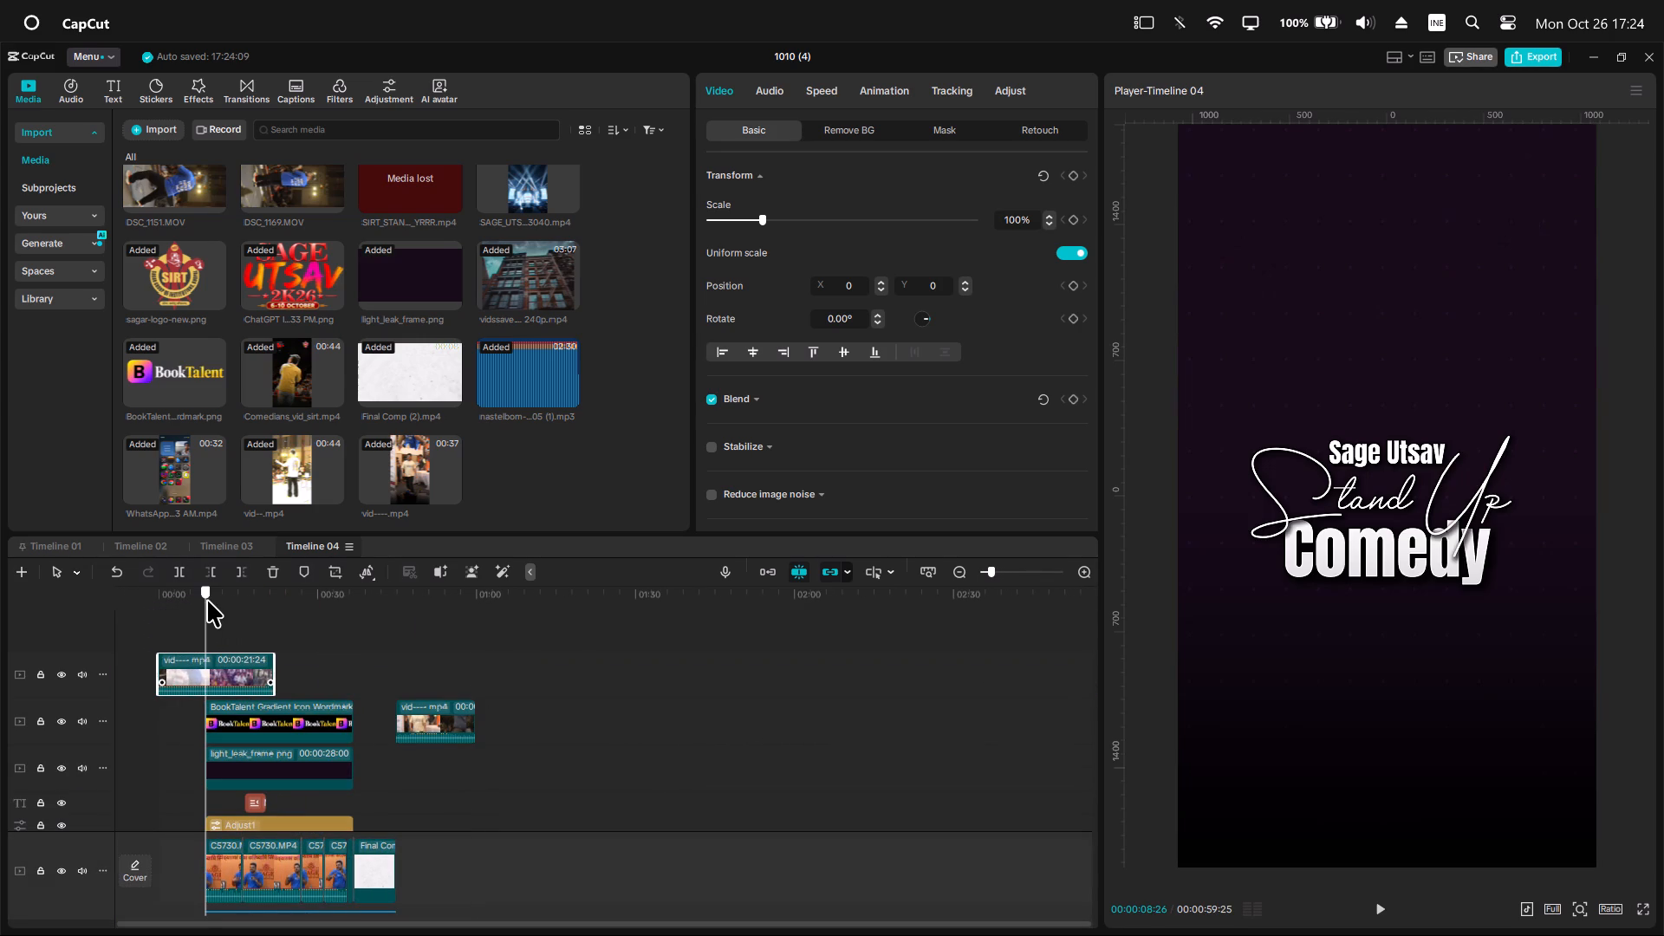
scroll(276, 686, "up", 14, "ctrl")
left_click(273, 686)
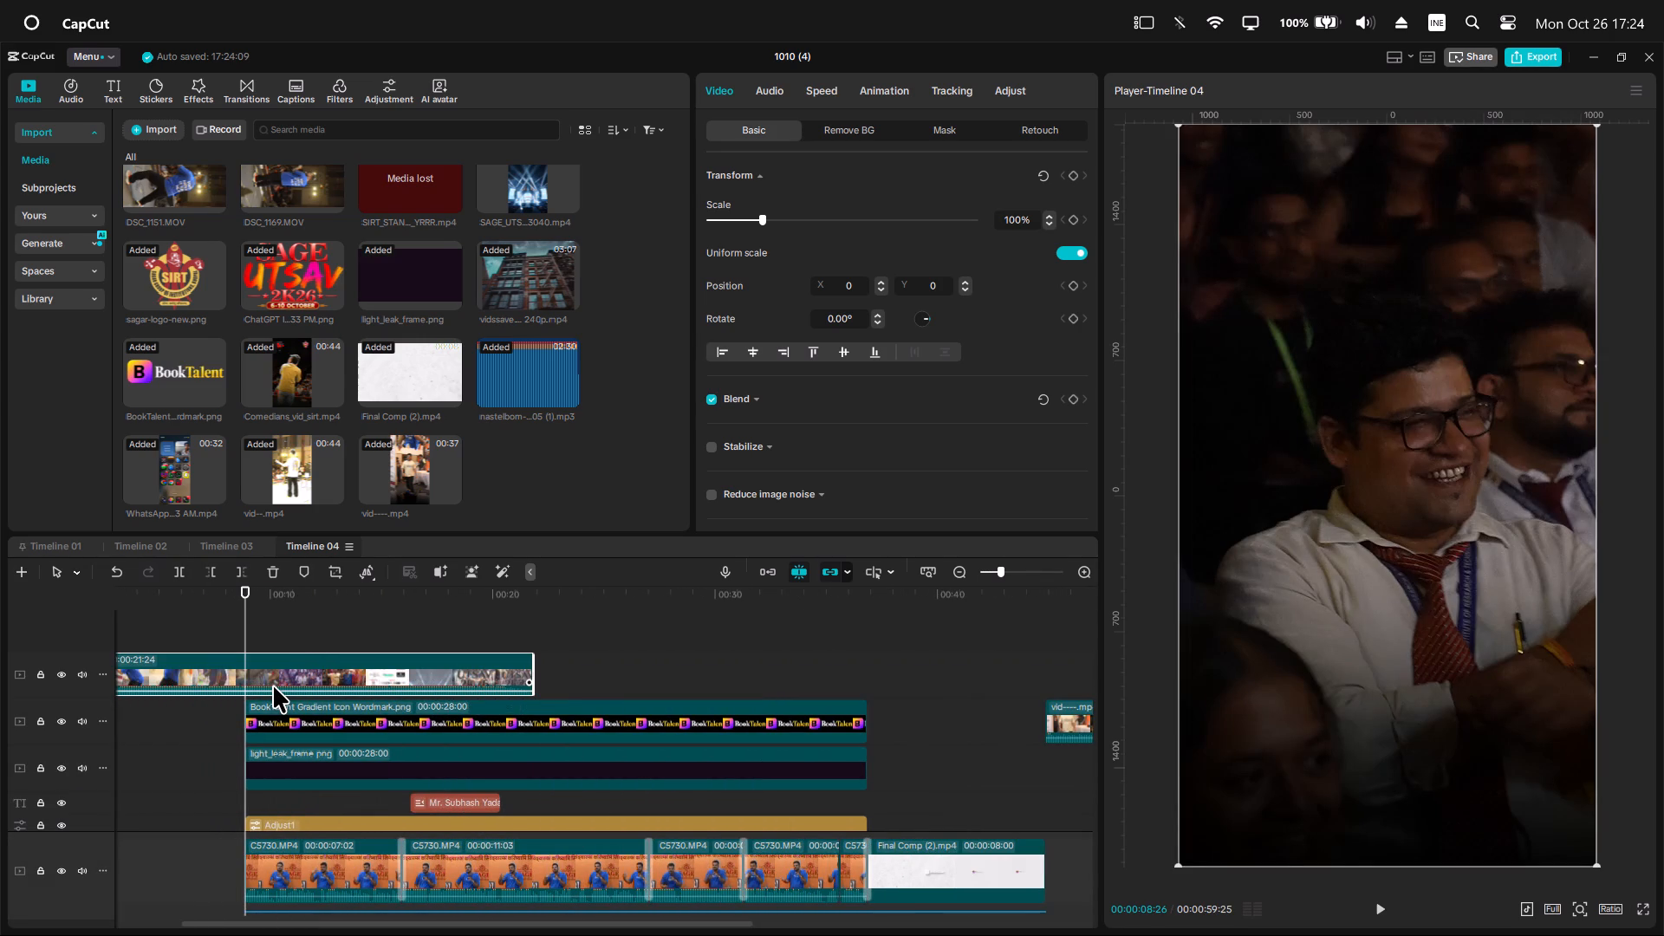
key("c")
left_click(272, 679)
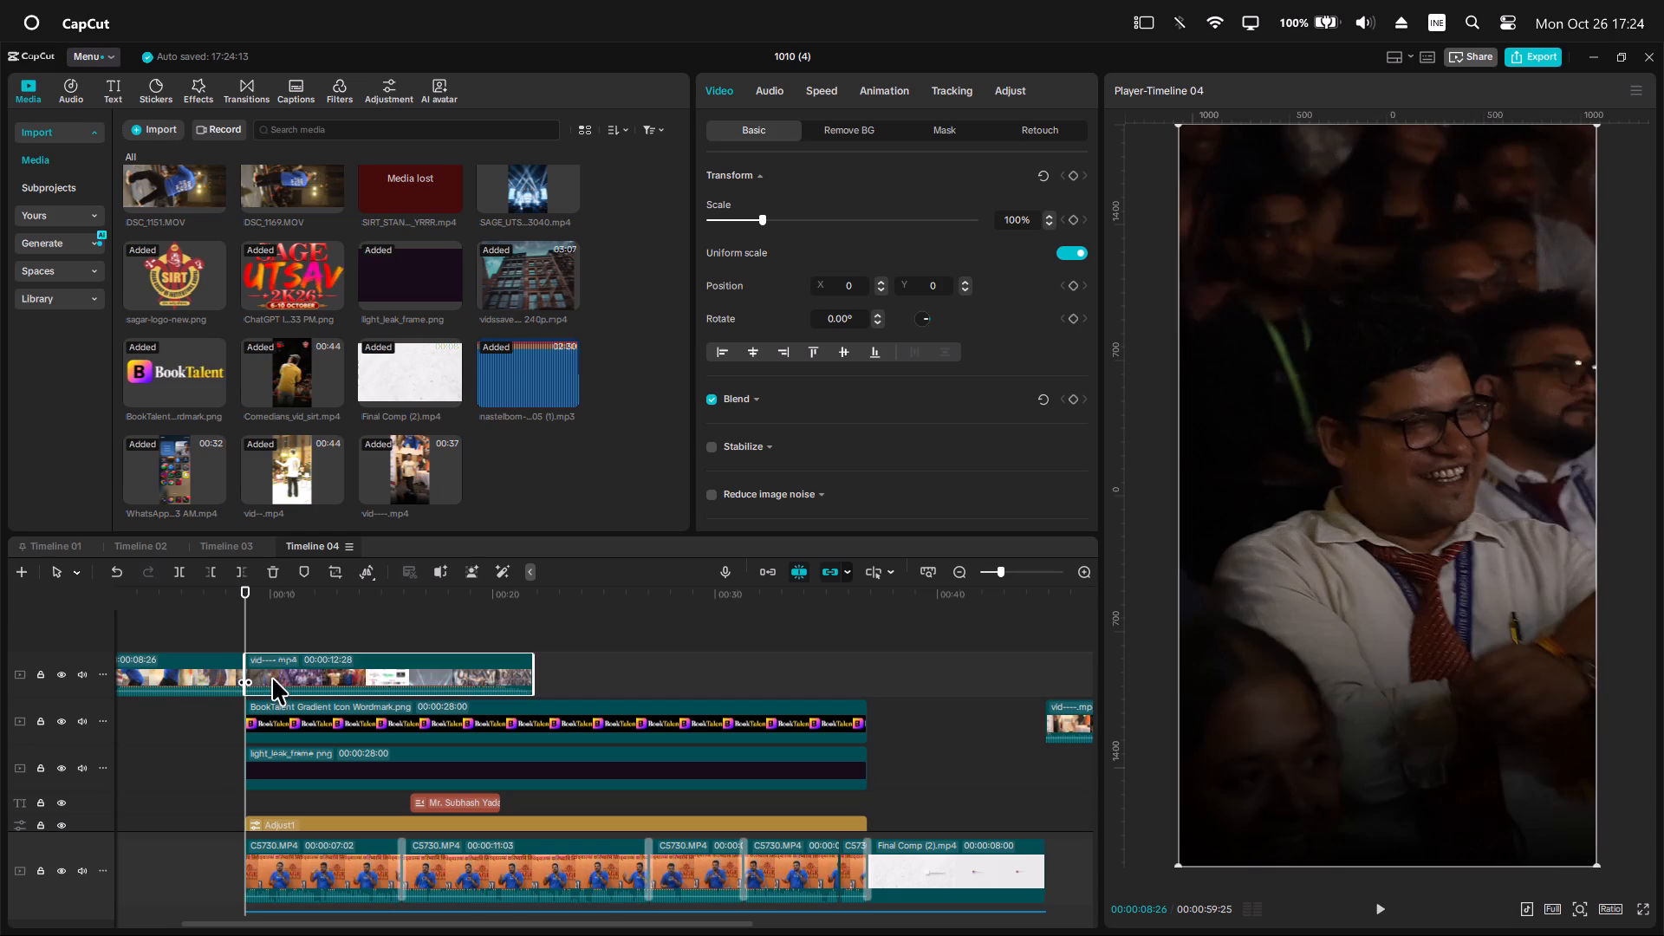
key("v")
Play back the opening from the start to about 00:00:11 to check the new intro and its transition into the BookTalent section.
left_click_drag(213, 591, 0, 576)
key("space")
scroll(267, 685, "down", 2)
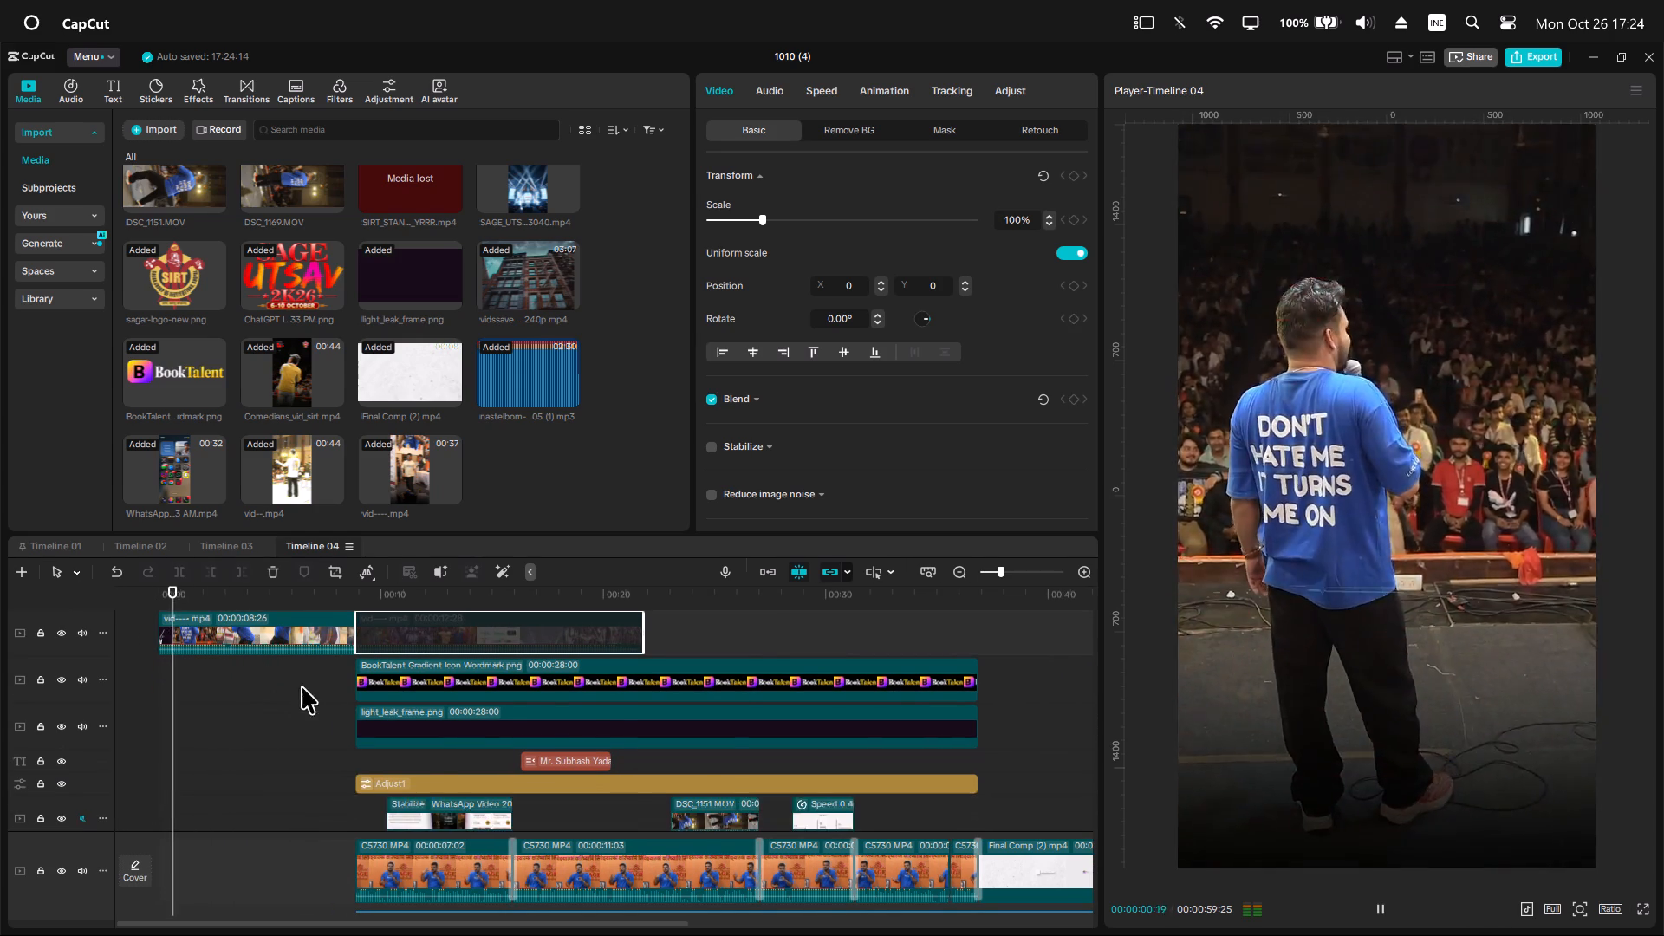
scroll(339, 692, "up", 4, "ctrl")
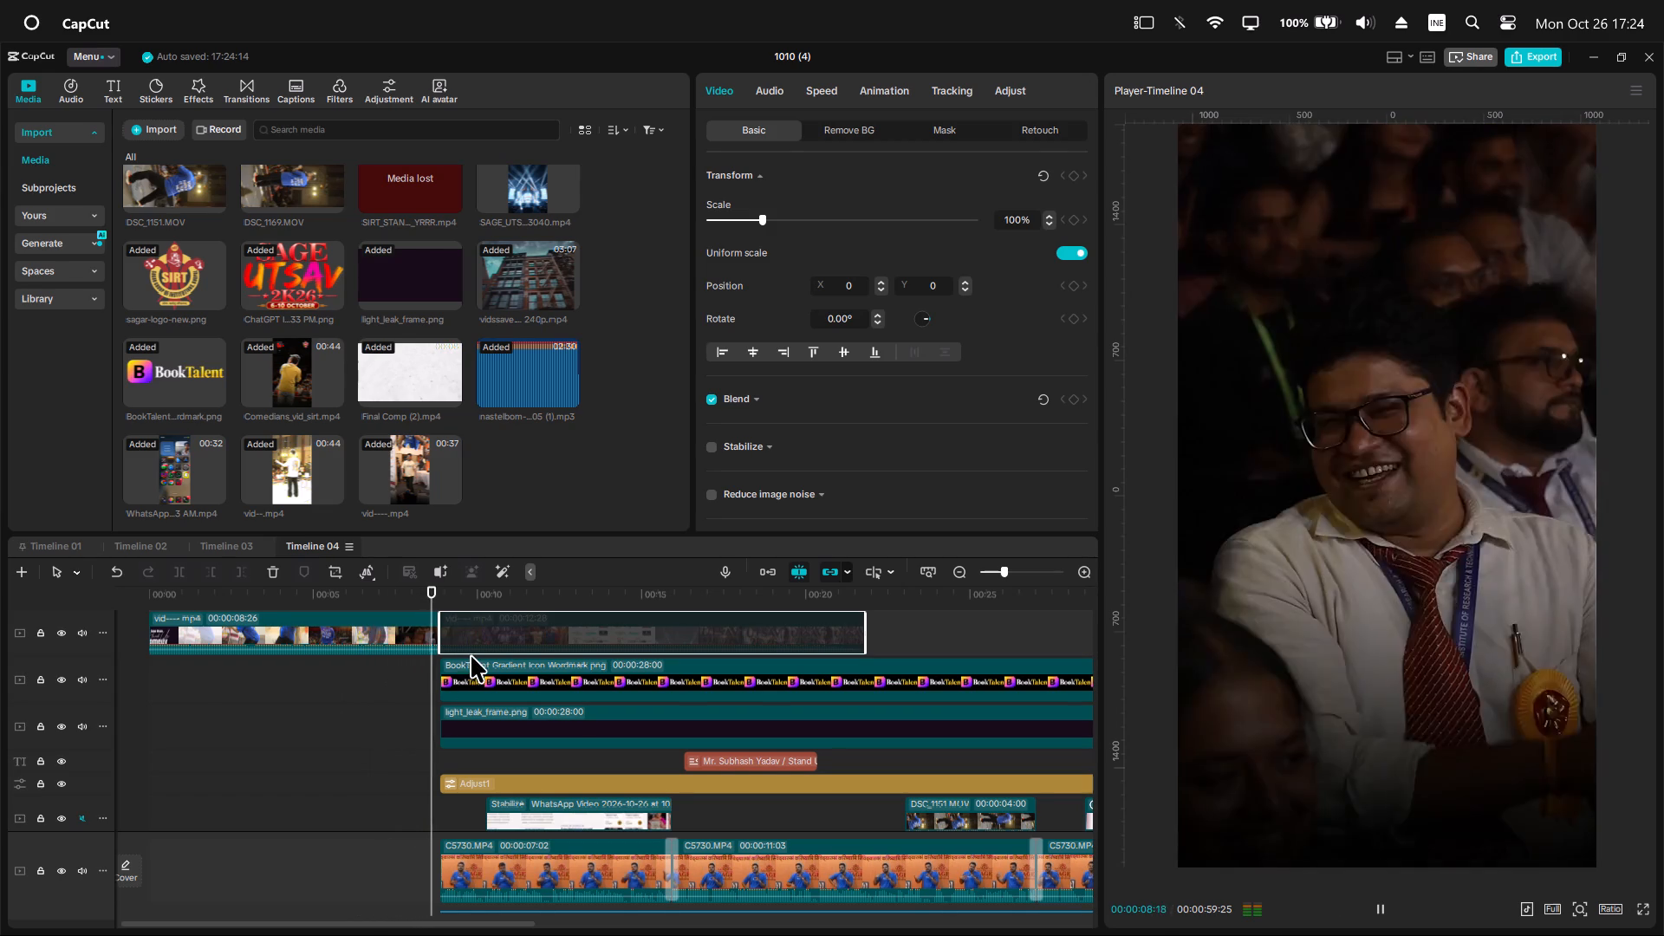
scroll(692, 668, "down", 4, "ctrl")
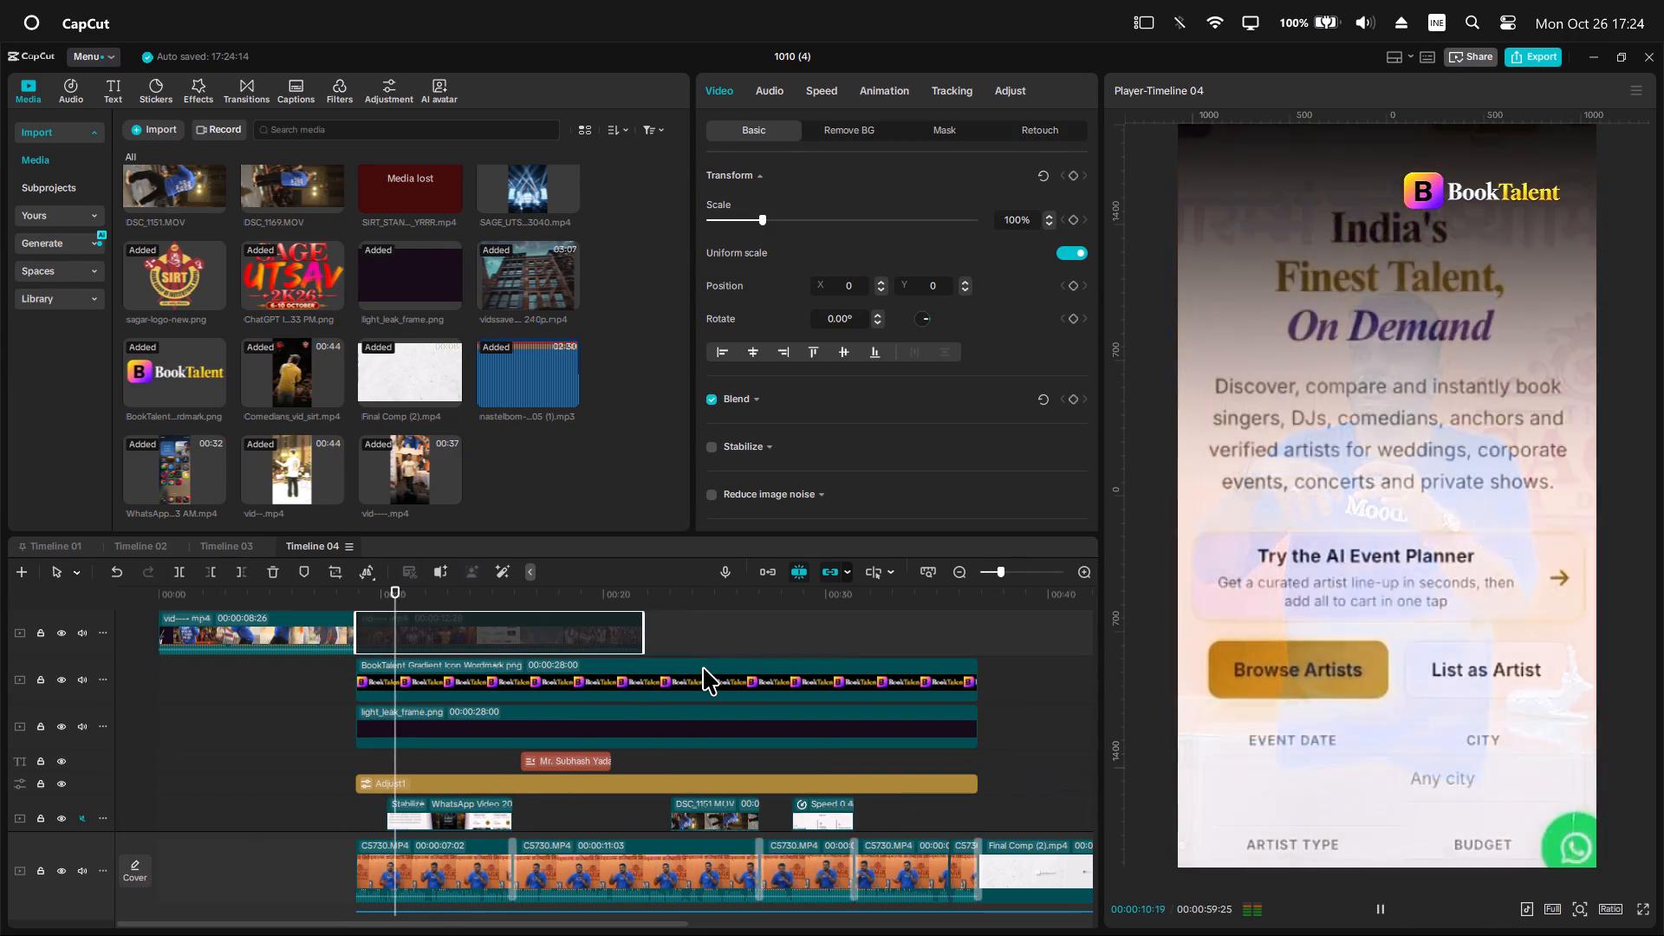
key("space")
scroll(535, 677, "down", 3, "ctrl")
scroll(535, 678, "up", 2)
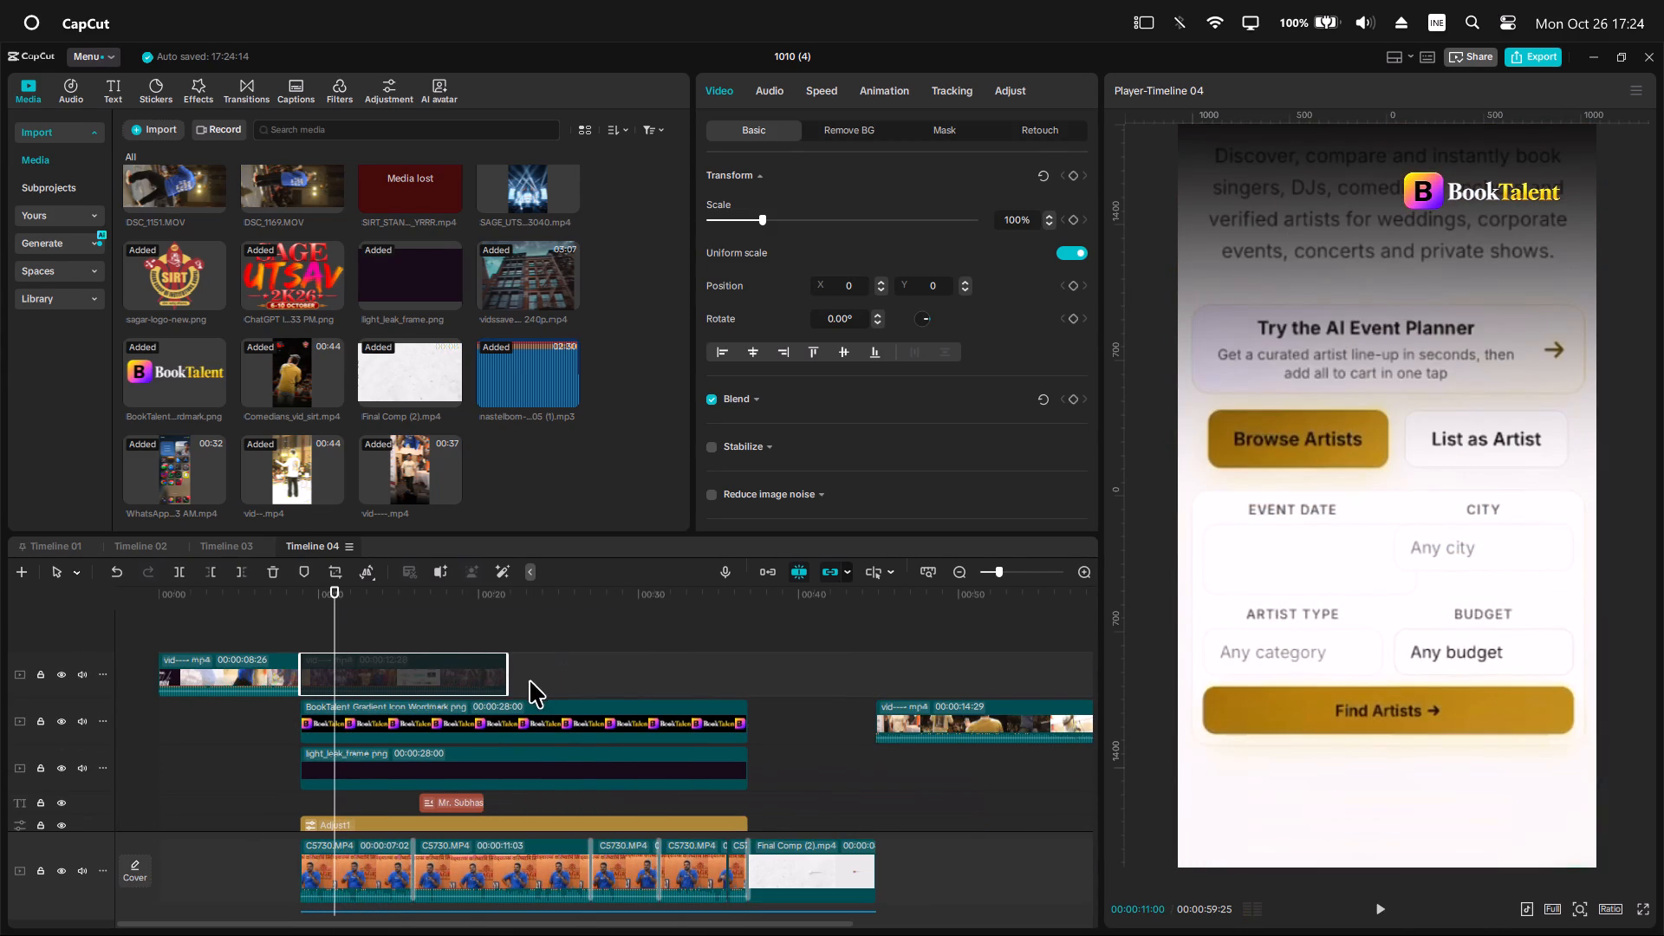
Move the Split mask line of light_leak_frame.png upward in the frame to position X 568, Y 13.
left_click(408, 766)
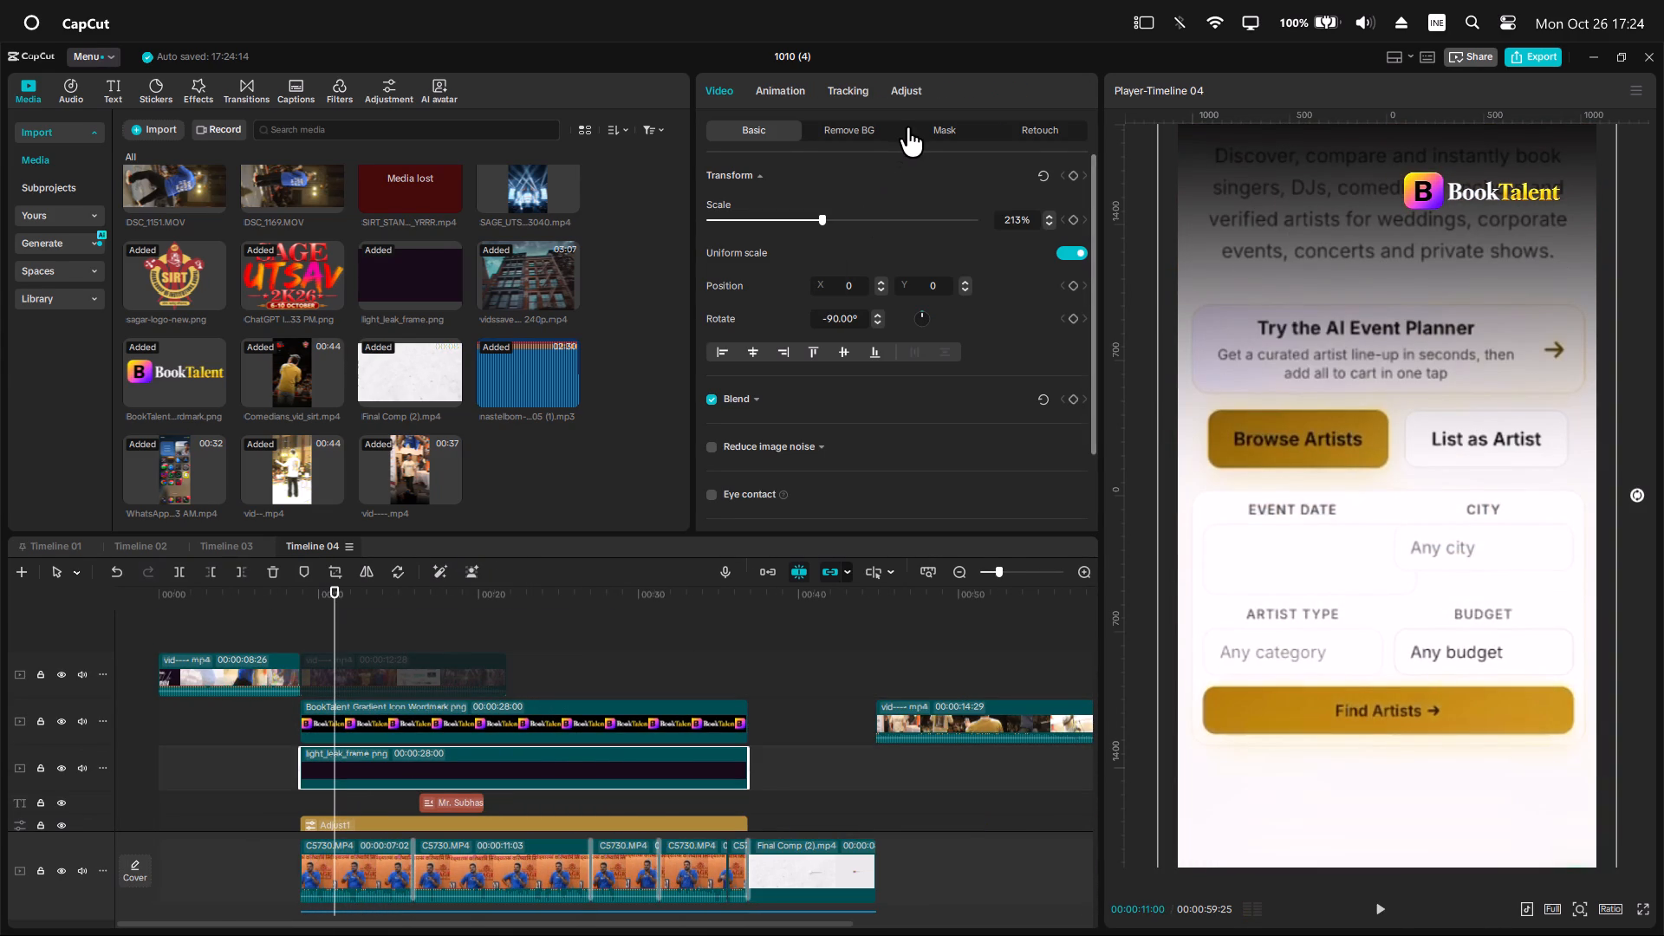
left_click(907, 127)
left_click_drag(1300, 275, 1304, 256)
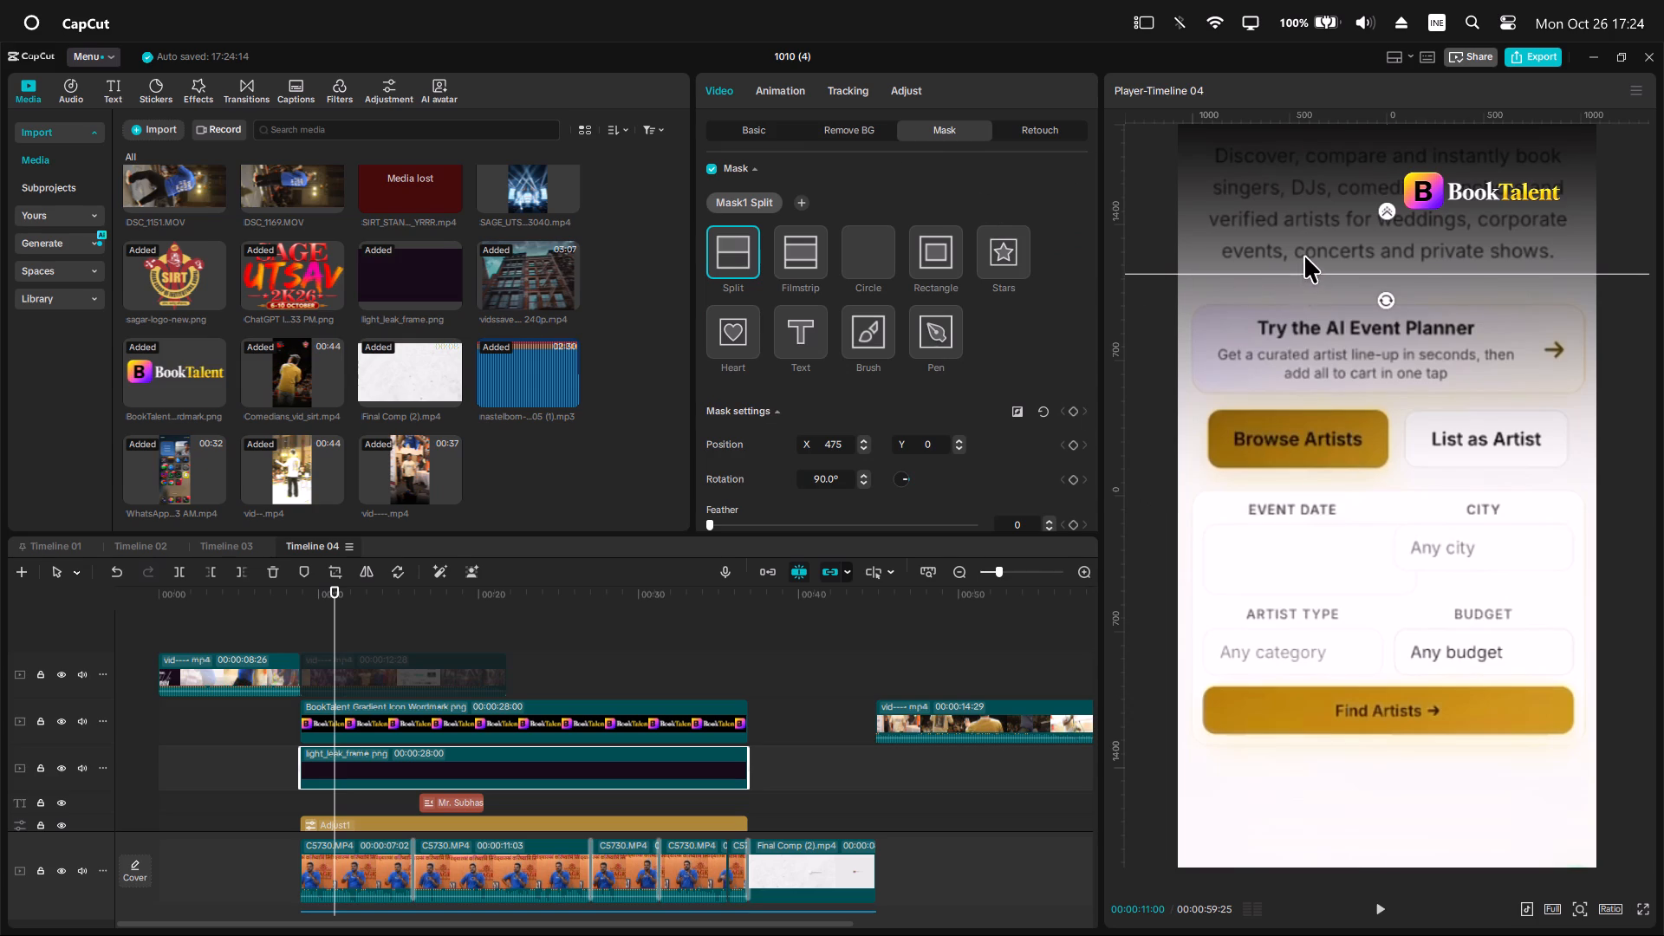
left_click_drag(1304, 256, 1294, 231)
left_click(773, 131)
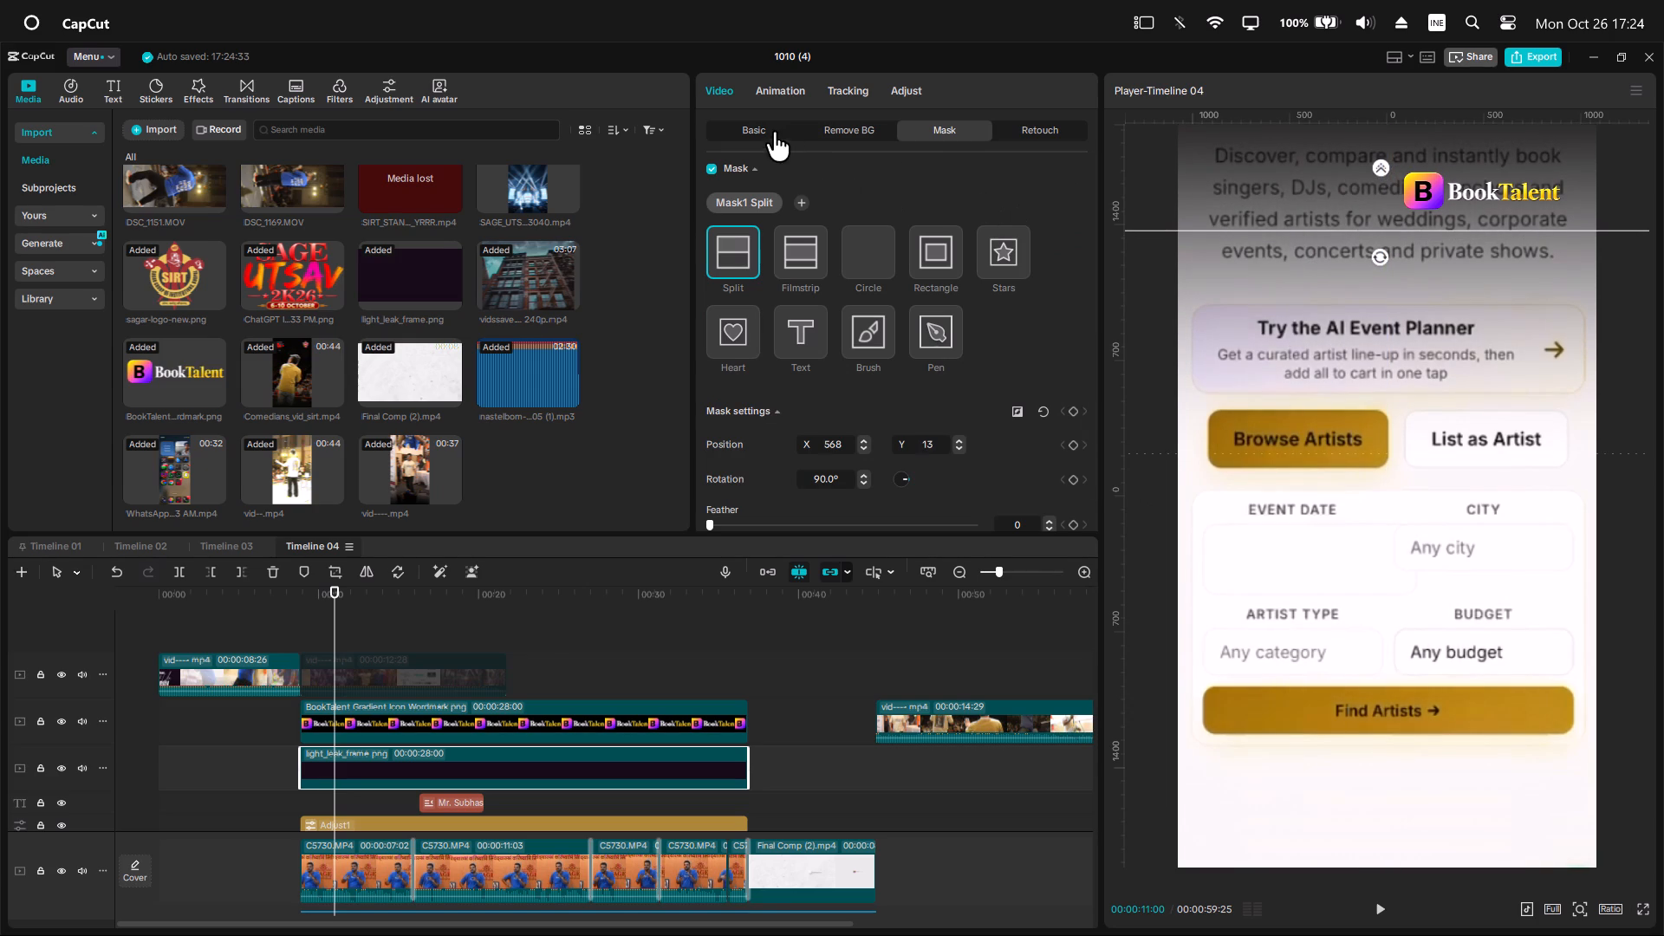
scroll(329, 675, "down", 3)
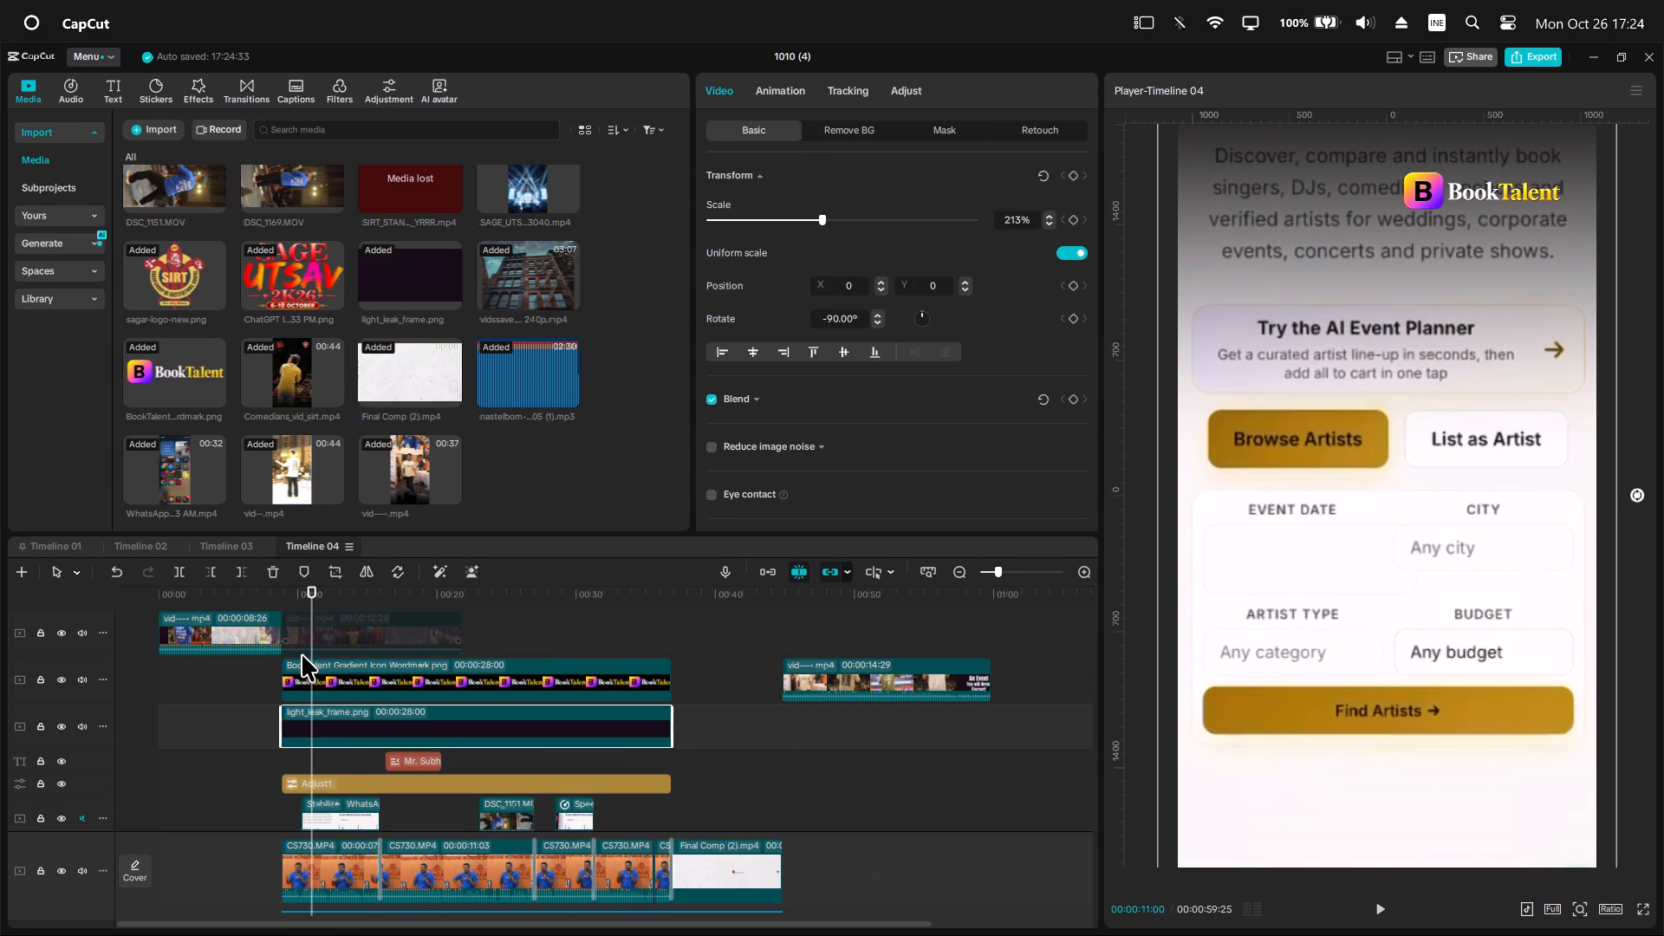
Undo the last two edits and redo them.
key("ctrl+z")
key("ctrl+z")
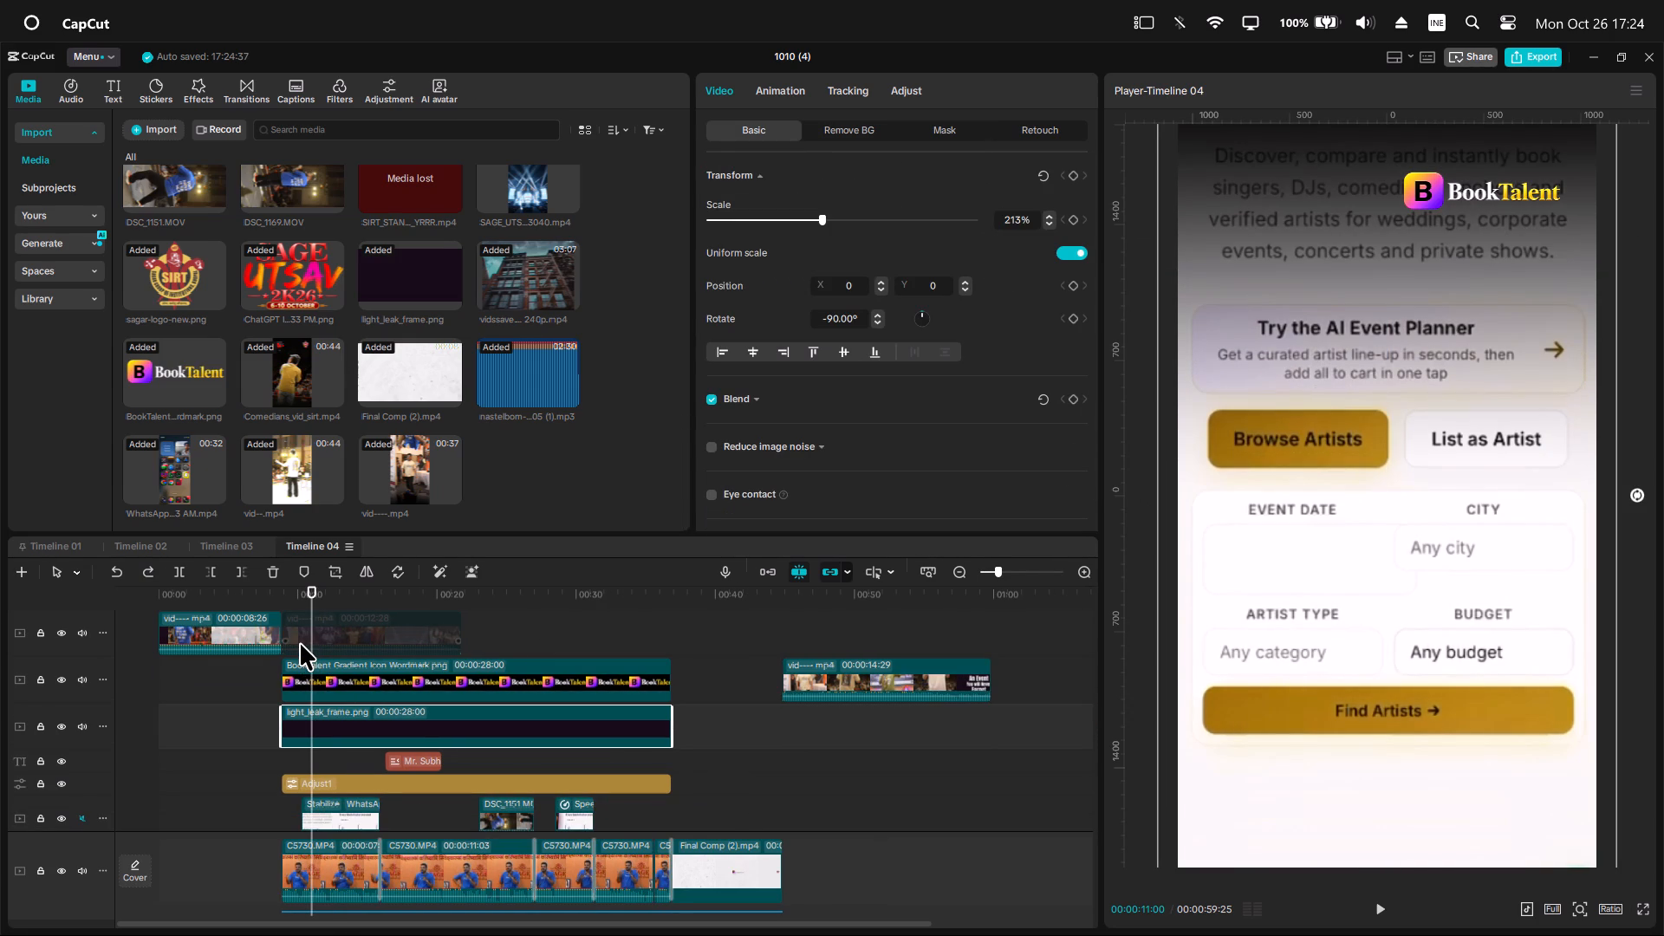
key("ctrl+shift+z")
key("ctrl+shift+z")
Re-enable the disabled second part of the intro clip on the top track.
left_click(234, 600)
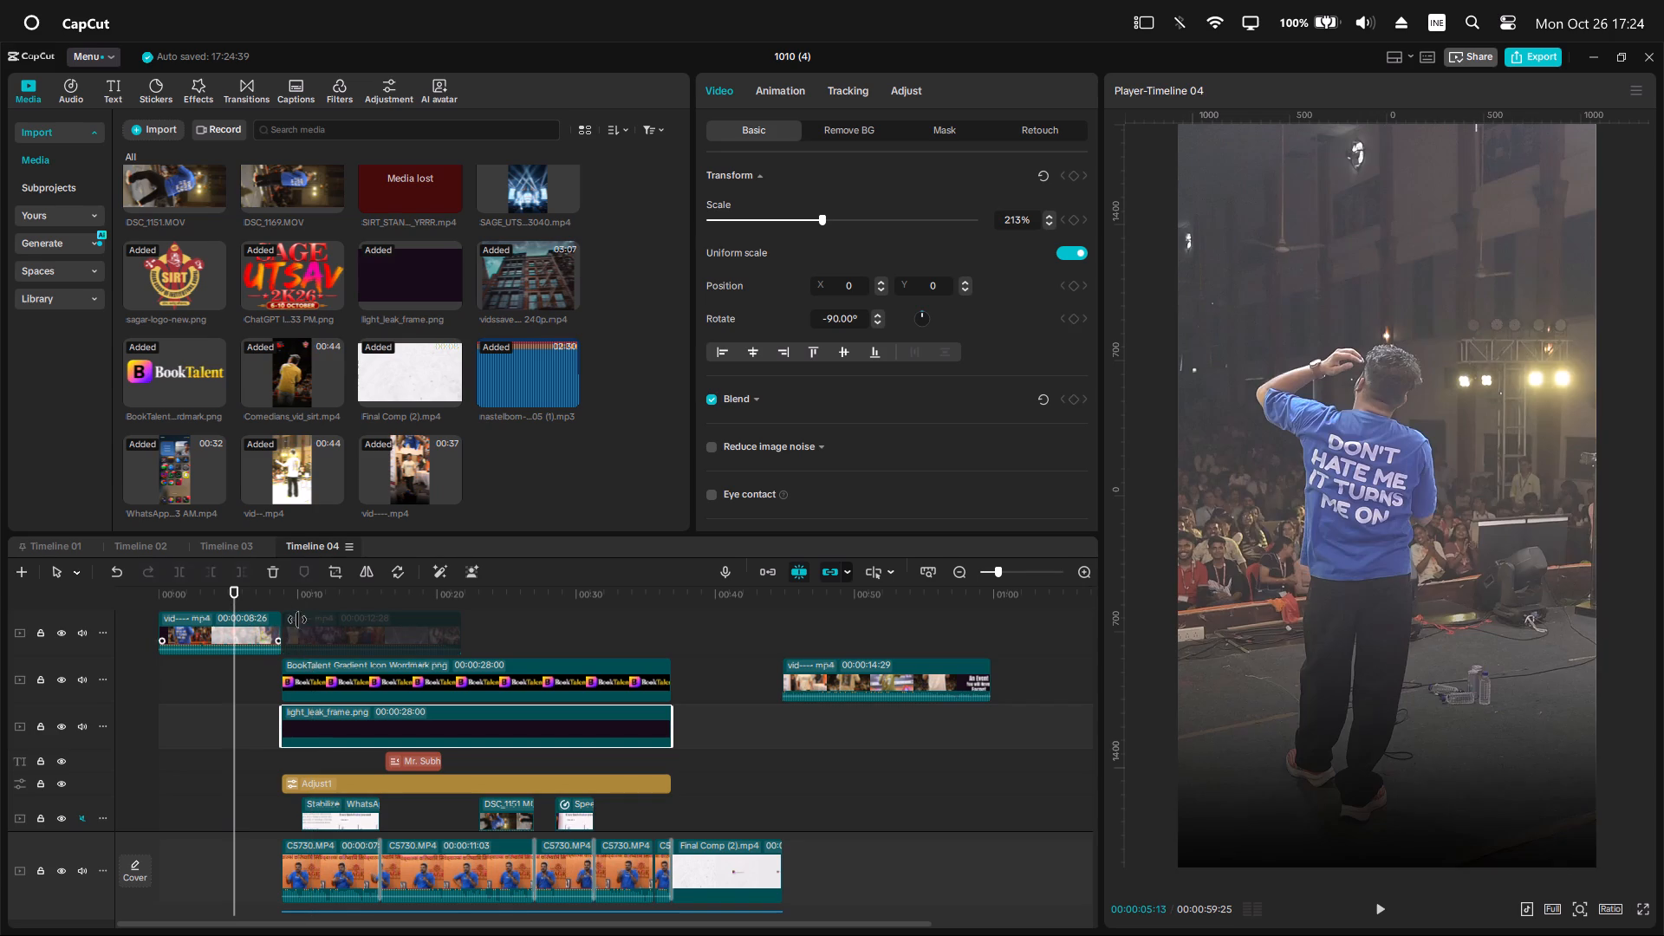
left_click(307, 622)
type("v")
Play back the first few seconds of the intro footage to find where its opening should be cut.
key("space")
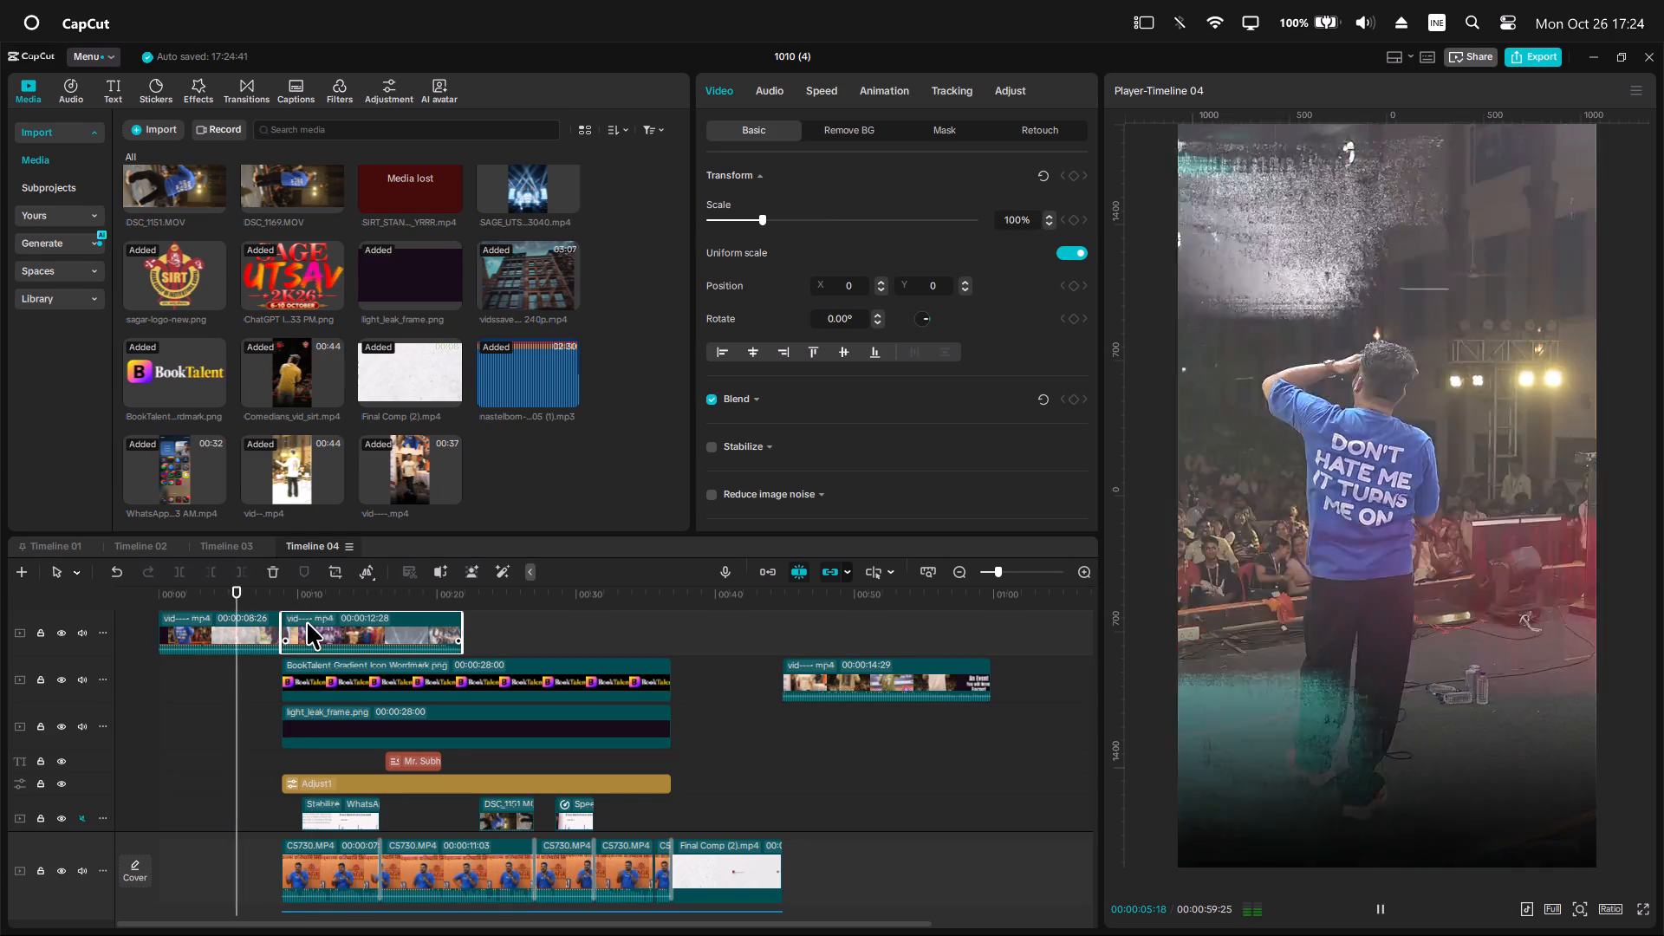
key("space")
left_click(179, 590)
key("space")
scroll(315, 665, "up", 4)
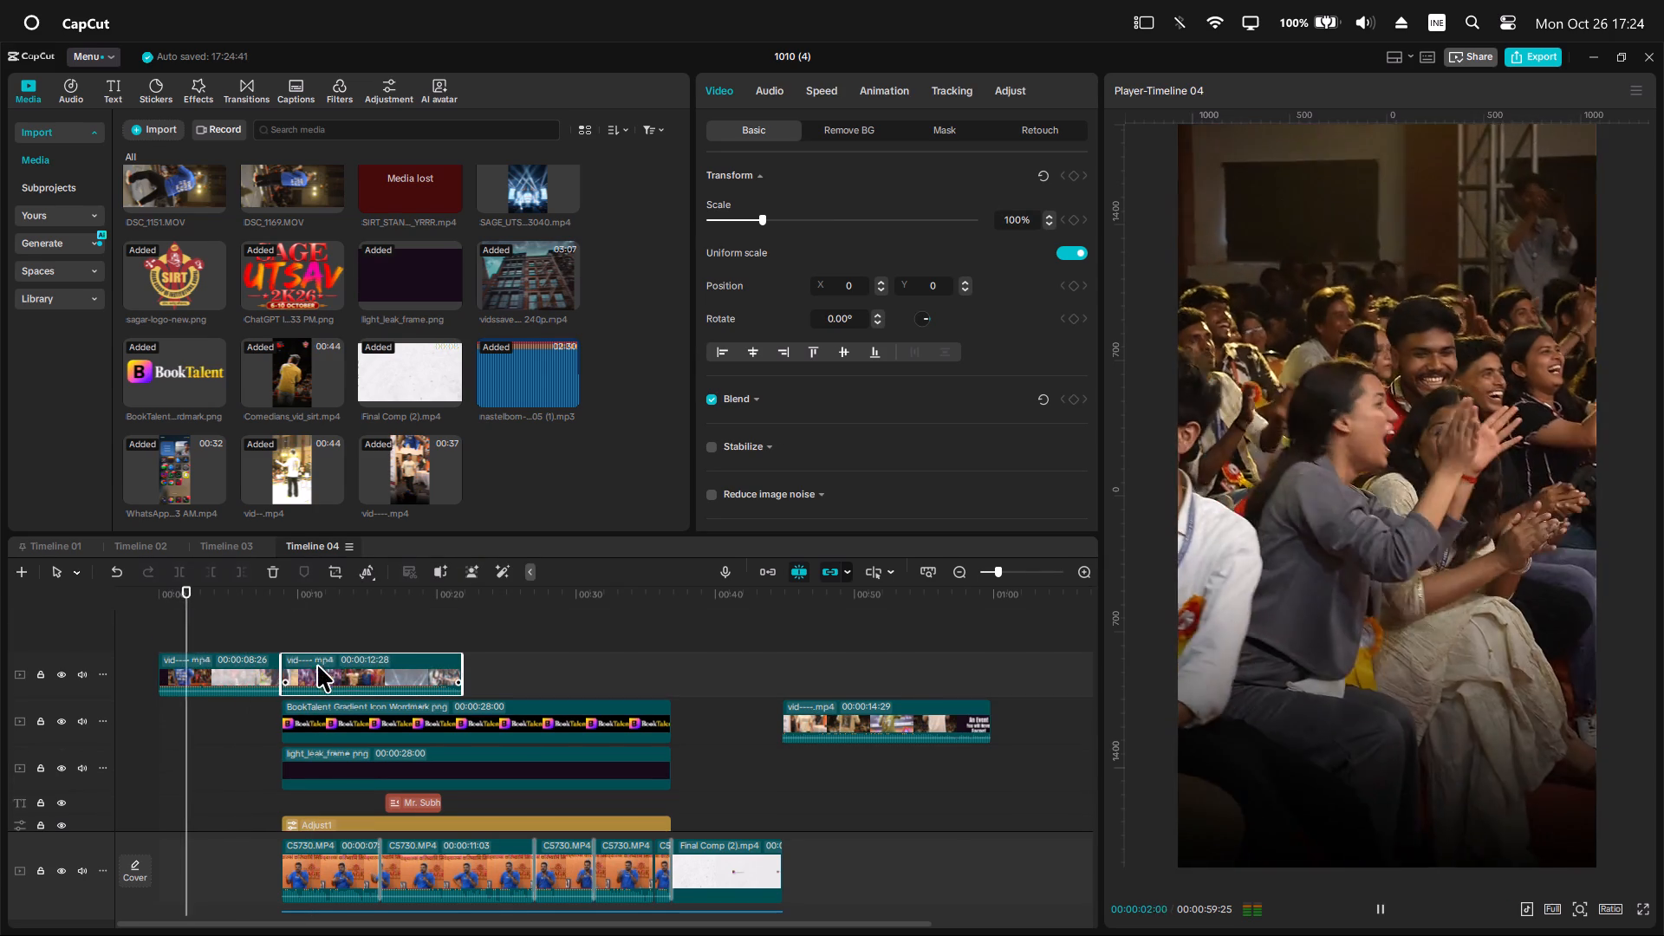
scroll(350, 668, "up", 2, "ctrl")
scroll(367, 664, "down", 3)
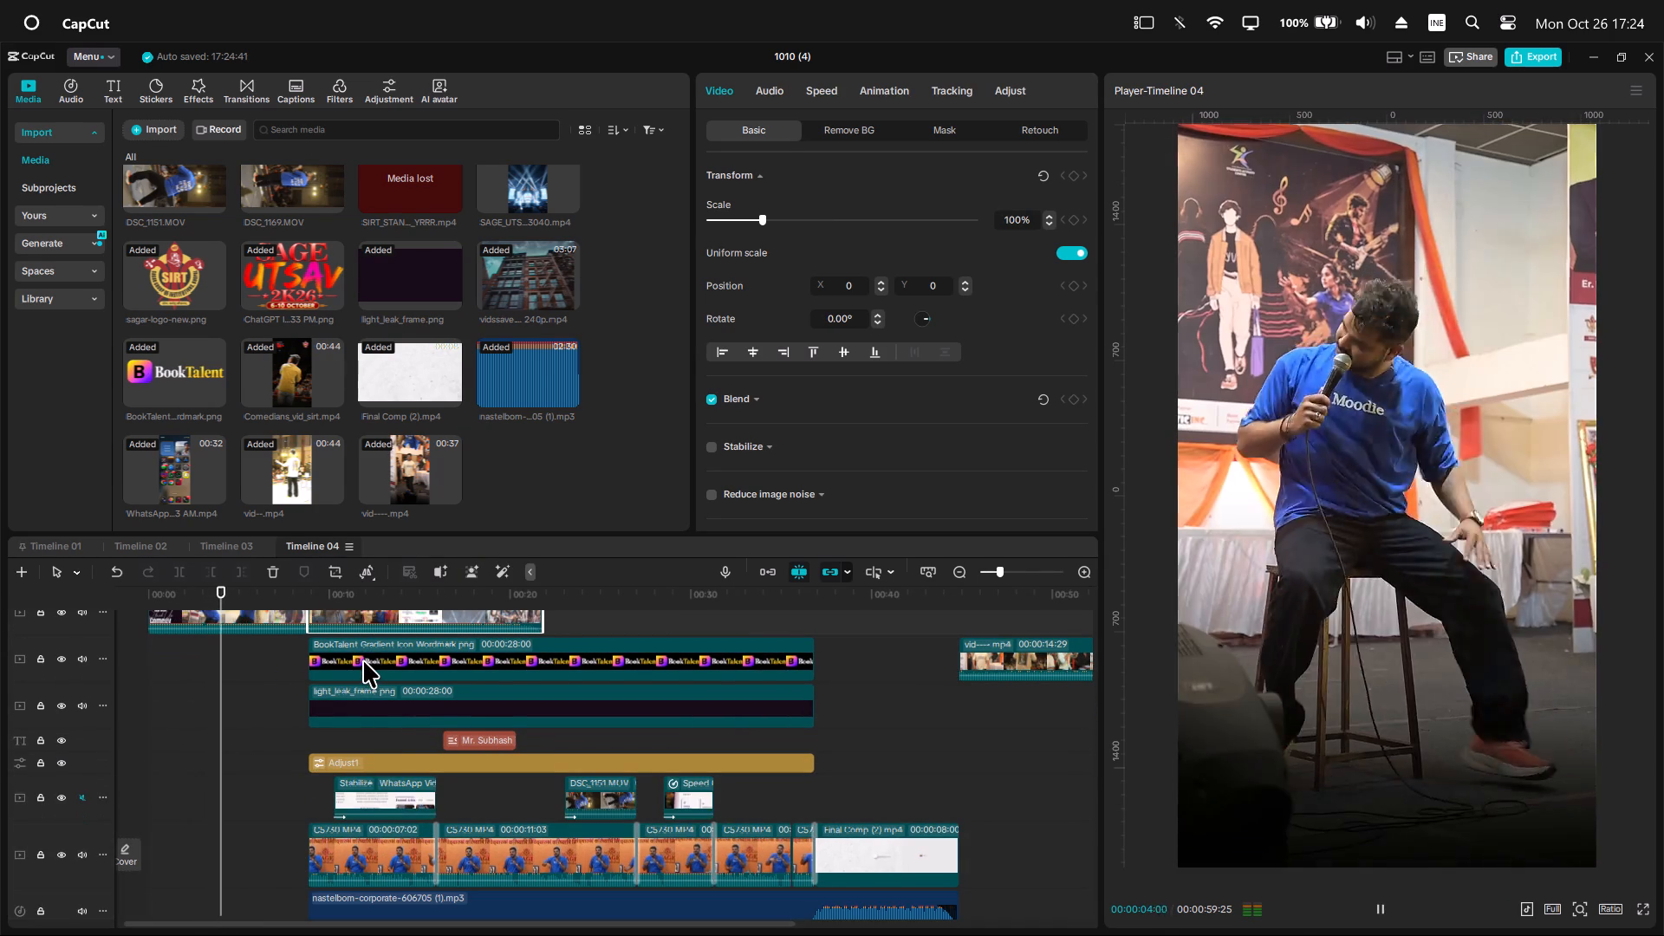
scroll(363, 665, "up", 2)
key("space")
Trim the beginning of the first intro clip up to 00:00:03:06 and move the clip back to the timeline start.
left_click(207, 595)
left_click_drag(207, 598, 207, 601)
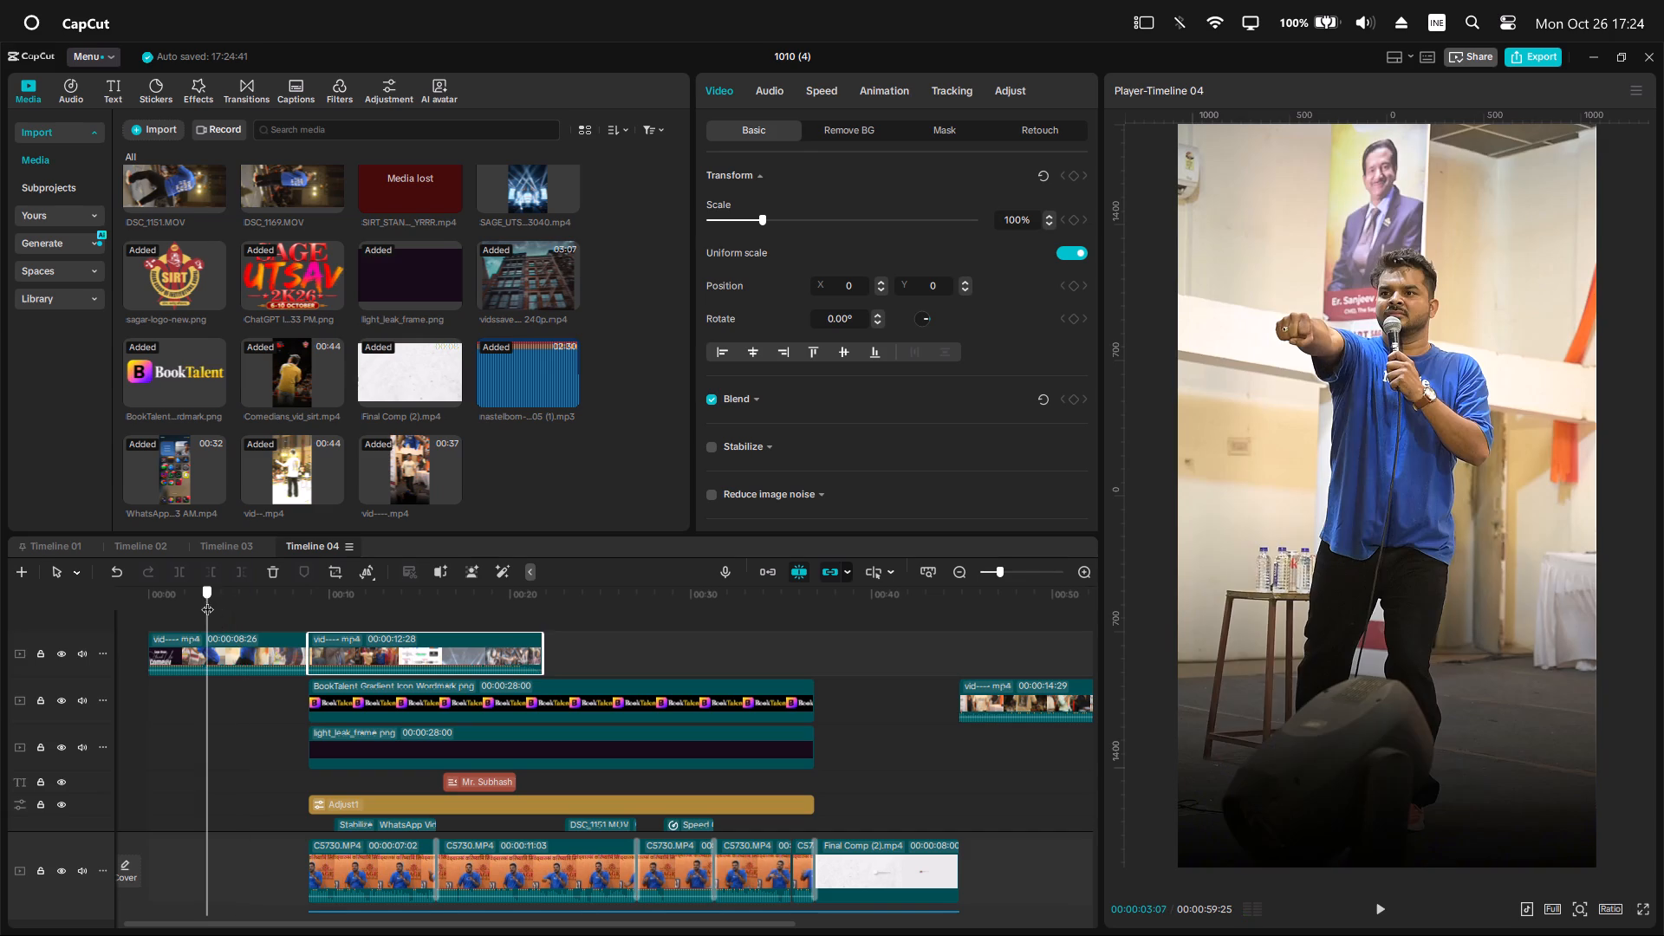
left_click_drag(207, 601, 206, 608)
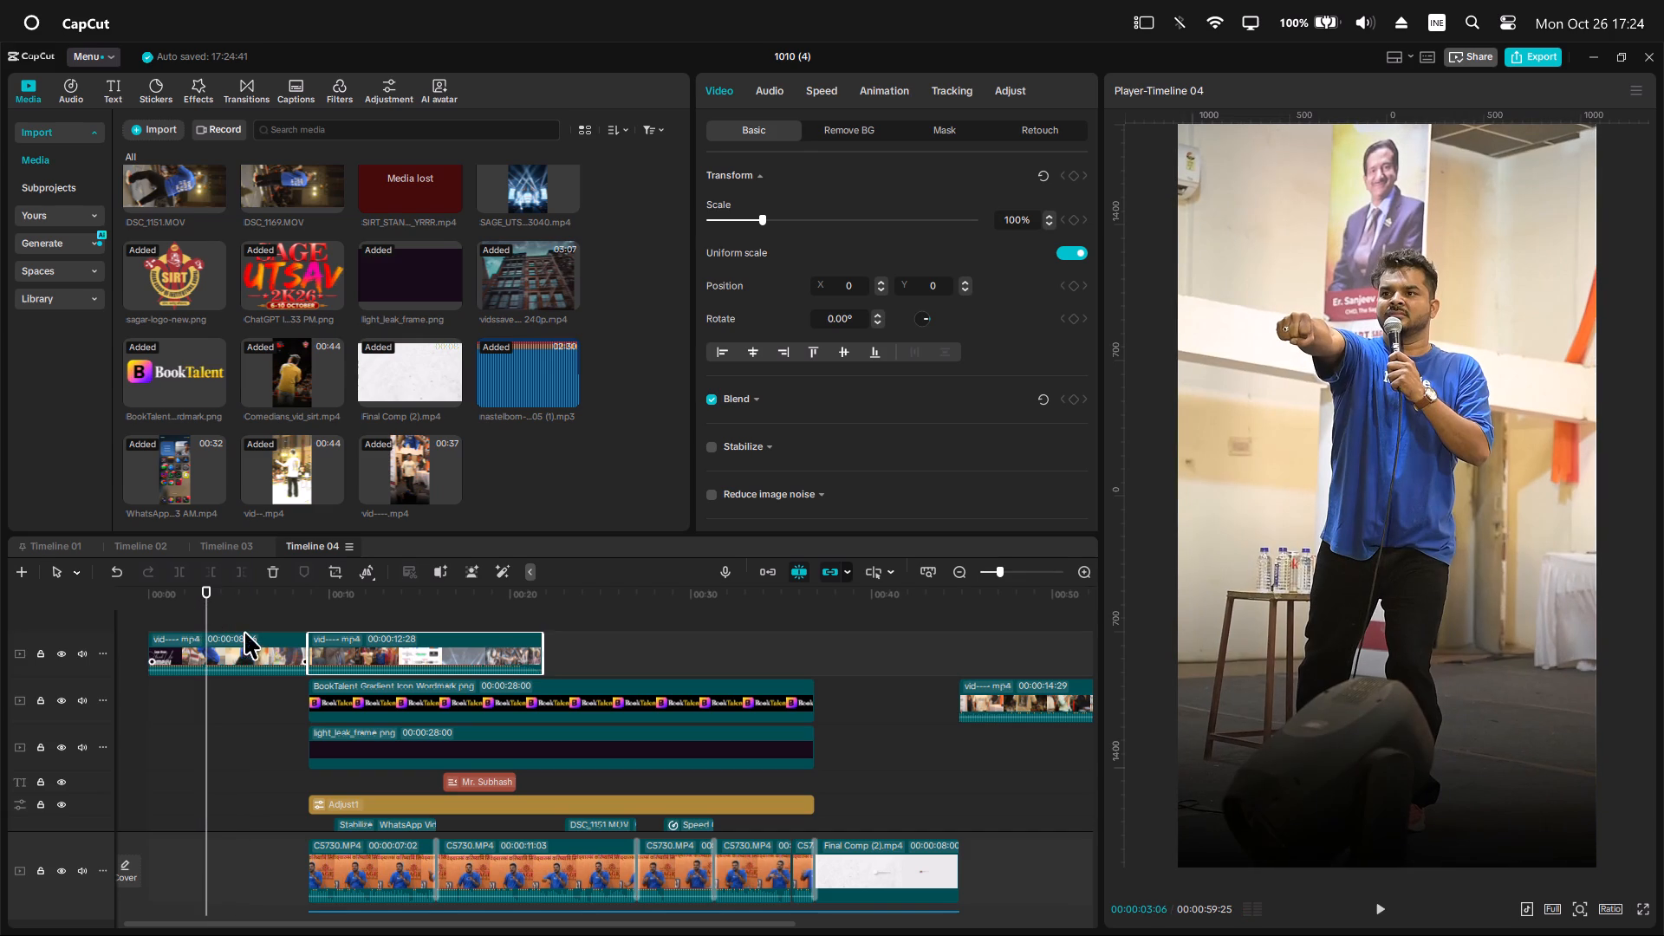
left_click_drag(249, 617, 235, 679)
key("q")
left_click_drag(242, 661, 195, 660)
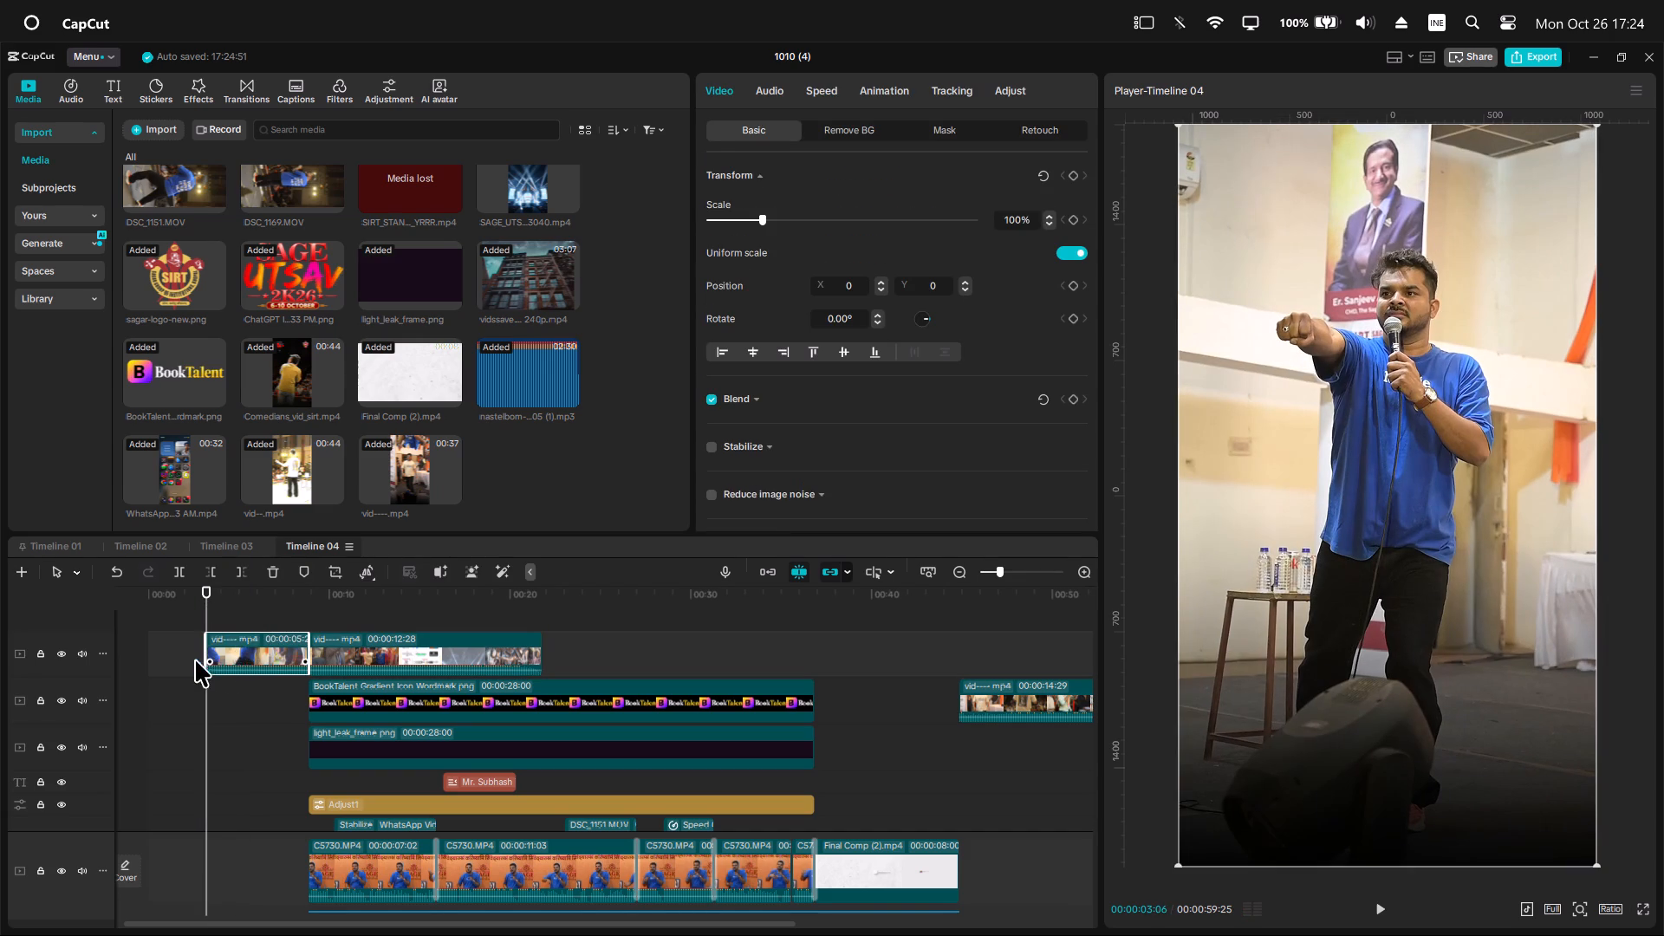
left_click_drag(195, 660, 169, 657)
Move the second part of the clip away to about 00:00:20:20 and extend the first intro clip's end to a duration of 00:00:08:26.
left_click_drag(348, 649, 289, 662)
key("space")
key("space")
left_click_drag(282, 647, 555, 641)
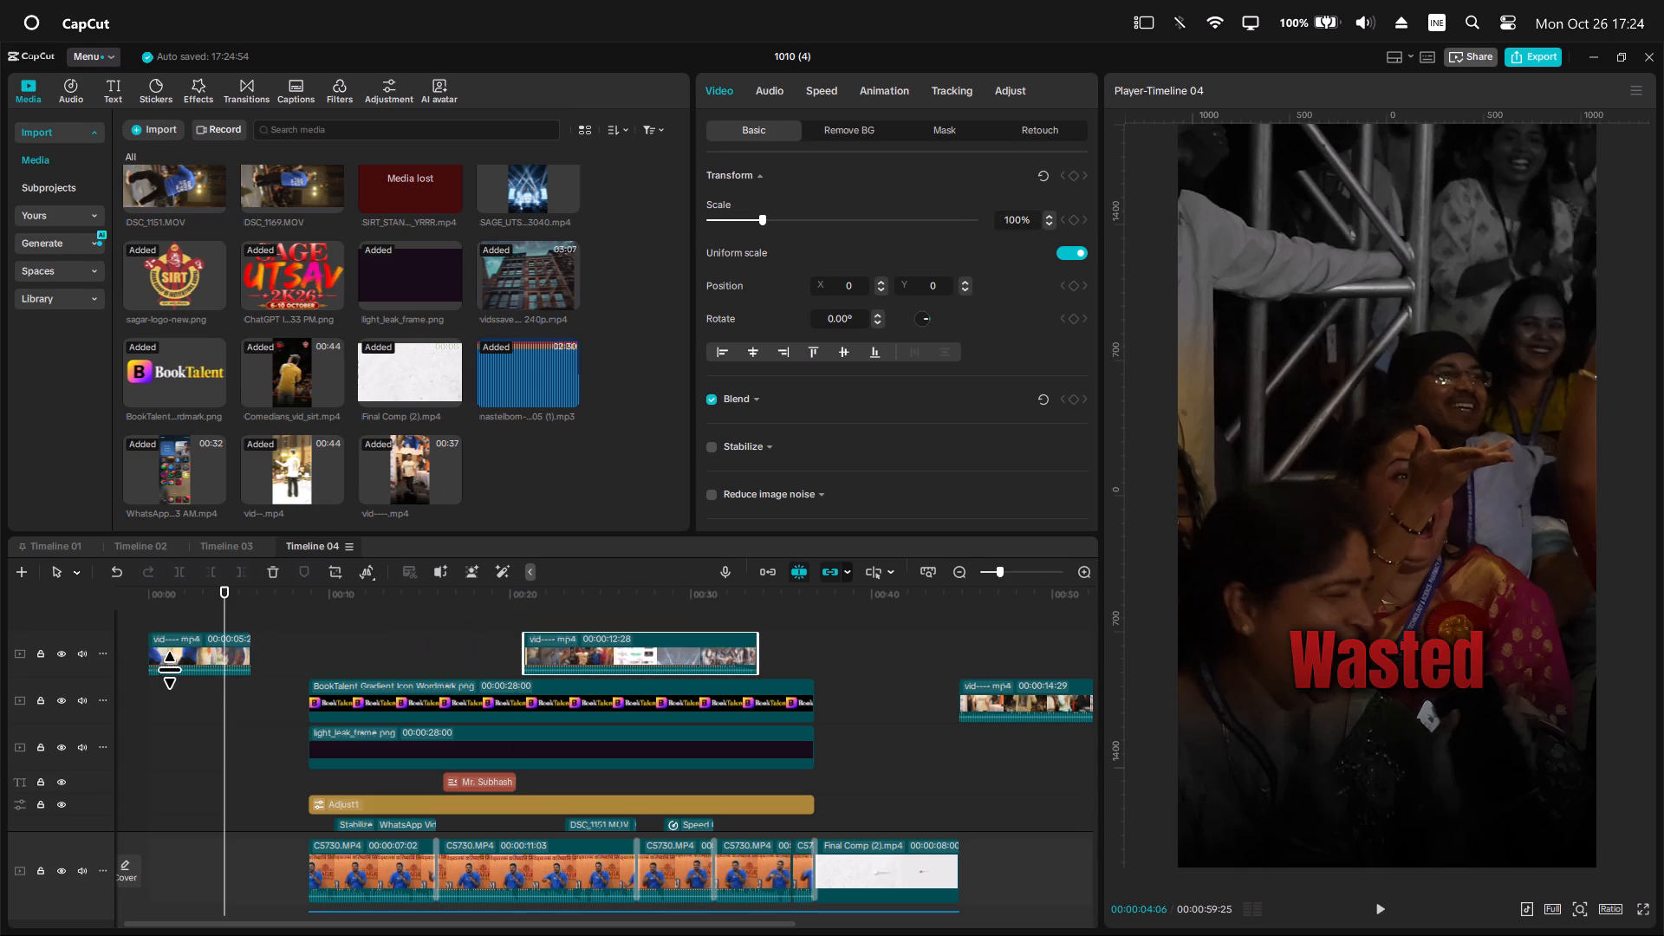
left_click(247, 653)
left_click_drag(248, 647, 302, 655)
Extract the audio from the 00:00:08:26 intro clip.
left_click(294, 655)
right_click(294, 655)
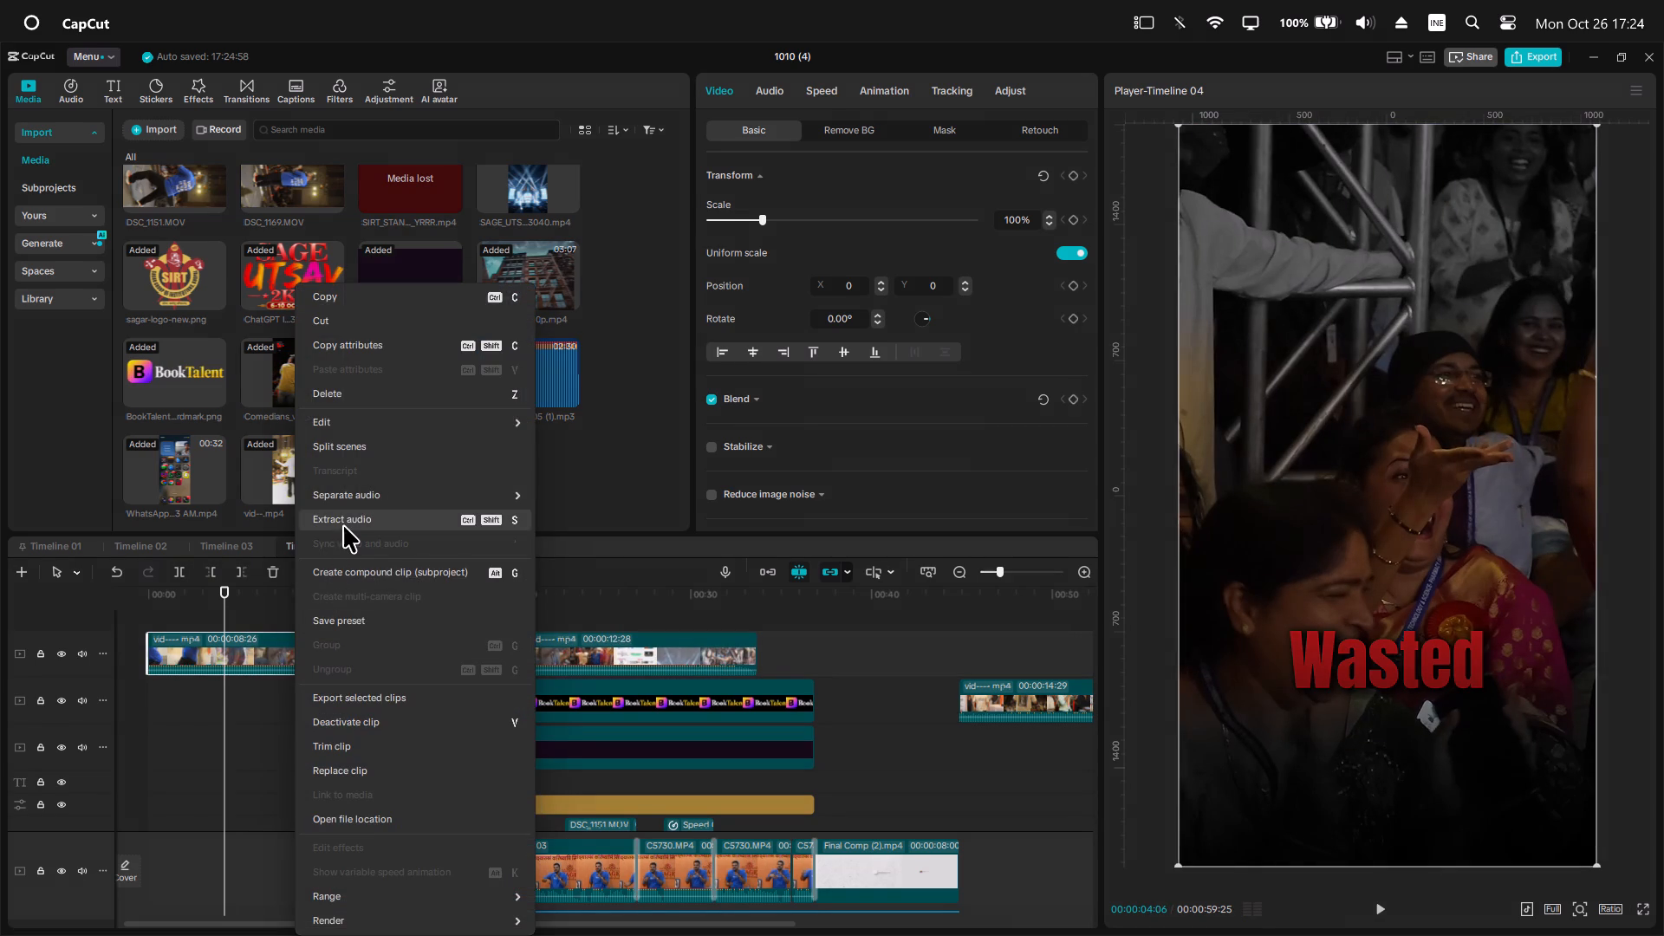
left_click(348, 520)
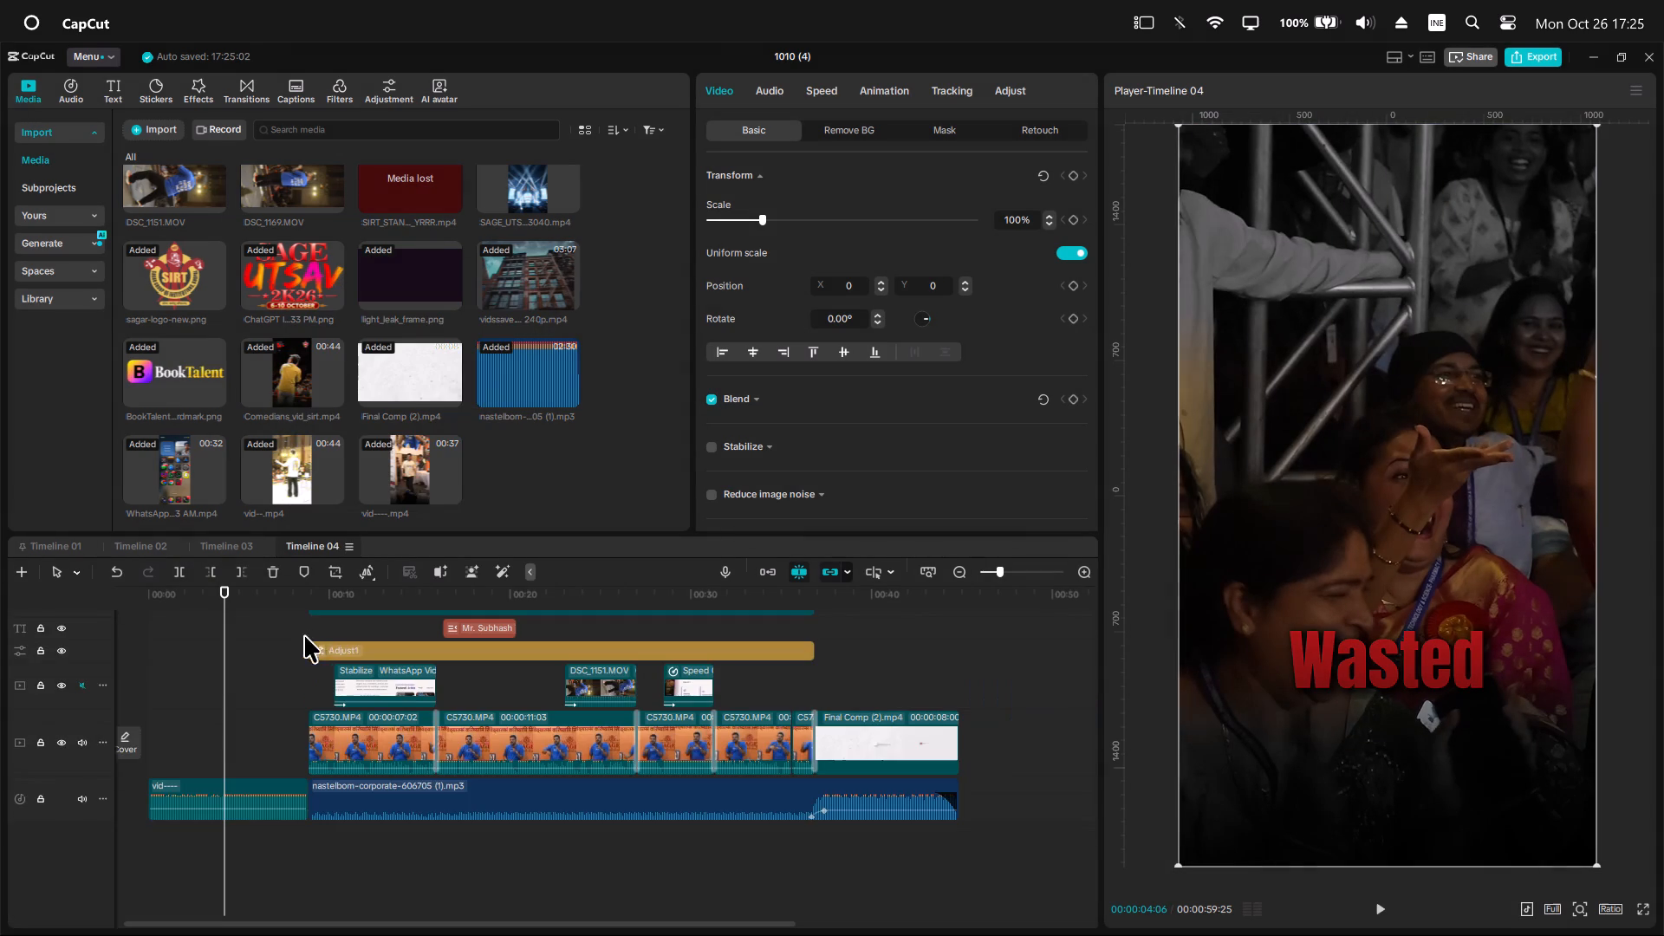
Move the intro video clip from the top track onto the main track, directly before the first CS730.MP4 clip.
scroll(303, 751, "up", 9)
left_click_drag(283, 682, 309, 853)
scroll(309, 844, "down", 5)
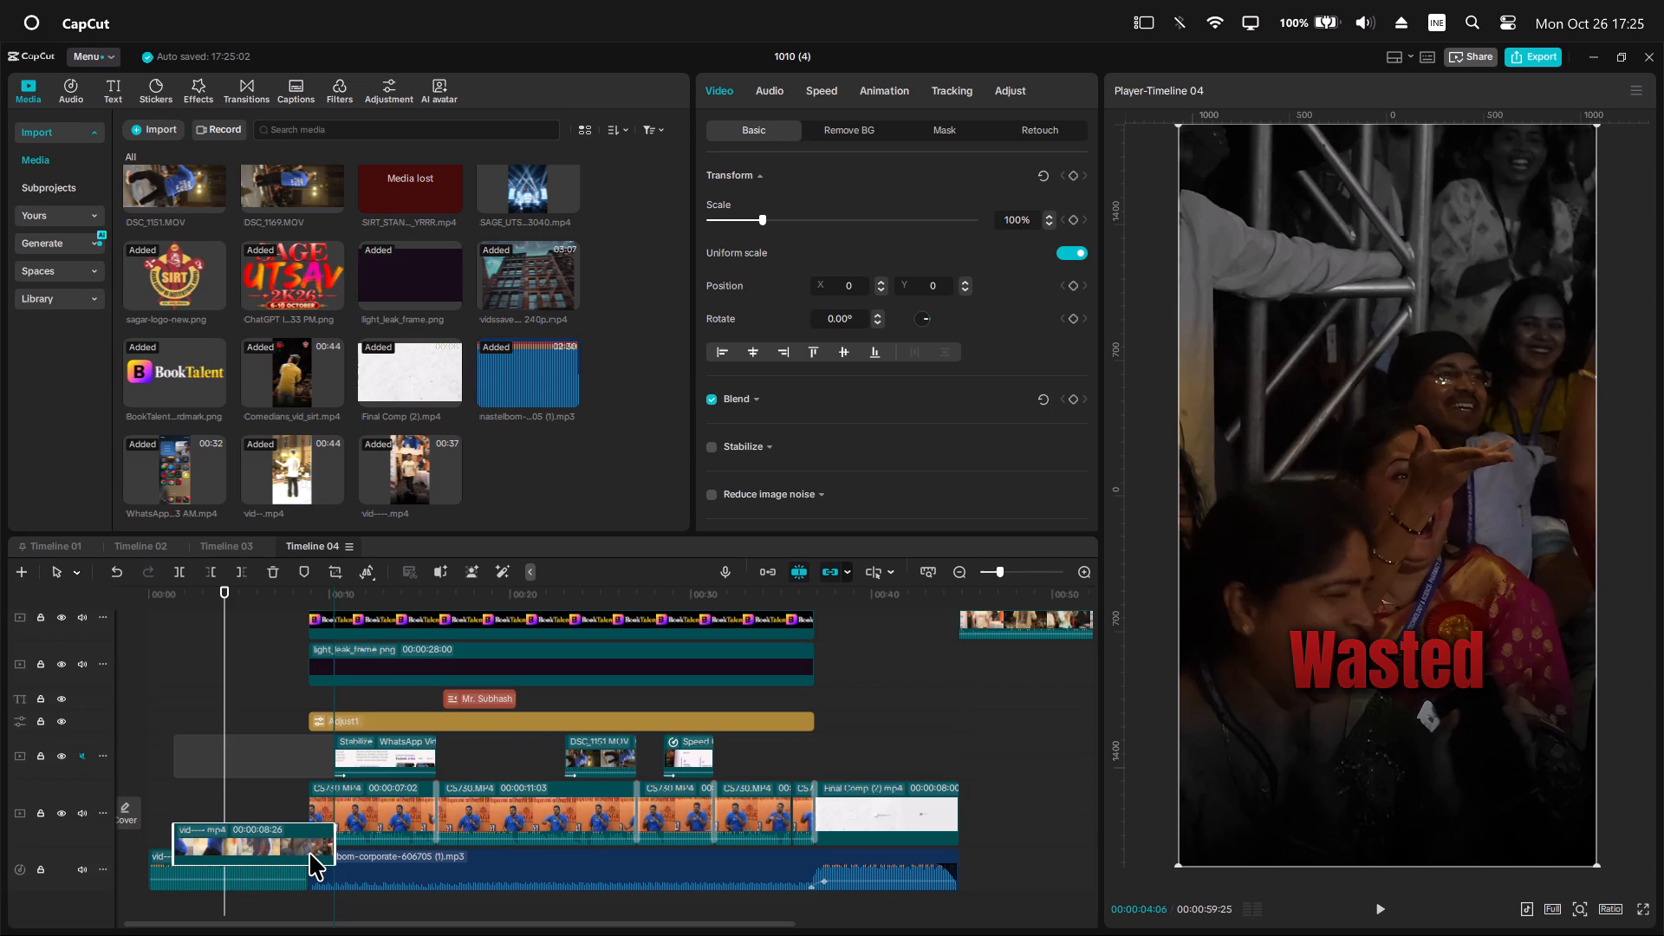
left_click_drag(309, 853, 266, 800)
Place the extracted audio on a new track below the music at the timeline start and extend its end to about 00:00:11.
scroll(309, 853, "down", 9)
left_click_drag(278, 847, 268, 899)
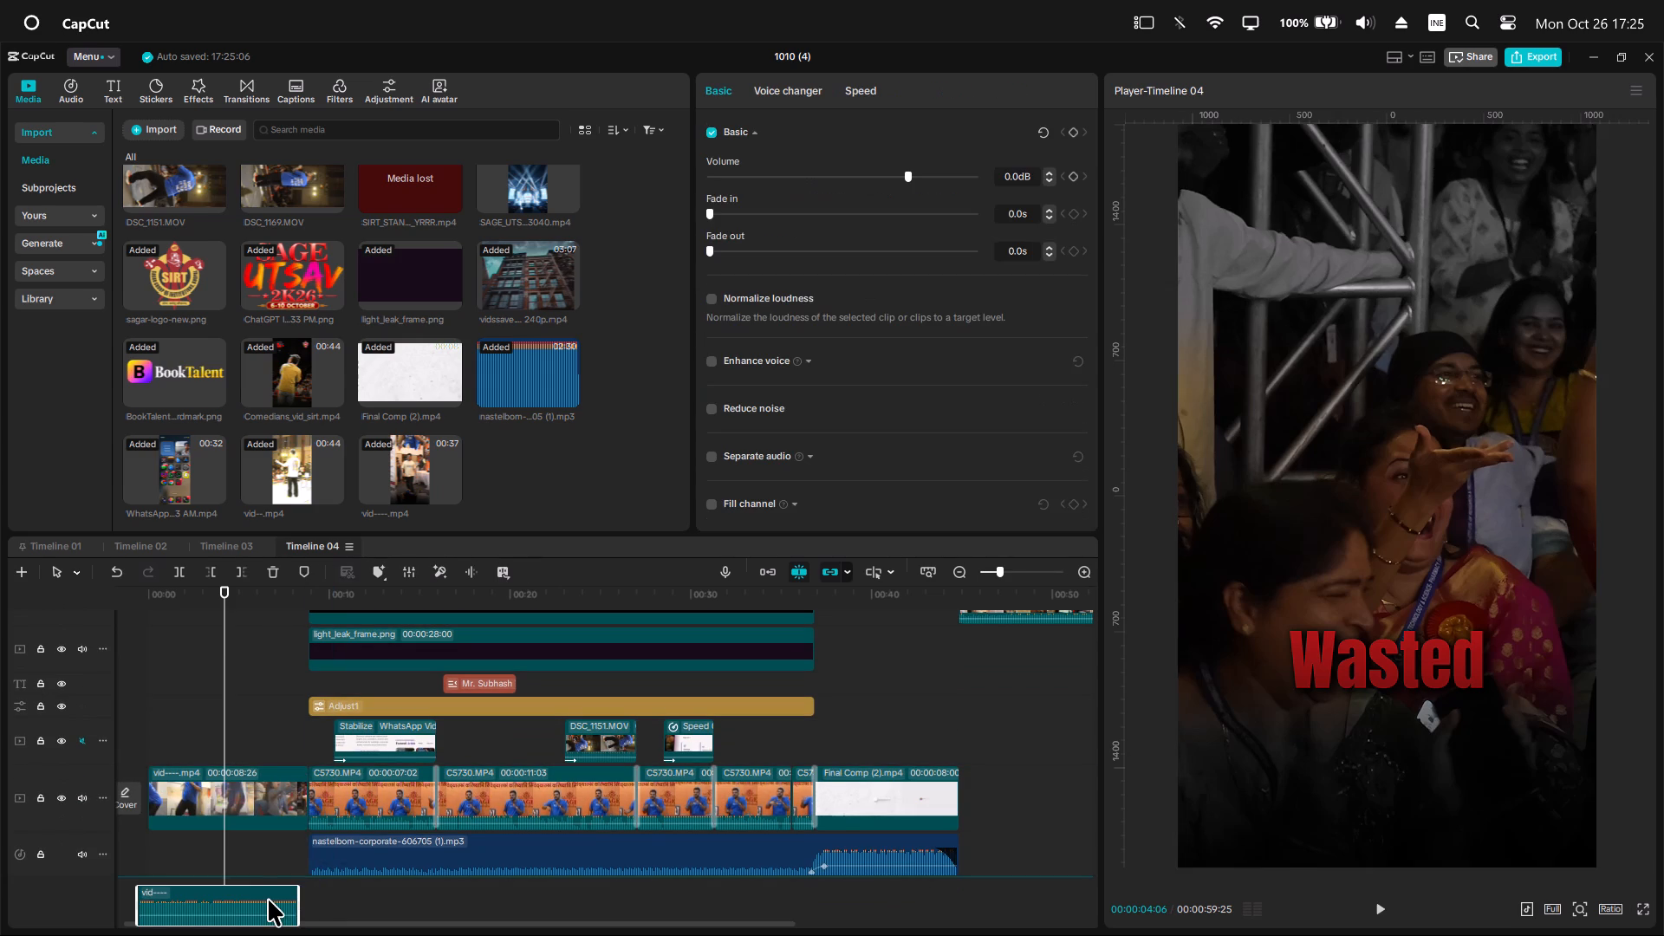
left_click_drag(268, 899, 283, 896)
scroll(315, 872, "down", 4)
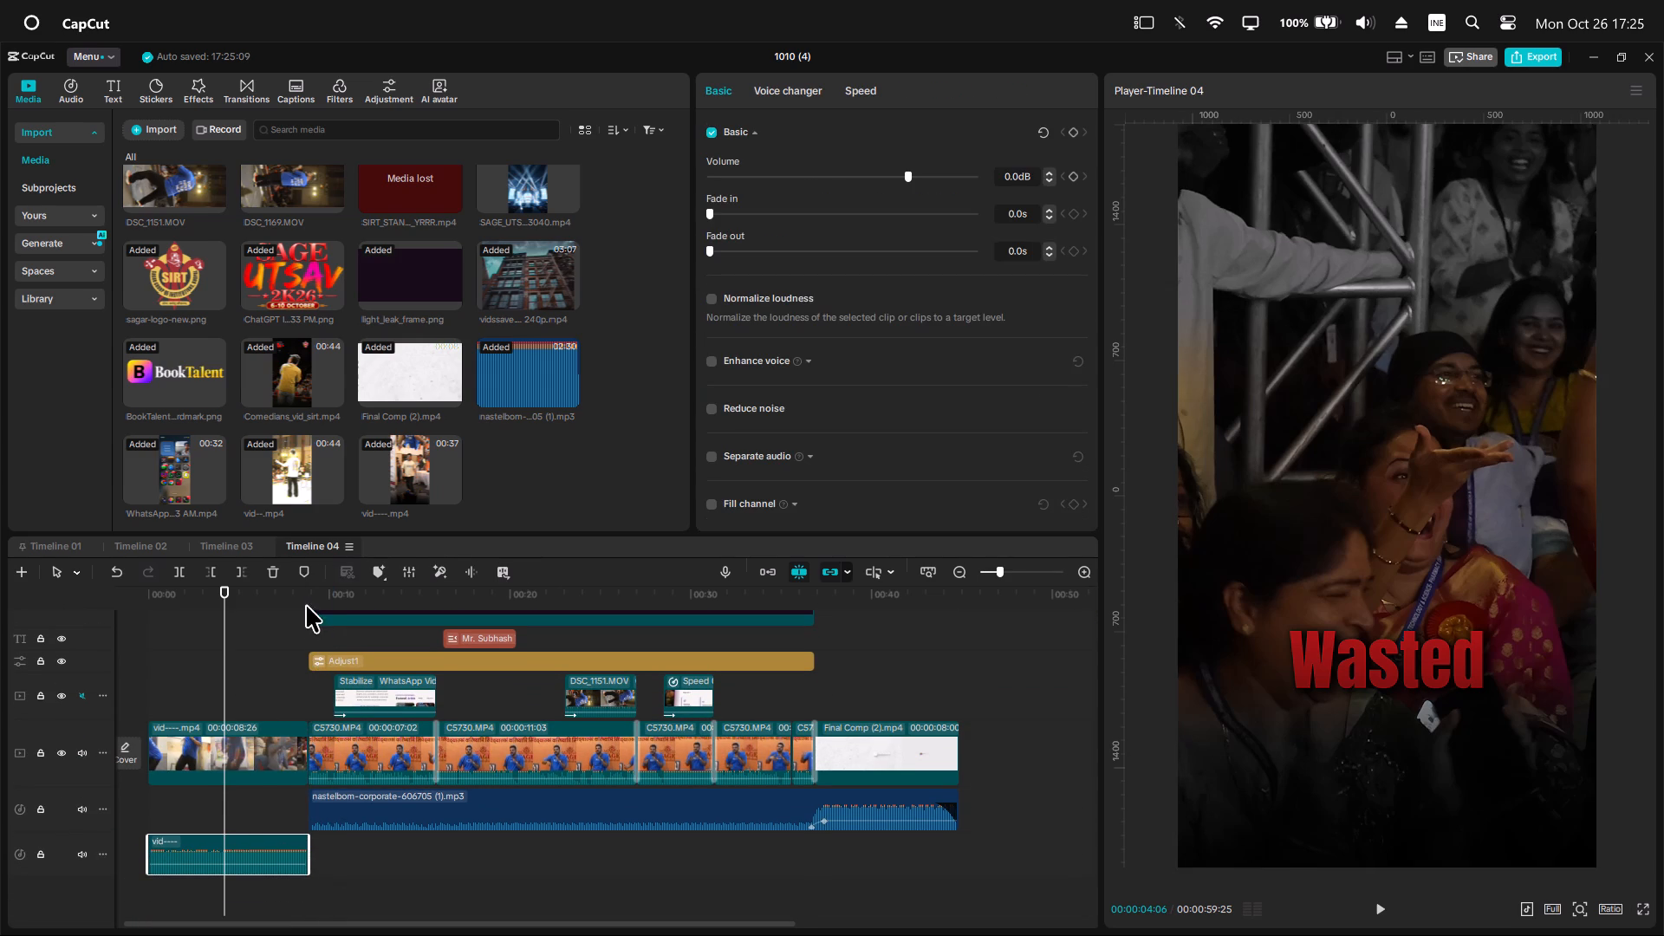
left_click_drag(311, 845, 344, 857)
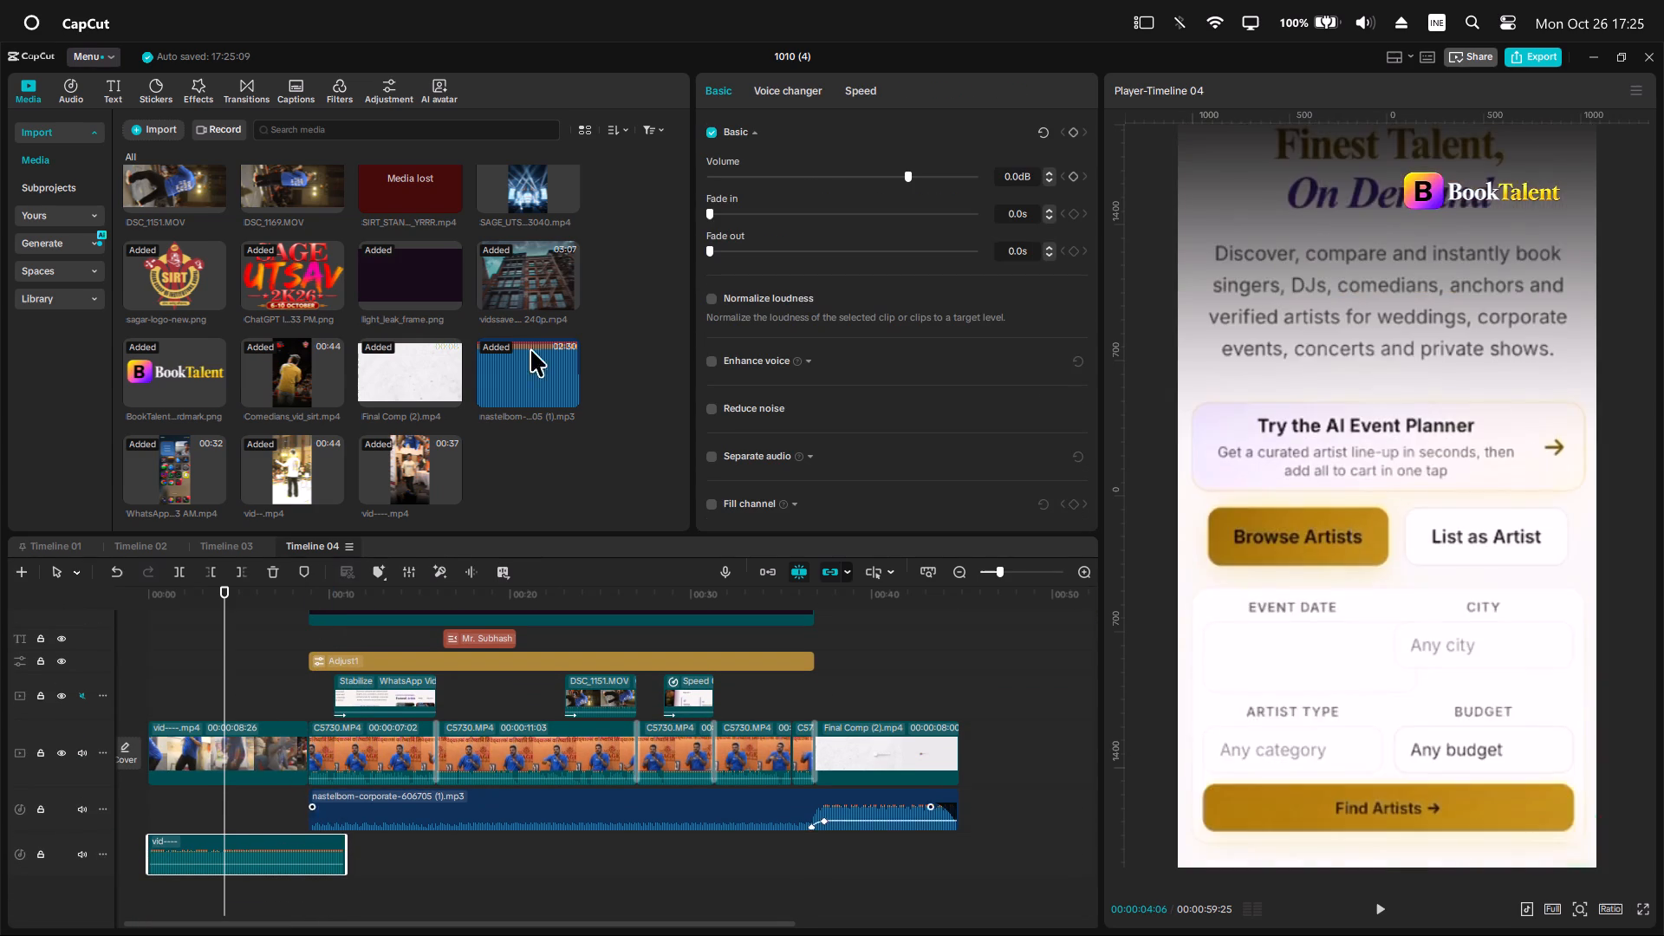
Keyframe the extracted audio's volume from 0.0 dB at 00:00:08:08 to about -51 dB at 00:00:09:12, and play back the fade.
left_click(302, 591)
scroll(348, 752, "up", 3, "ctrl")
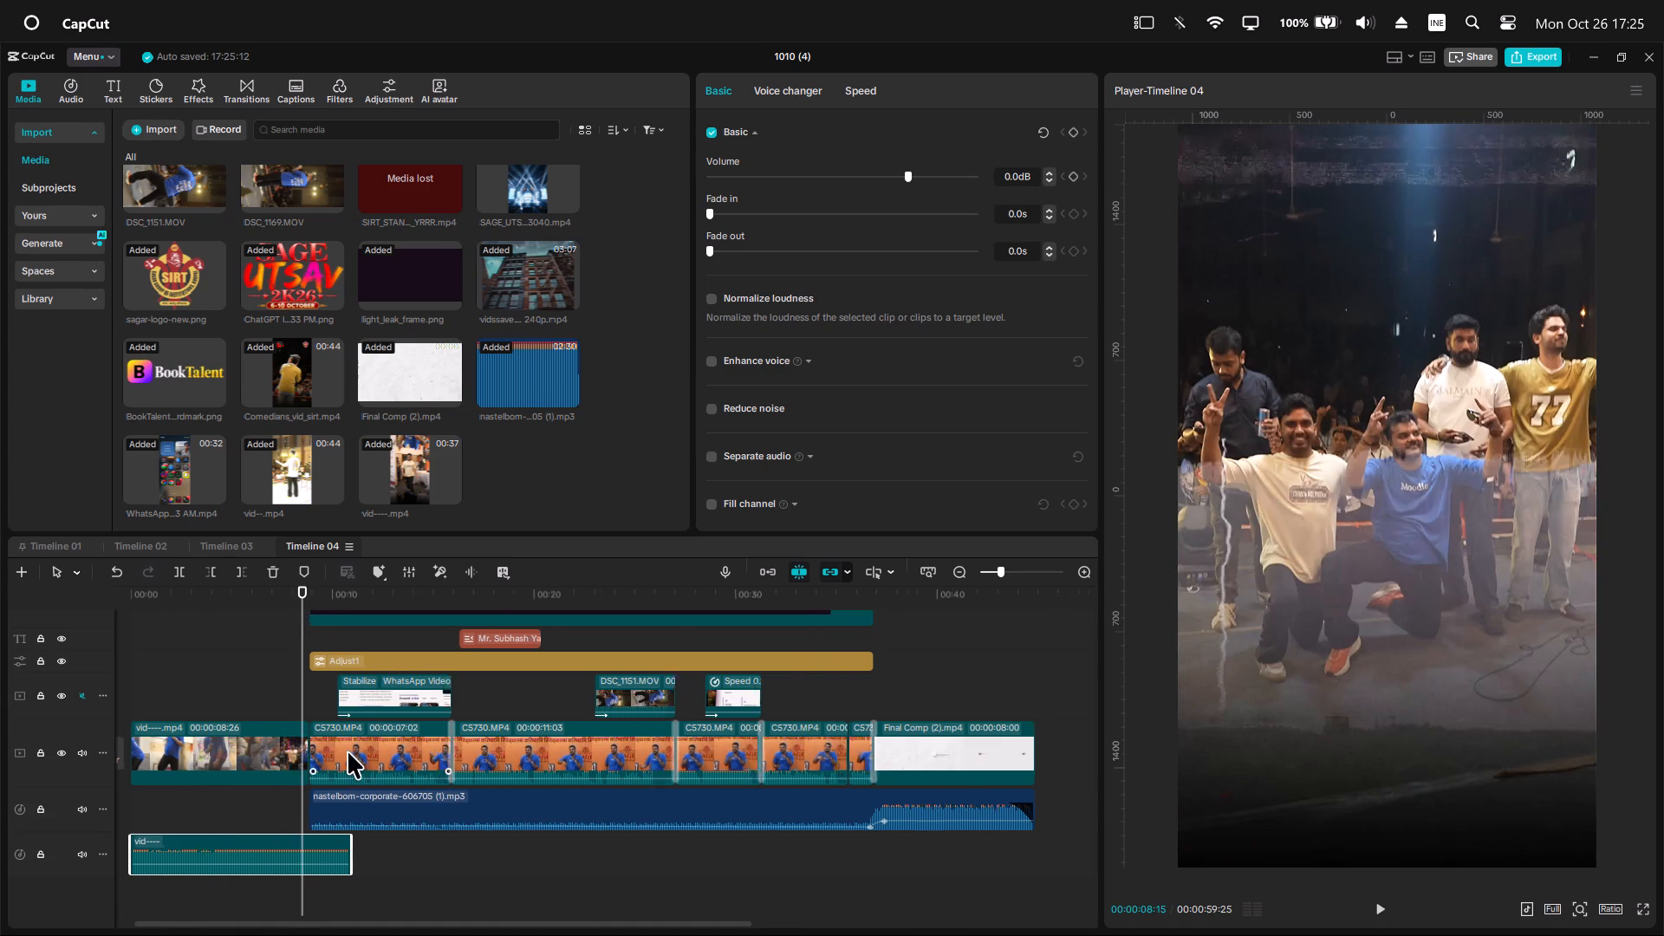
scroll(348, 751, "up", 6, "ctrl")
left_click(295, 601)
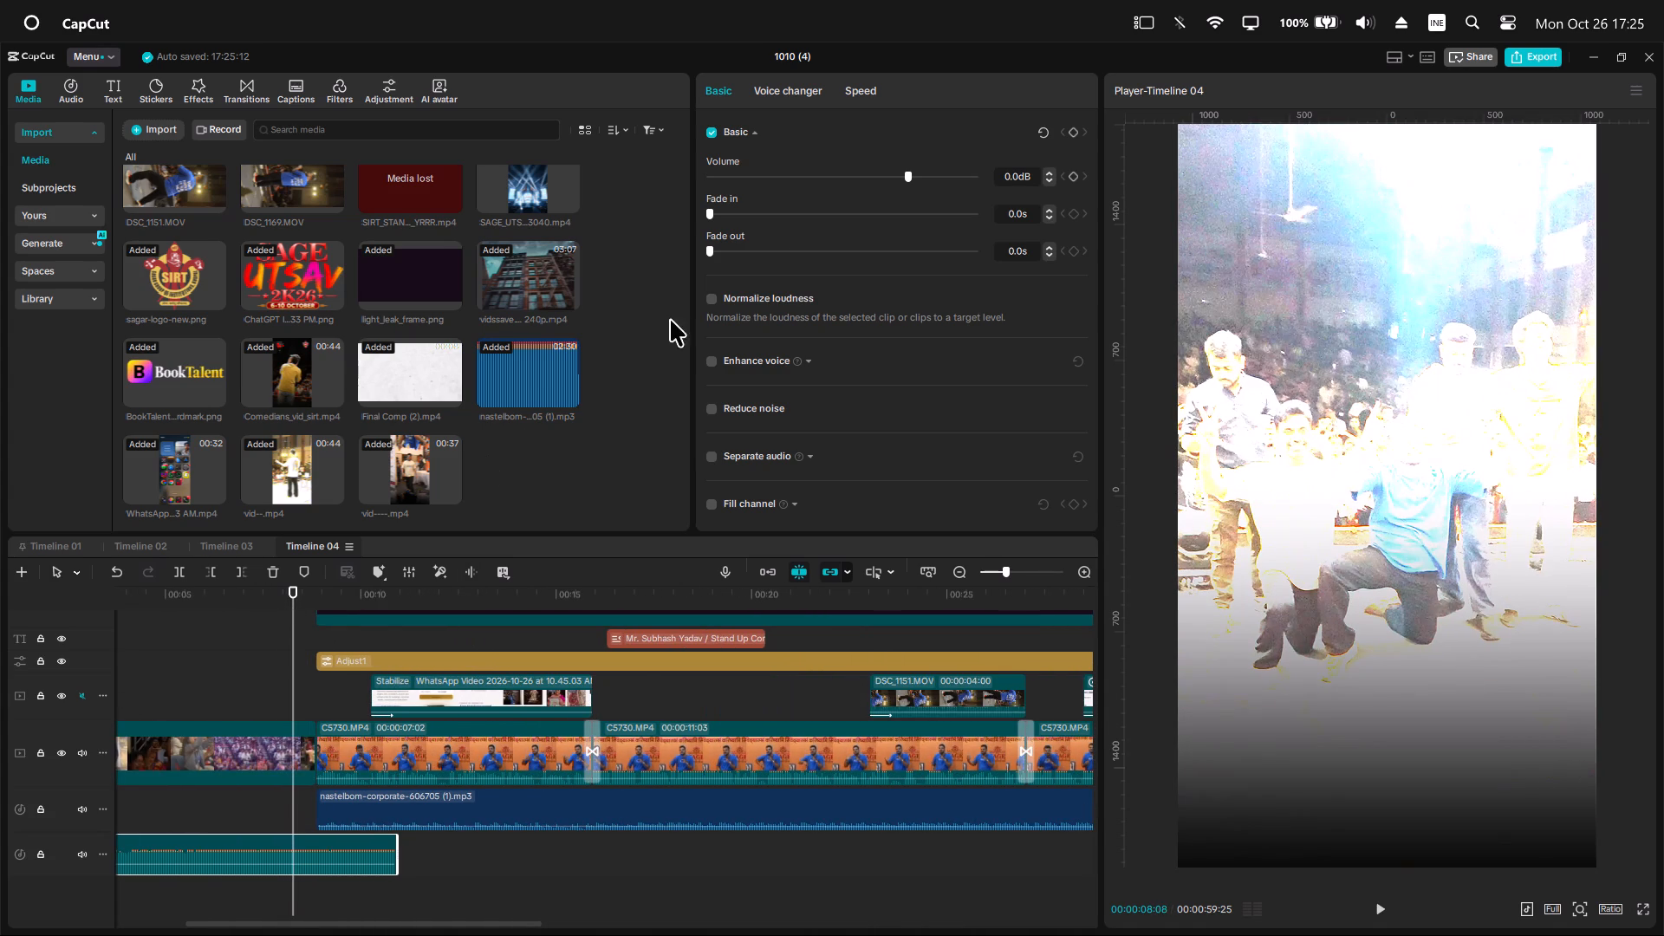
left_click(1071, 134)
left_click_drag(294, 598, 338, 621)
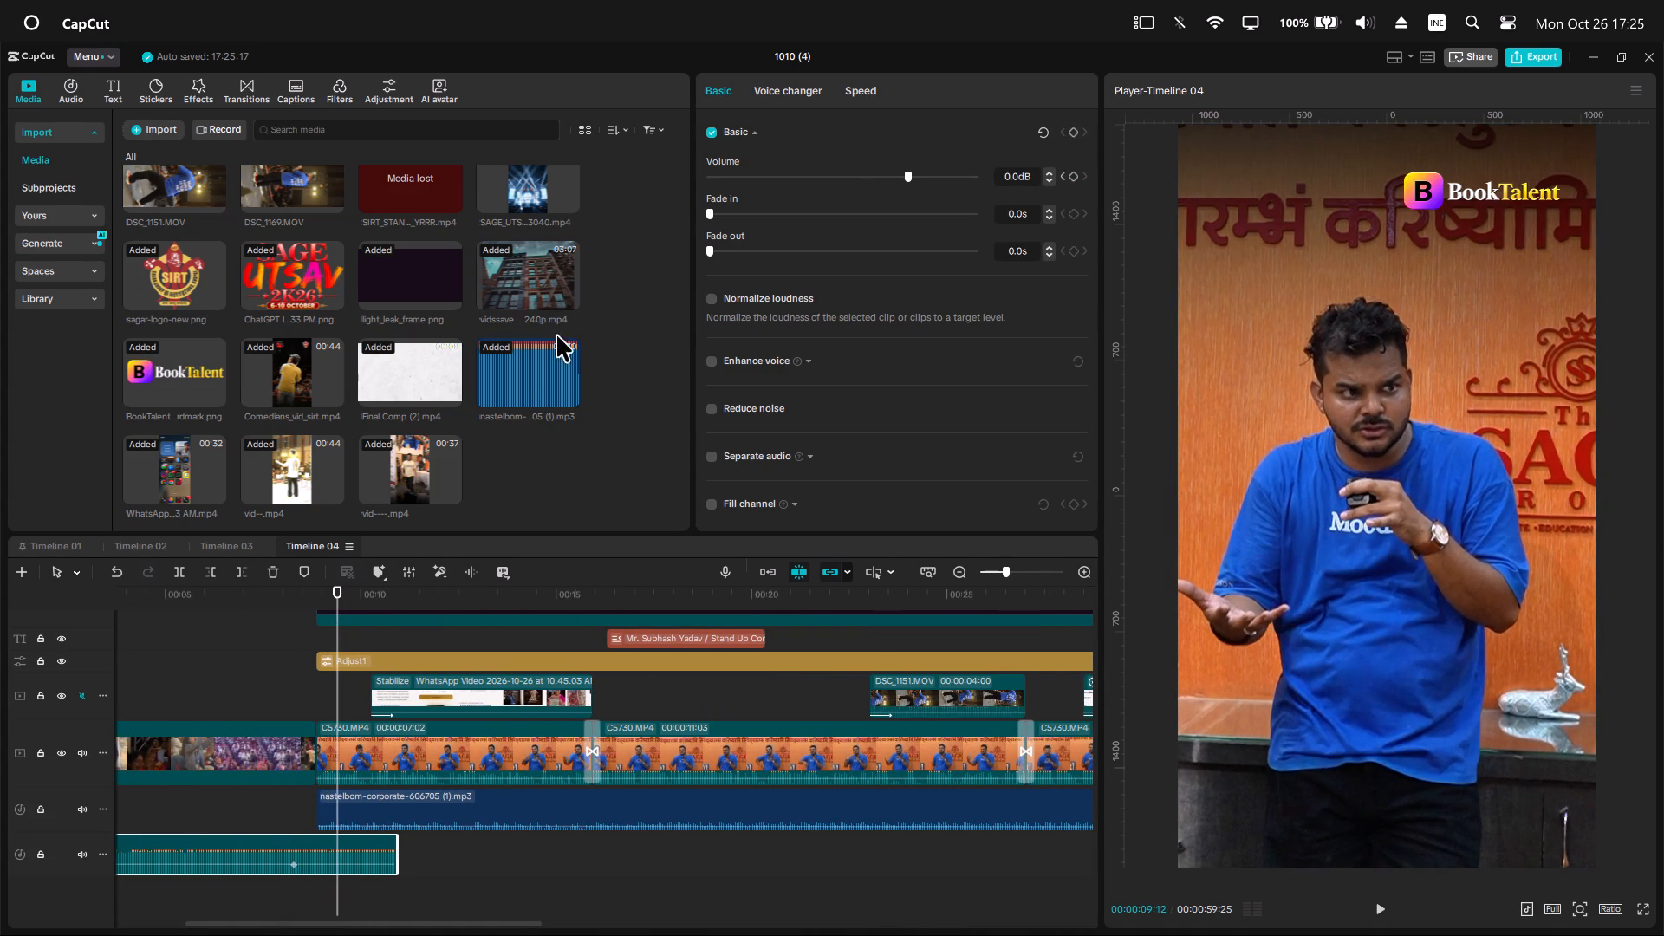
left_click(848, 180)
left_click_drag(848, 180, 727, 189)
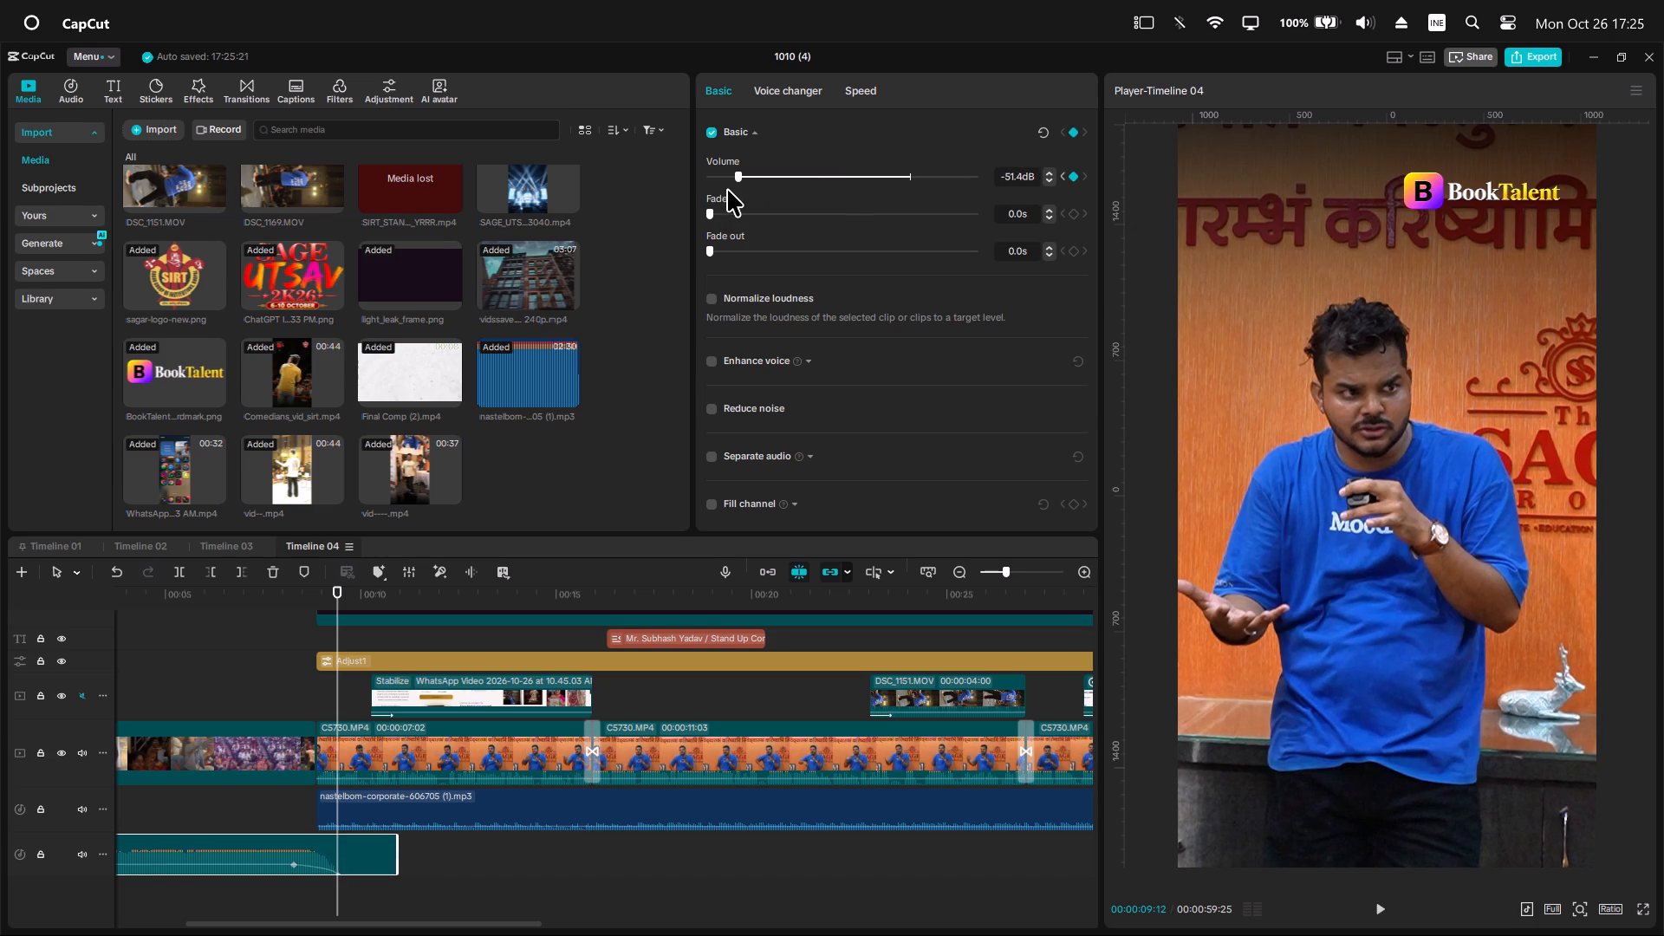
left_click_drag(727, 189, 725, 190)
left_click(235, 604)
key("space")
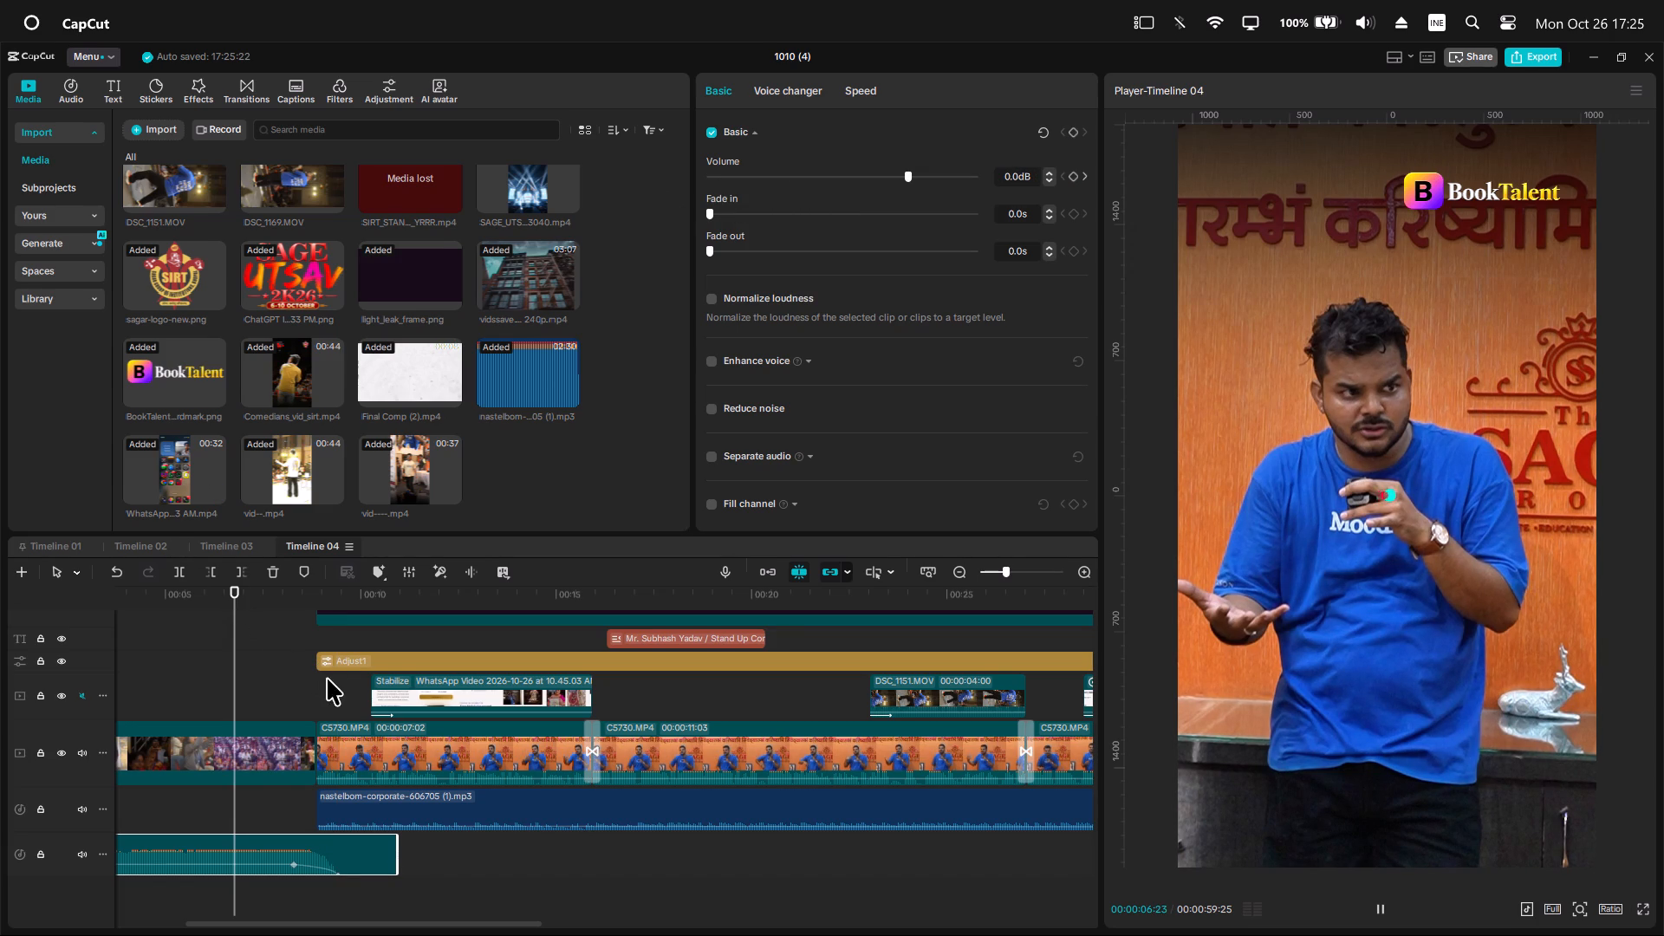
scroll(342, 681, "down", 3, "ctrl")
key("space")
Search the transitions for "glare" and add the Glare transition between the intro clip and the first CS730.MP4 clip.
left_click(231, 91)
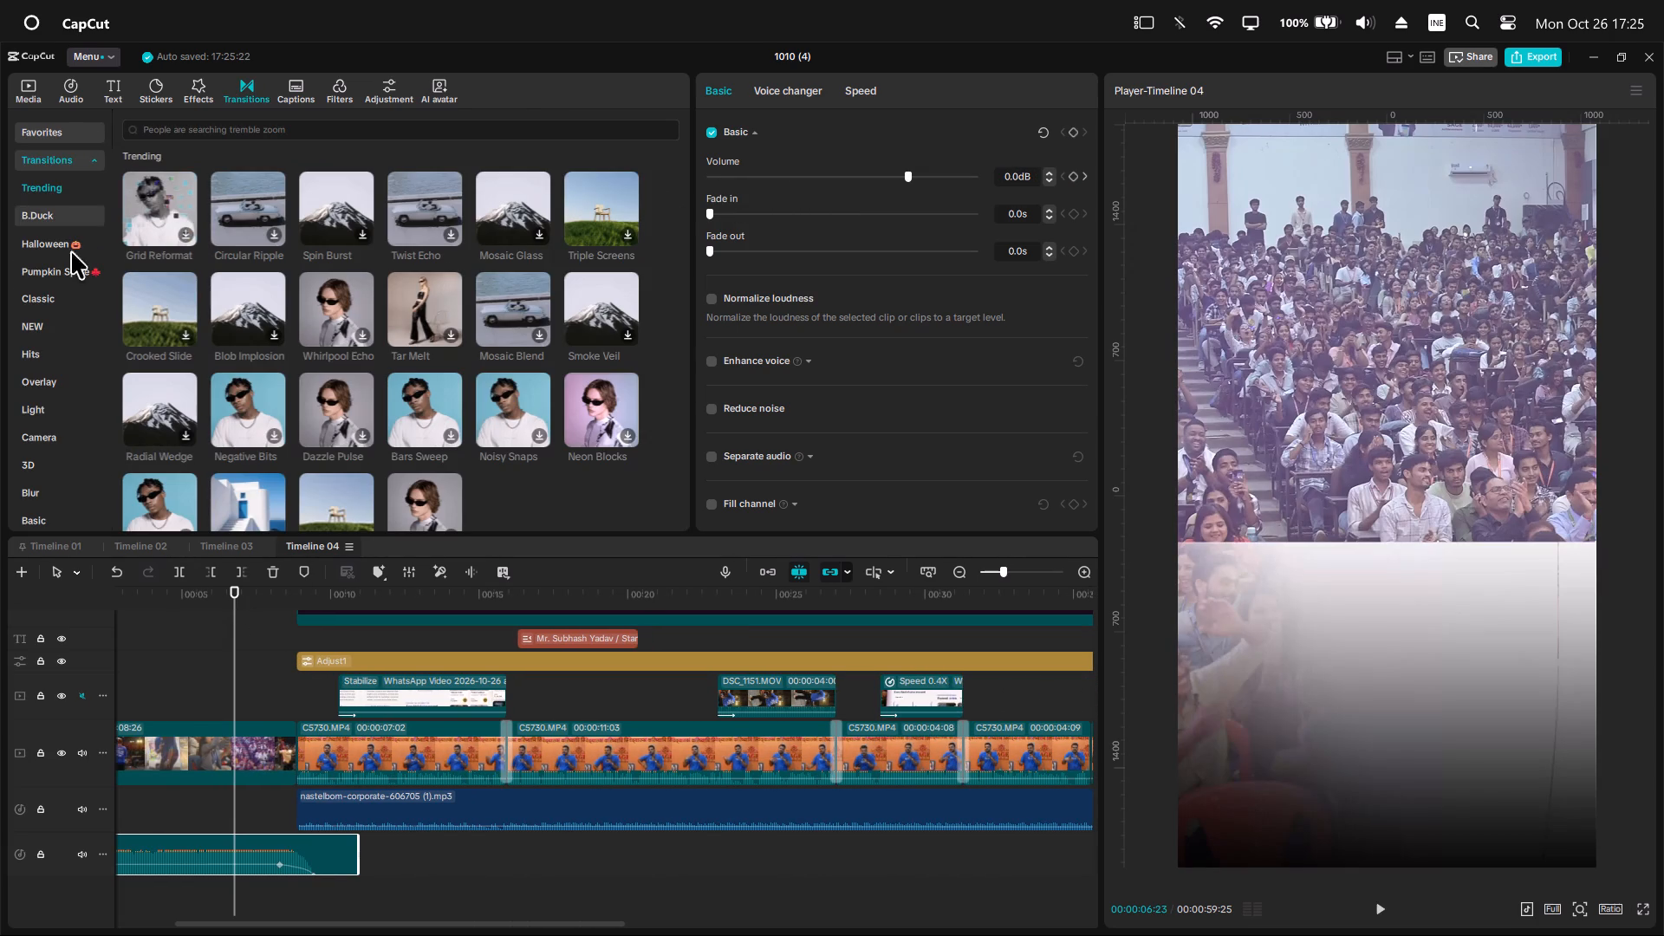
left_click(46, 309)
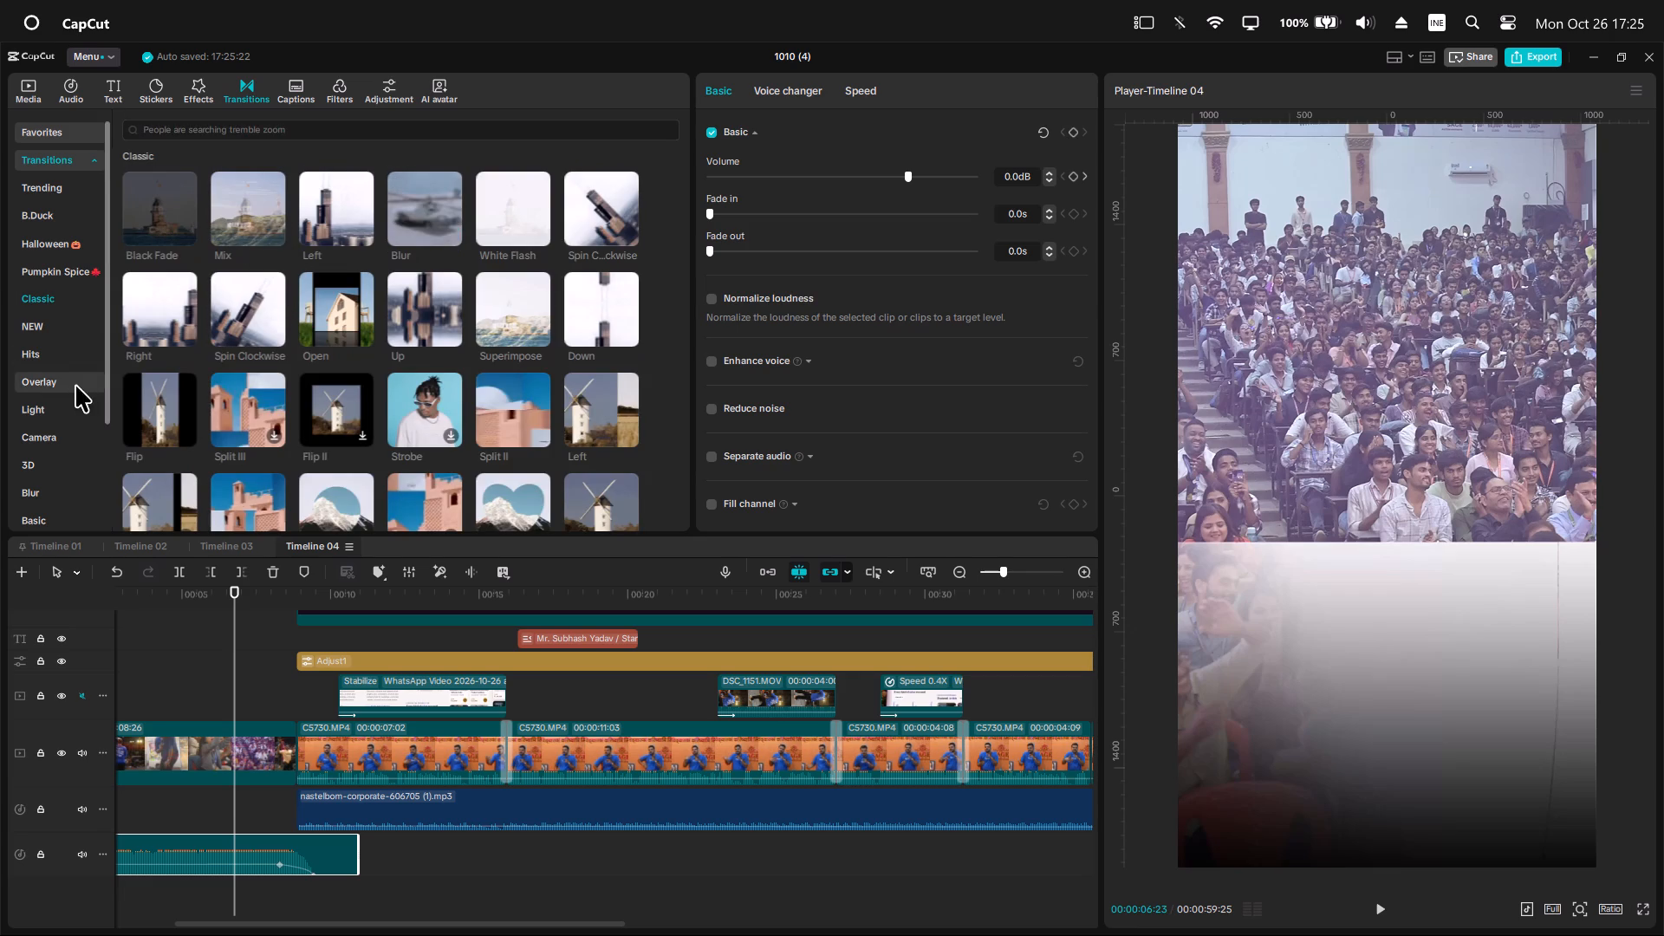
left_click(61, 408)
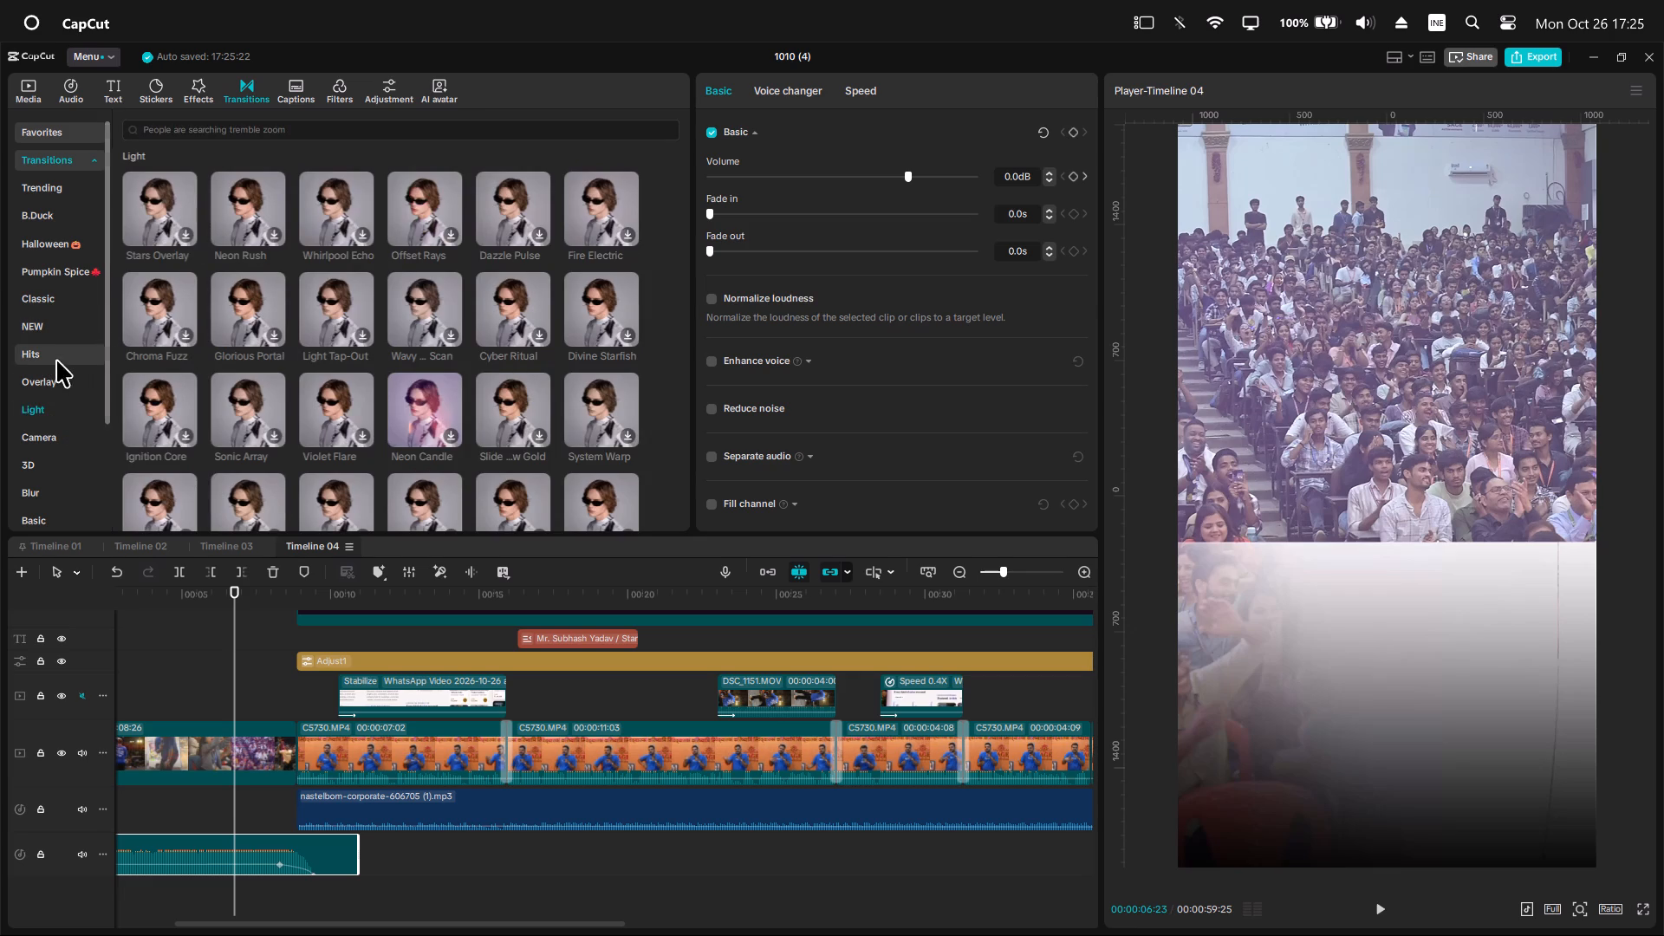
left_click(188, 130)
left_click(133, 180)
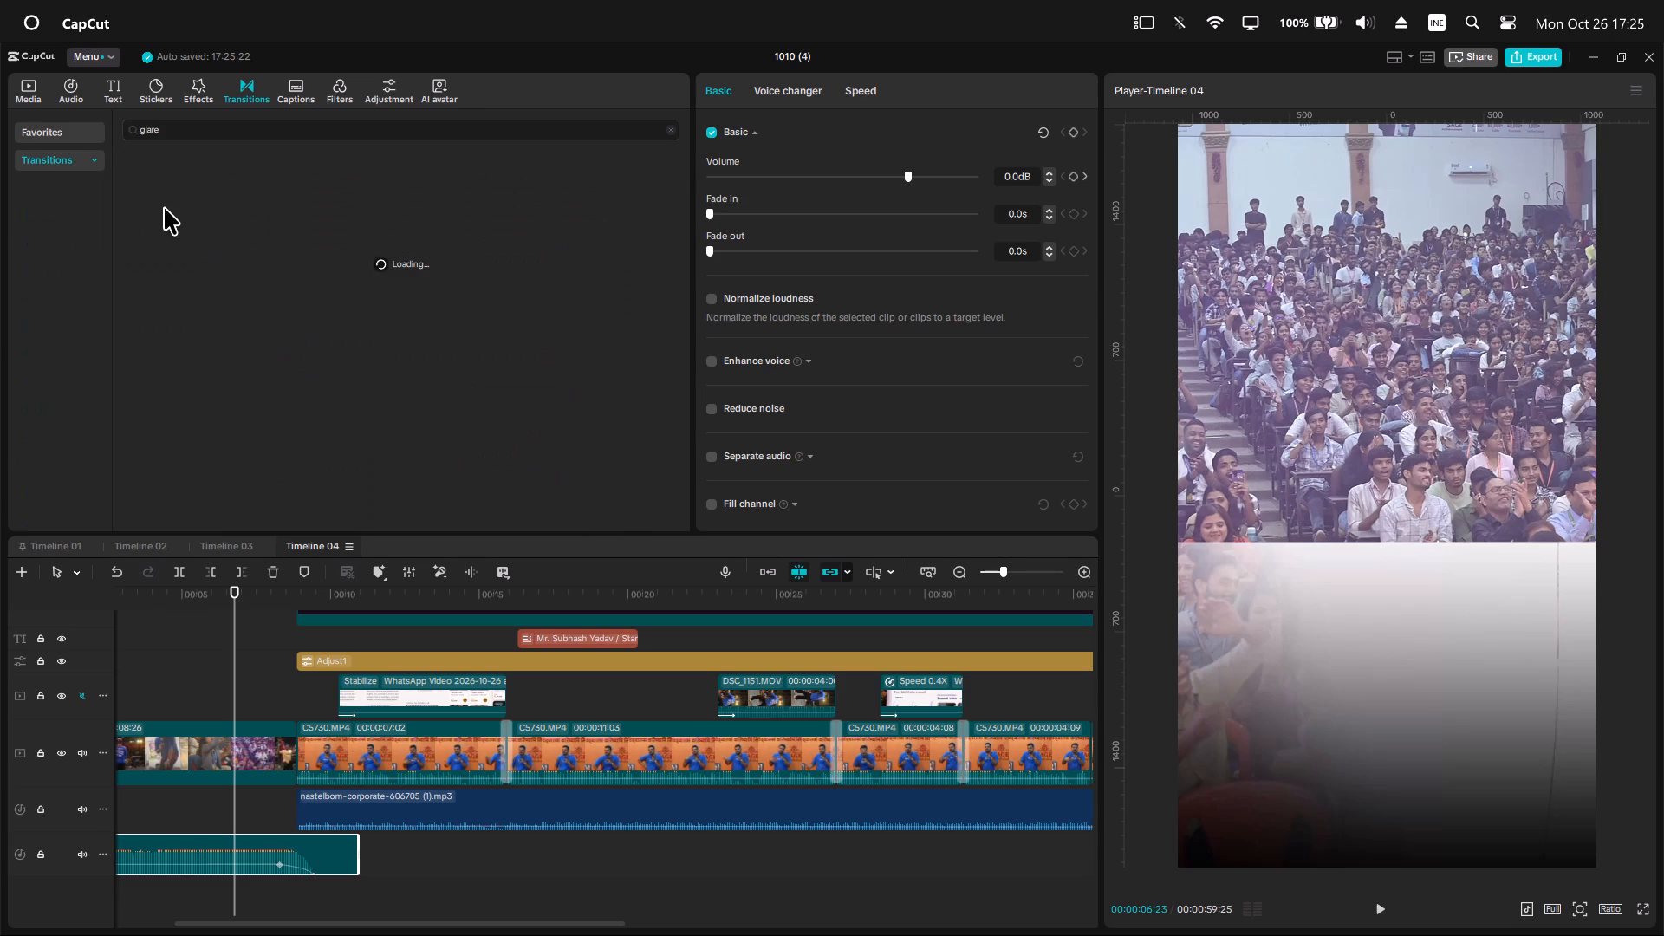
left_click_drag(167, 192, 261, 355)
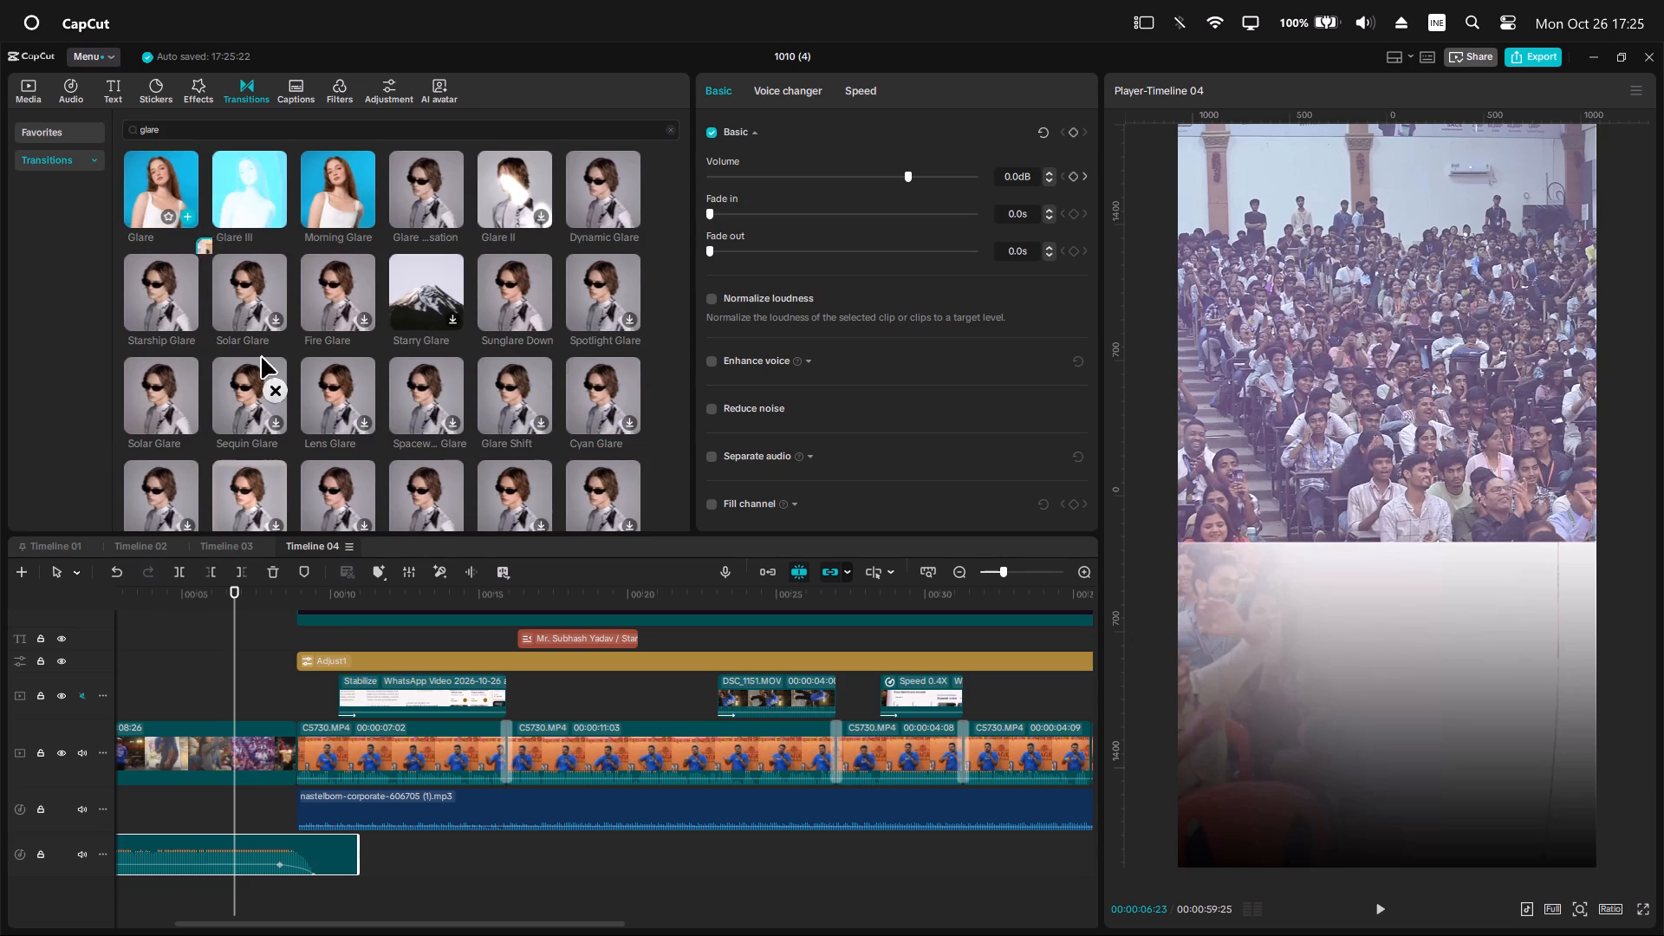
left_click_drag(261, 355, 296, 739)
Play back the Glare transition into the BookTalent section, and the opening from the timeline start, to check picture and sound.
key("space")
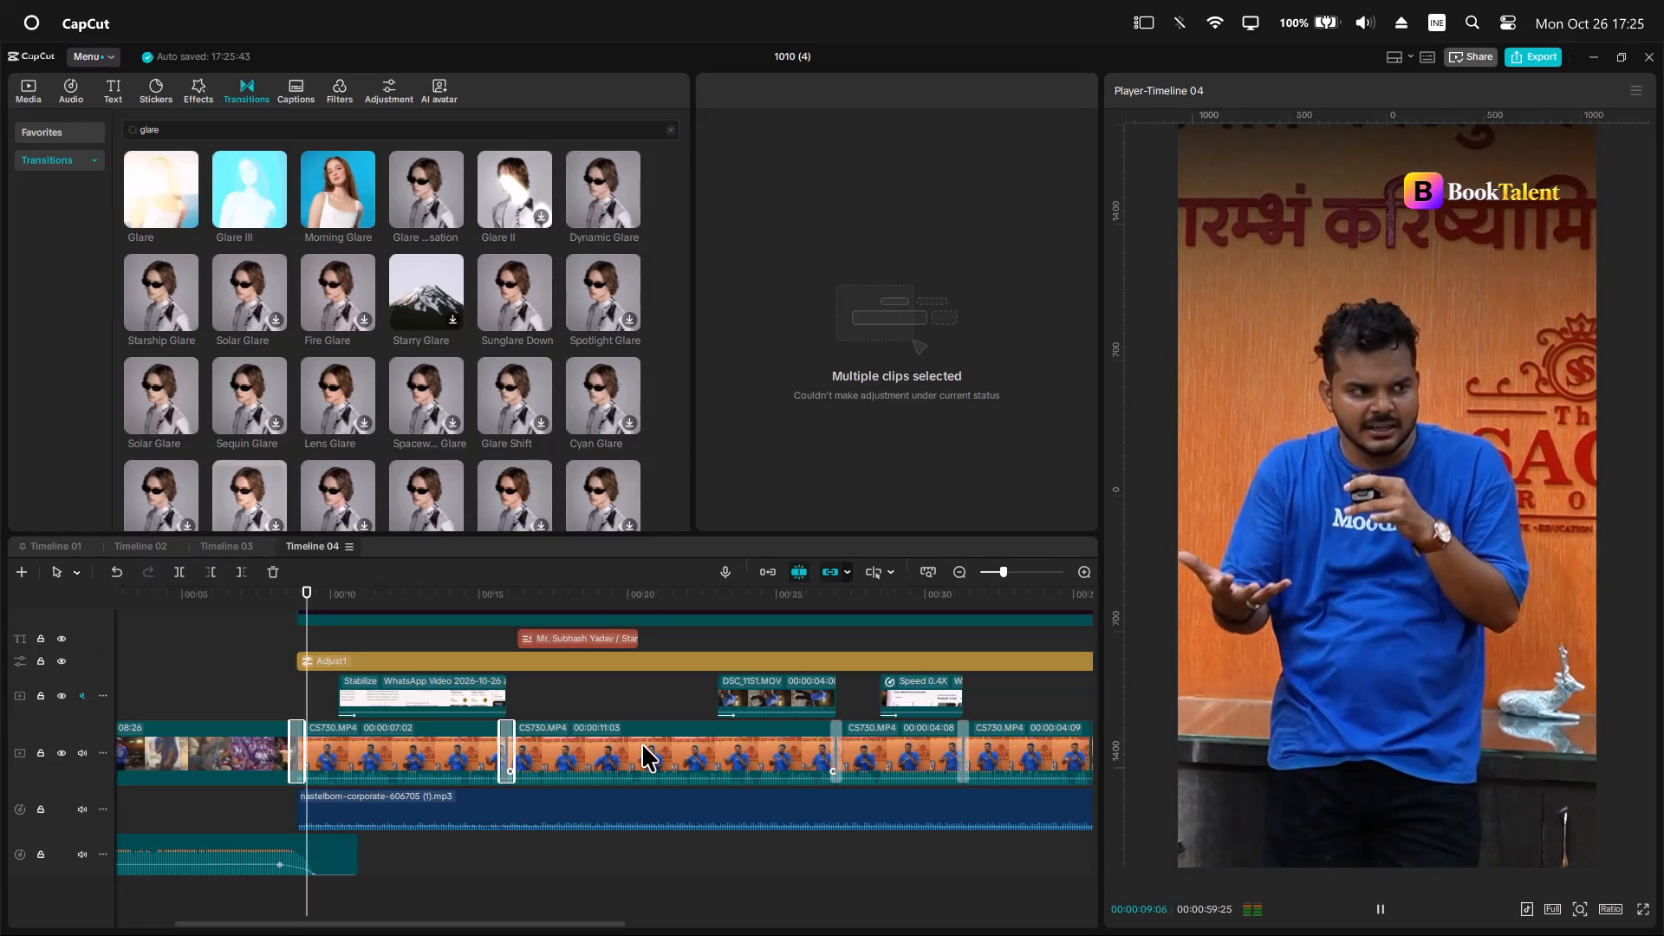
scroll(642, 744, "down", 5, "ctrl")
key("space")
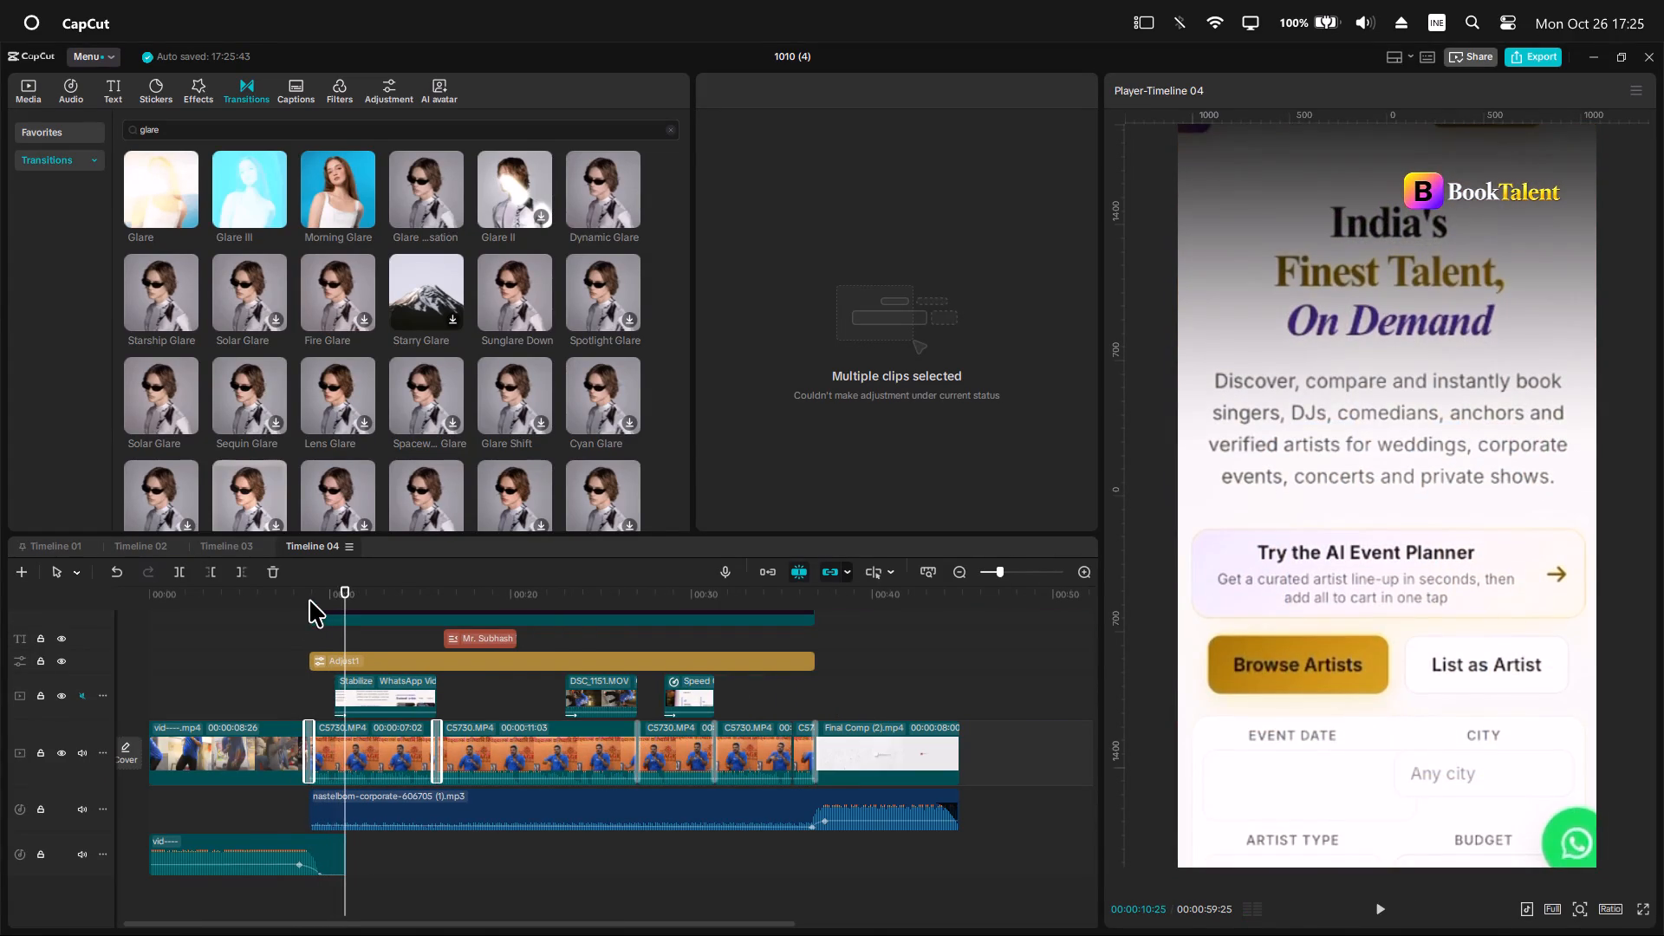
left_click_drag(309, 600, 293, 601)
key("space")
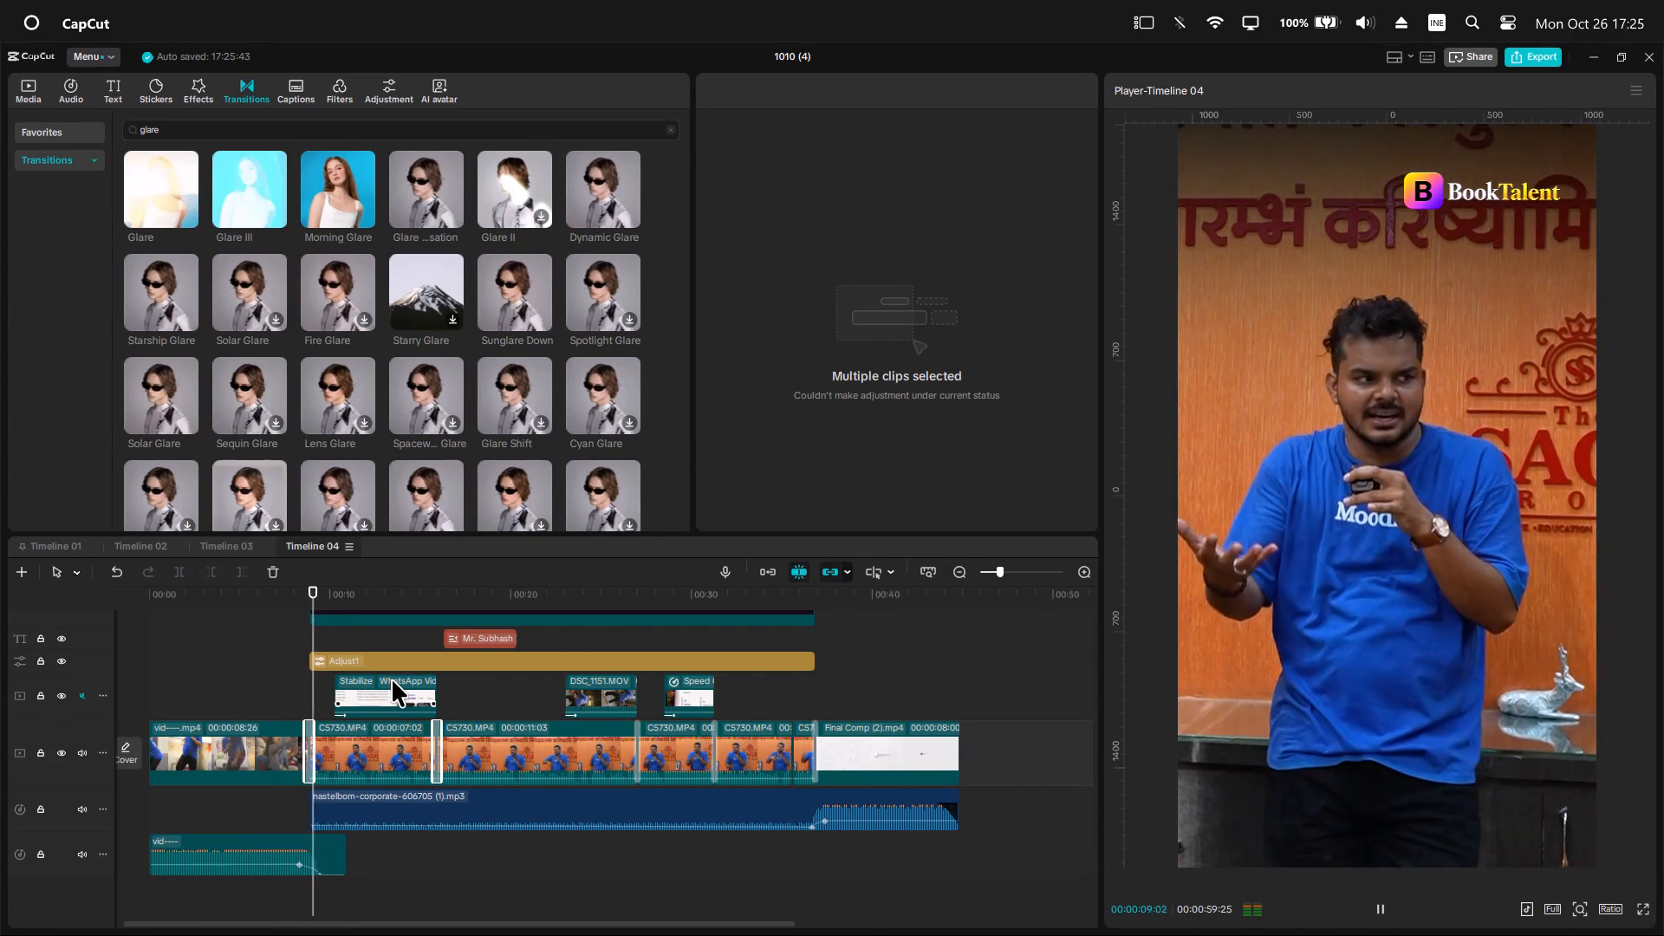
key("space")
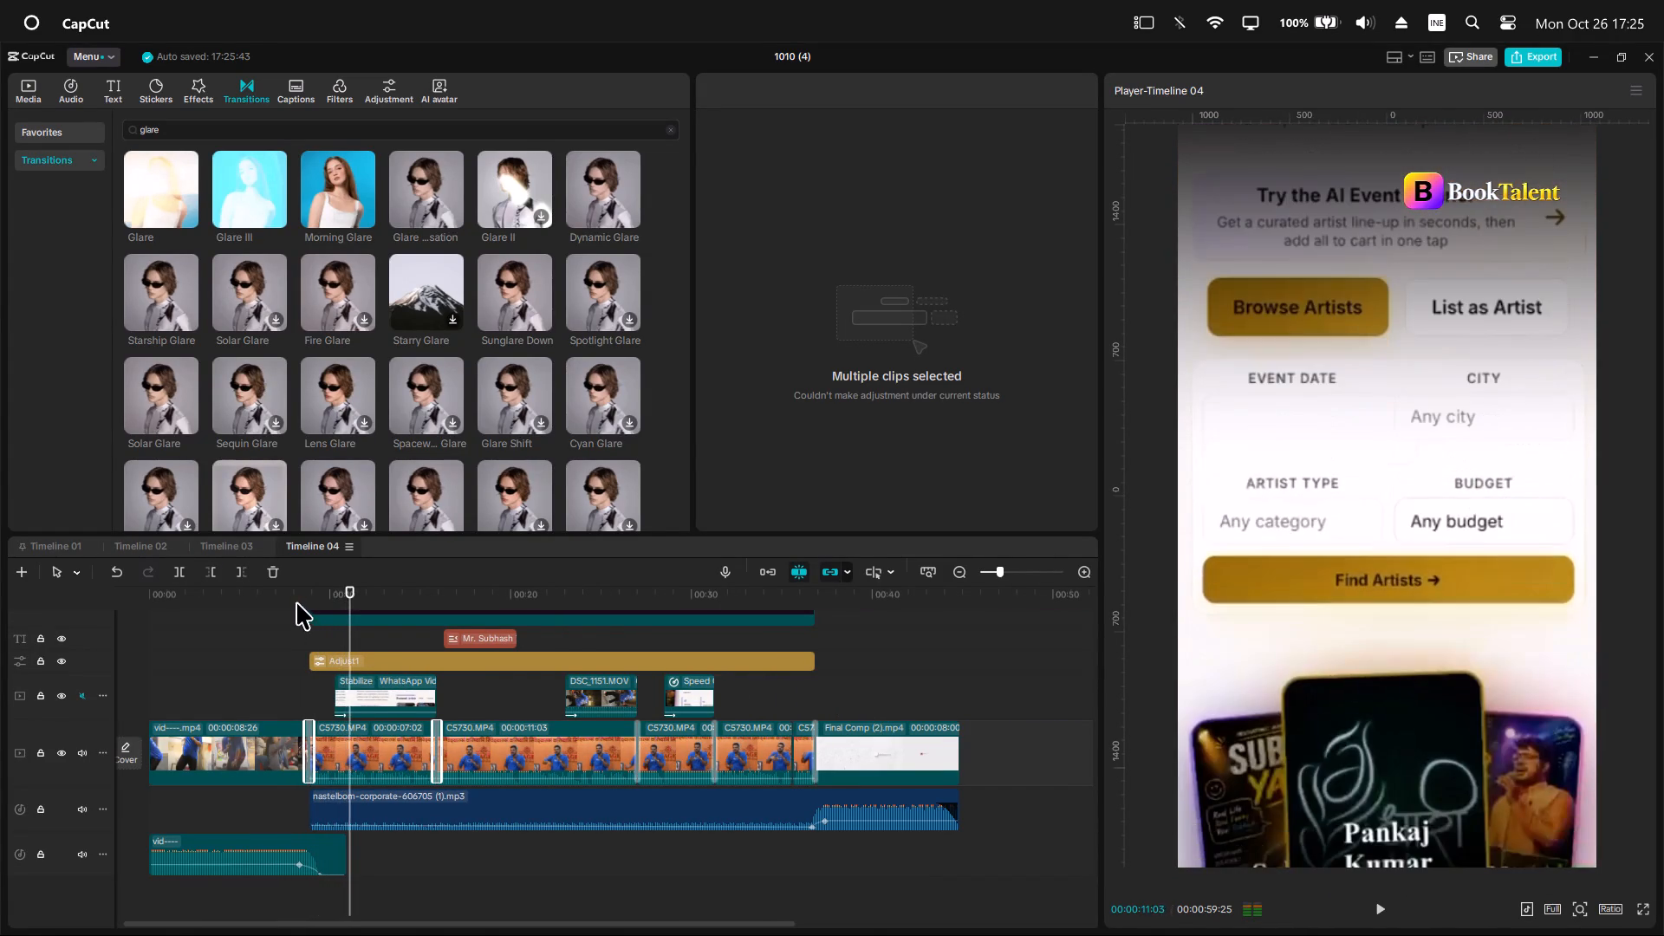
left_click_drag(296, 601, 0, 543)
key("space")
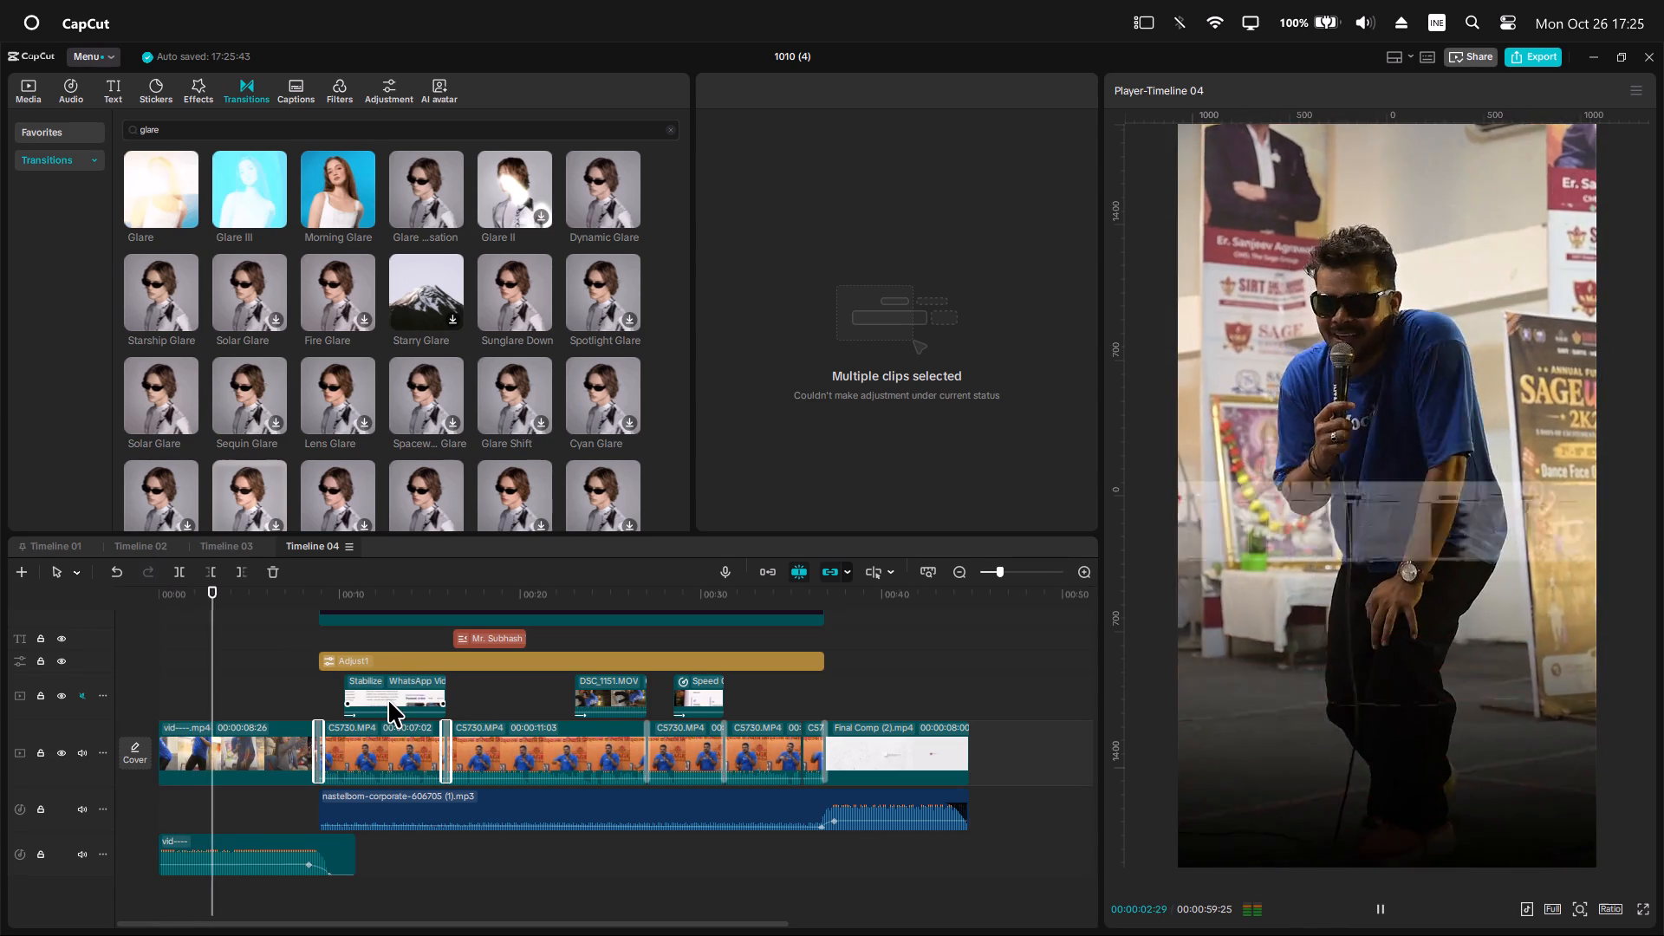
key("space")
Shift the extracted audio later on its track, extend its start back to about 00:00:01:24, and play back the opening.
left_click_drag(198, 602, 85, 598)
scroll(231, 843, "up", 5, "ctrl")
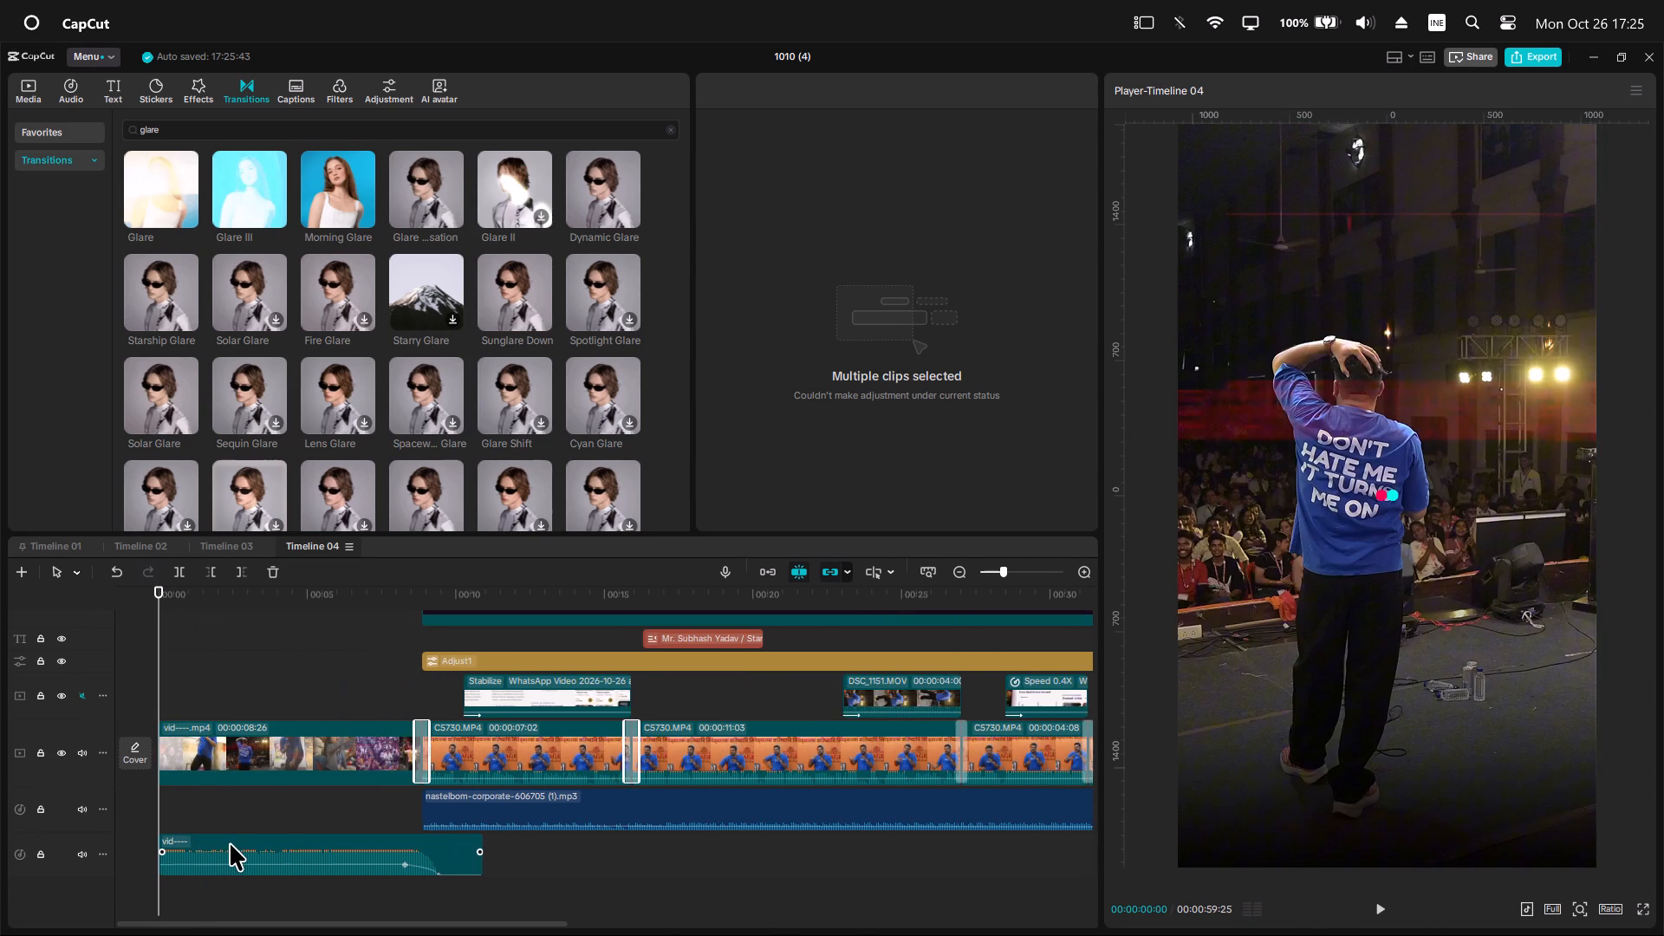
left_click(230, 843)
left_click_drag(237, 850, 313, 855)
key("space")
key("space")
left_click_drag(233, 841, 224, 838)
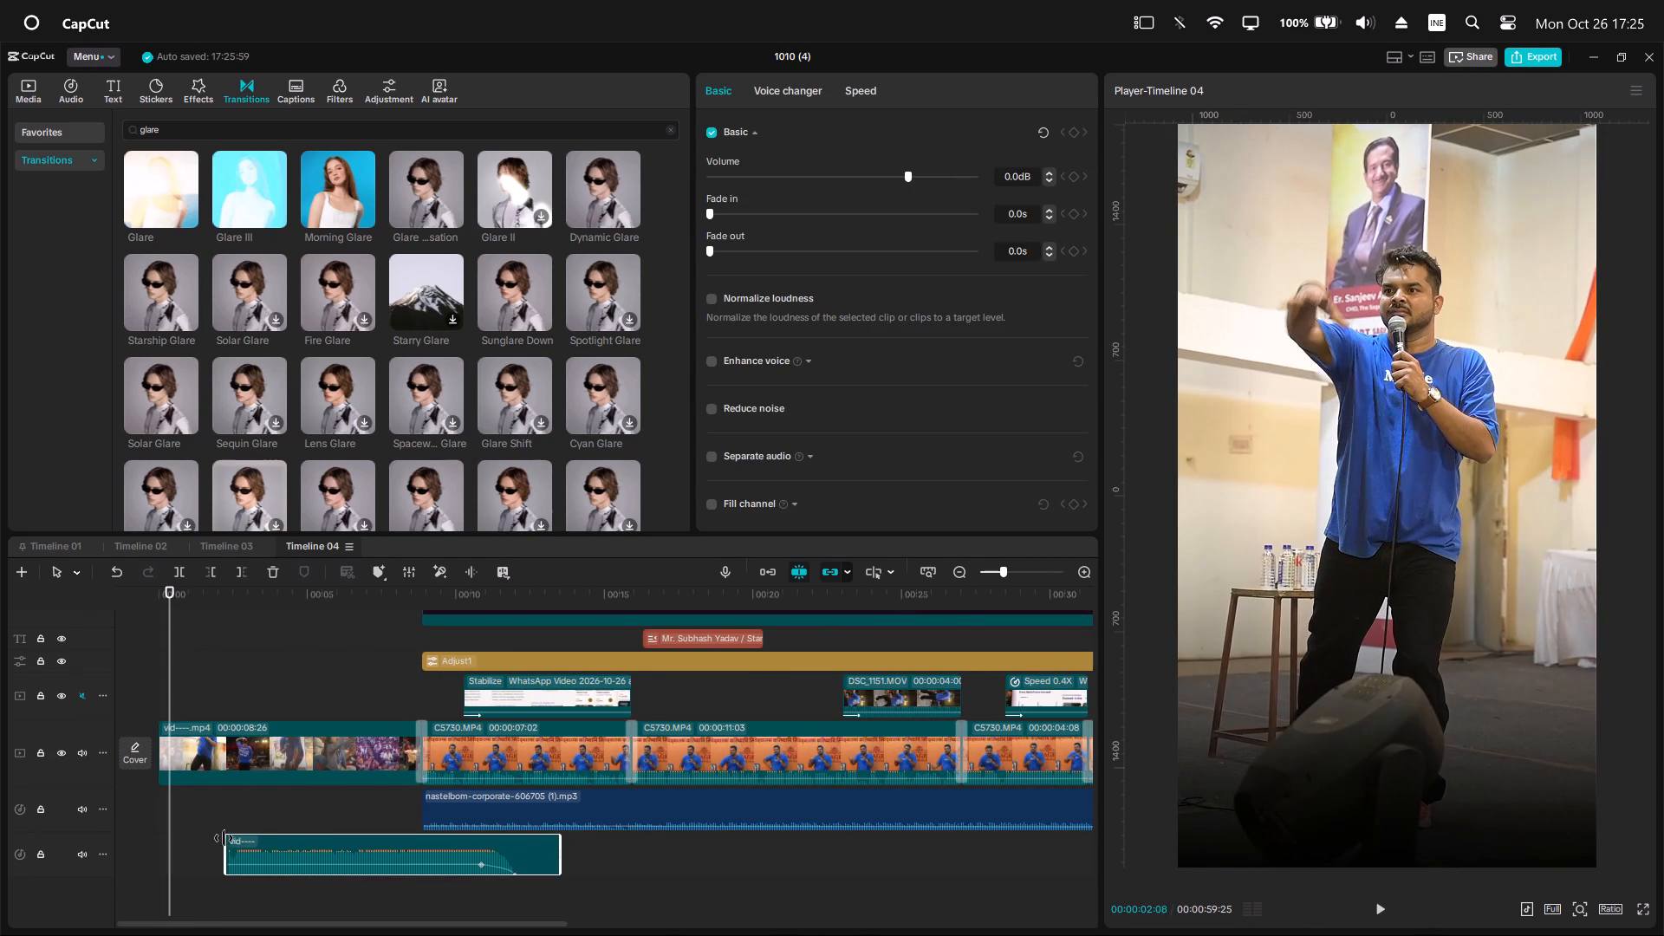
left_click_drag(224, 838, 215, 838)
key("space")
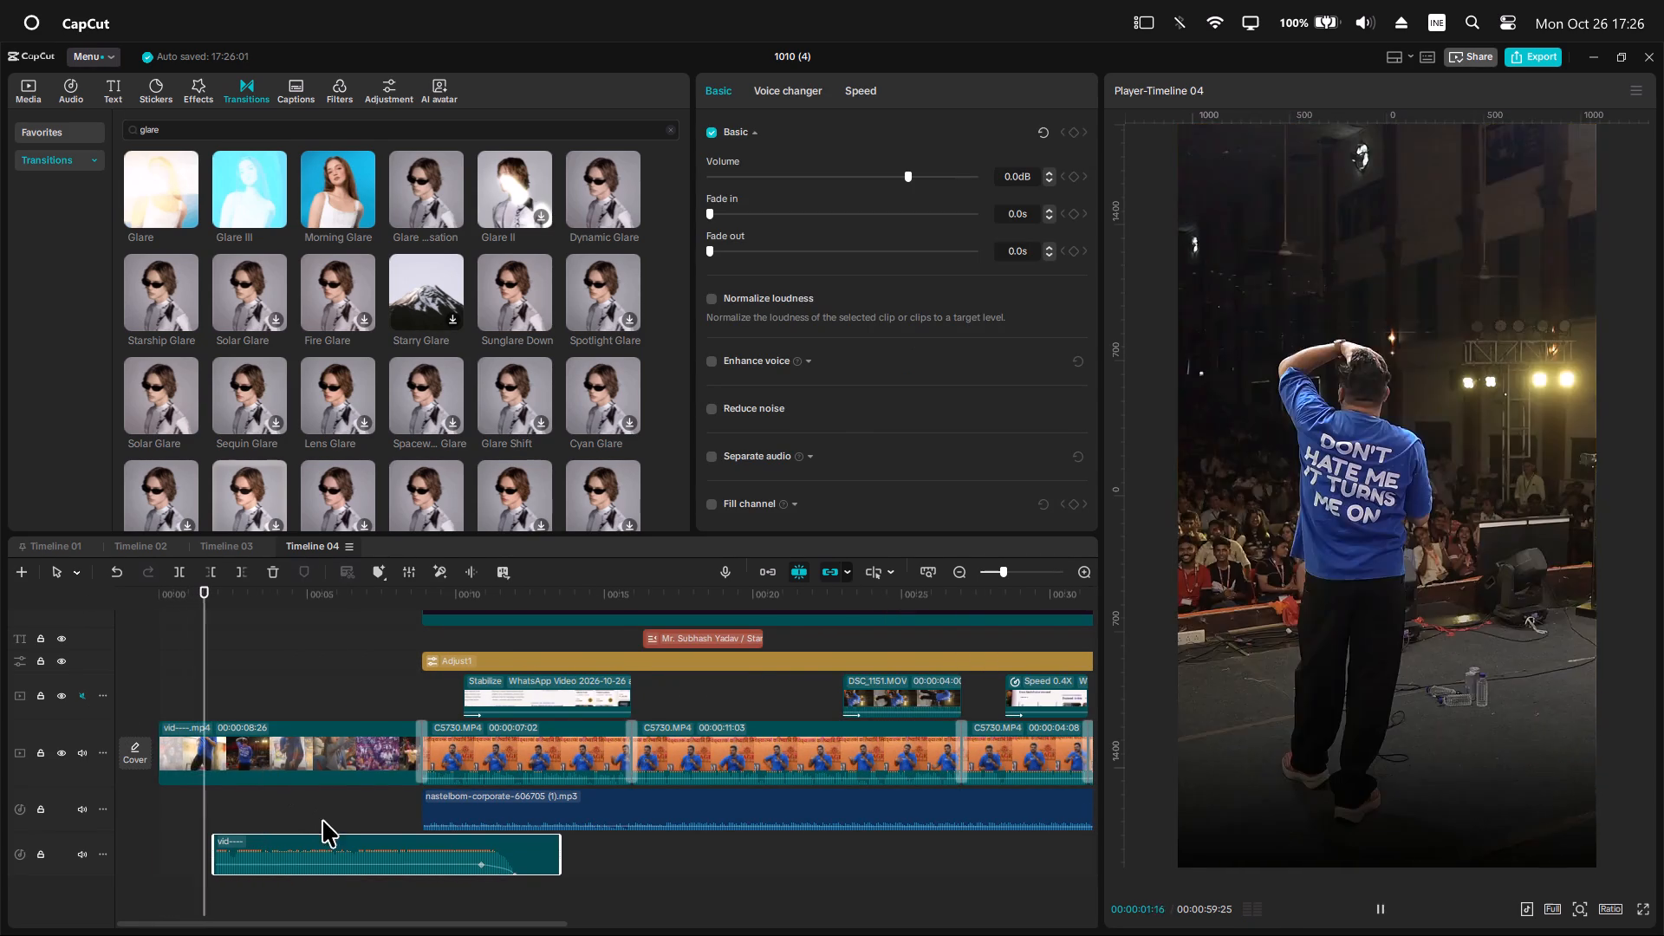
scroll(333, 825, "up", 6, "ctrl")
key("space")
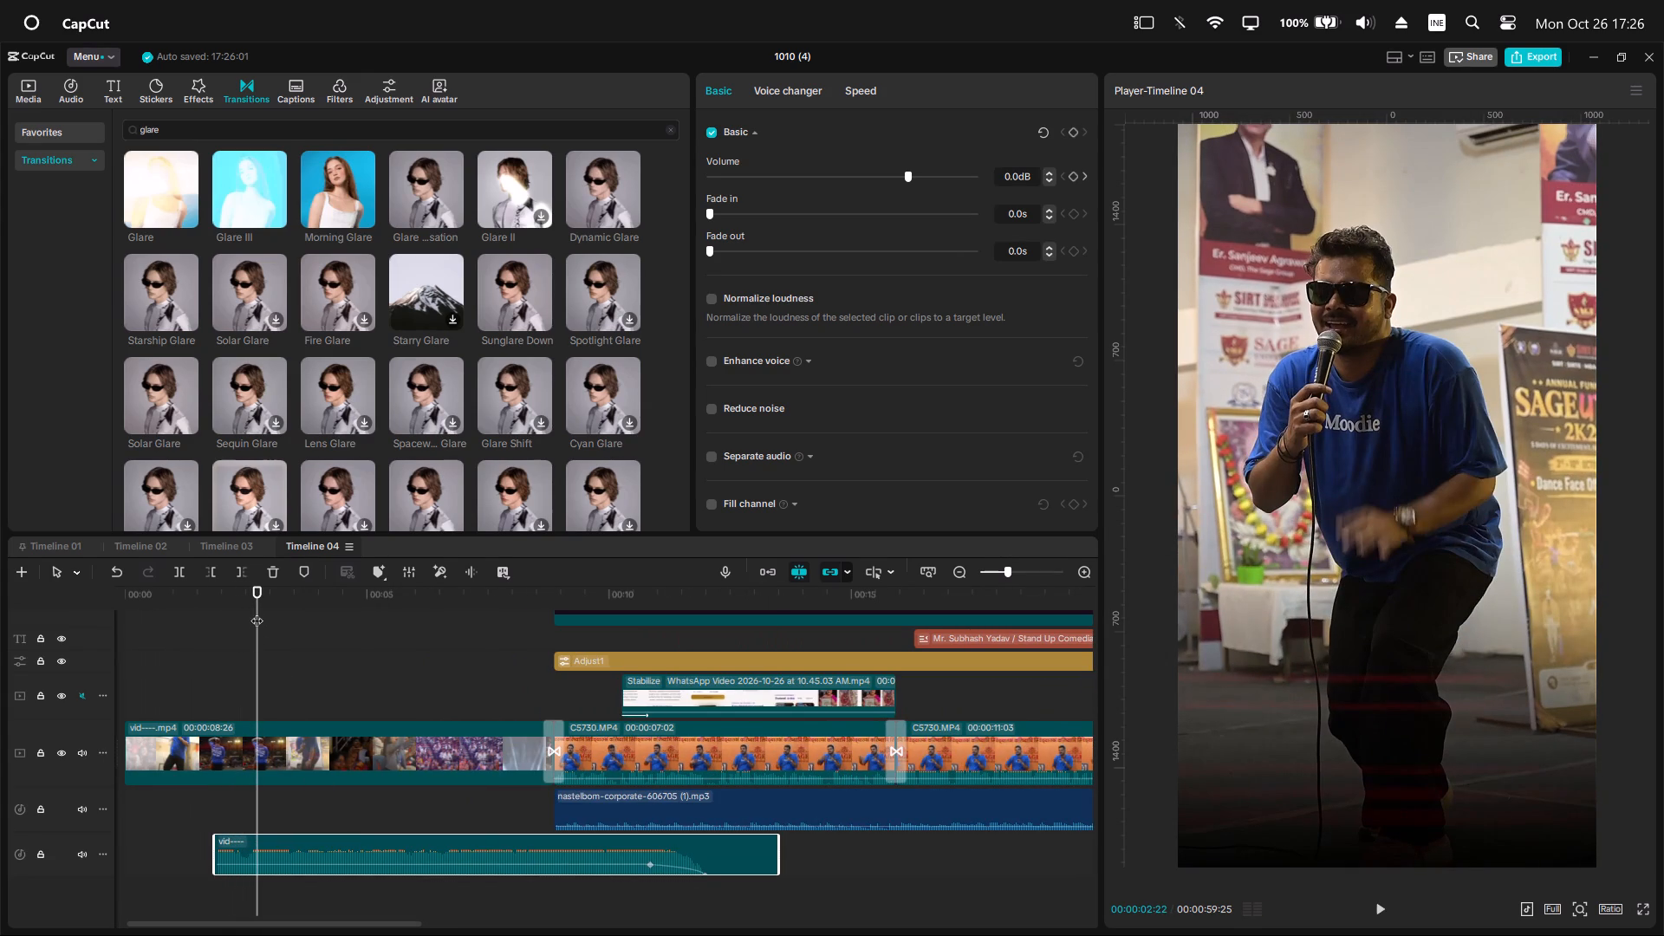